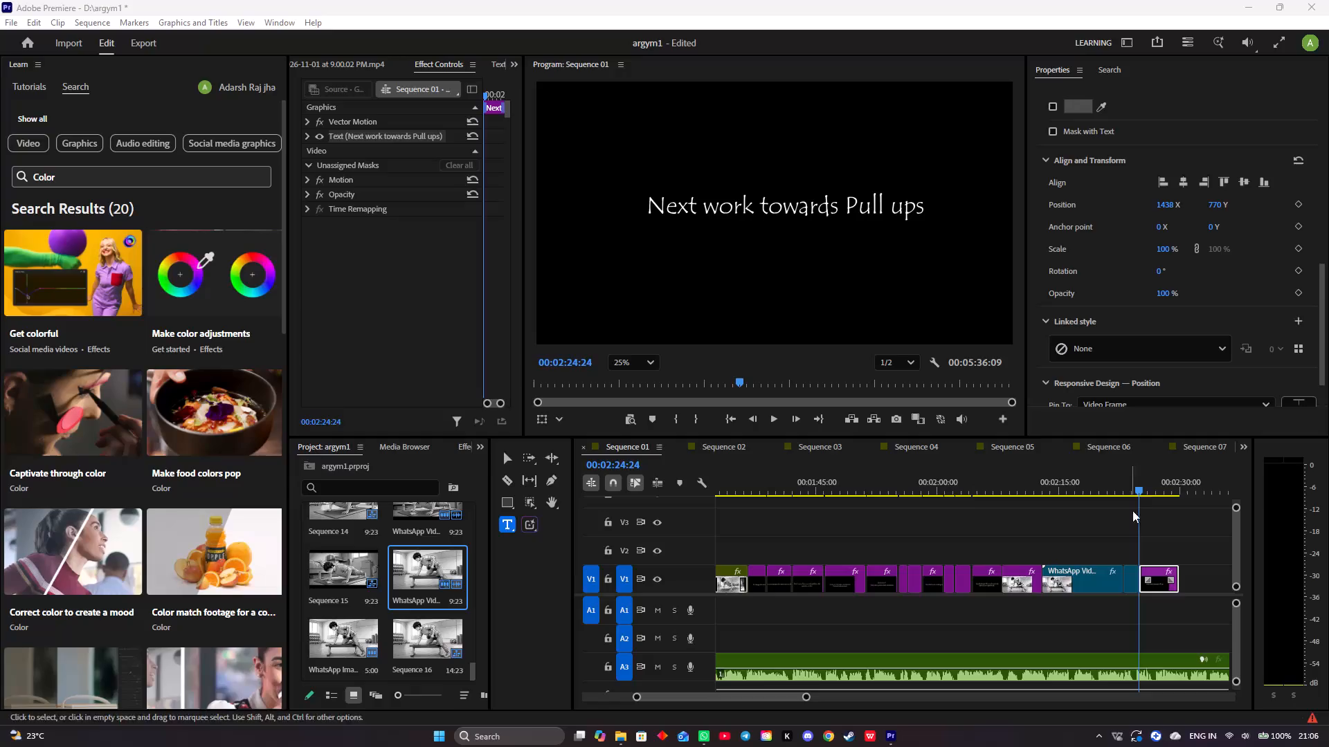
Play back the "Next work towards Pull ups" title on V1 and trim its end to about 00:02:26:15, then preview the cut.
{"action": "left_click_drag", "start_coordinate": [1139, 495], "coordinate": [1128, 490]}
{"action": "key", "text": "space"}
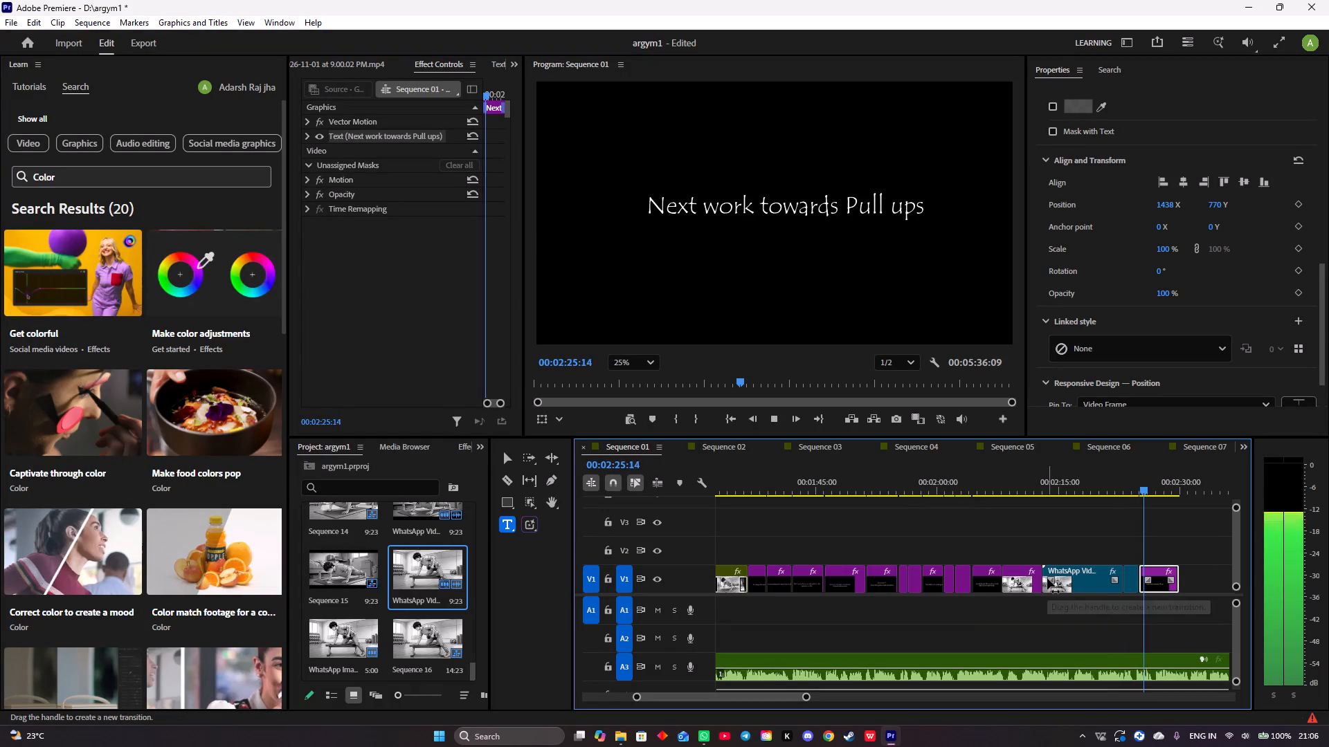
{"action": "key", "text": "space"}
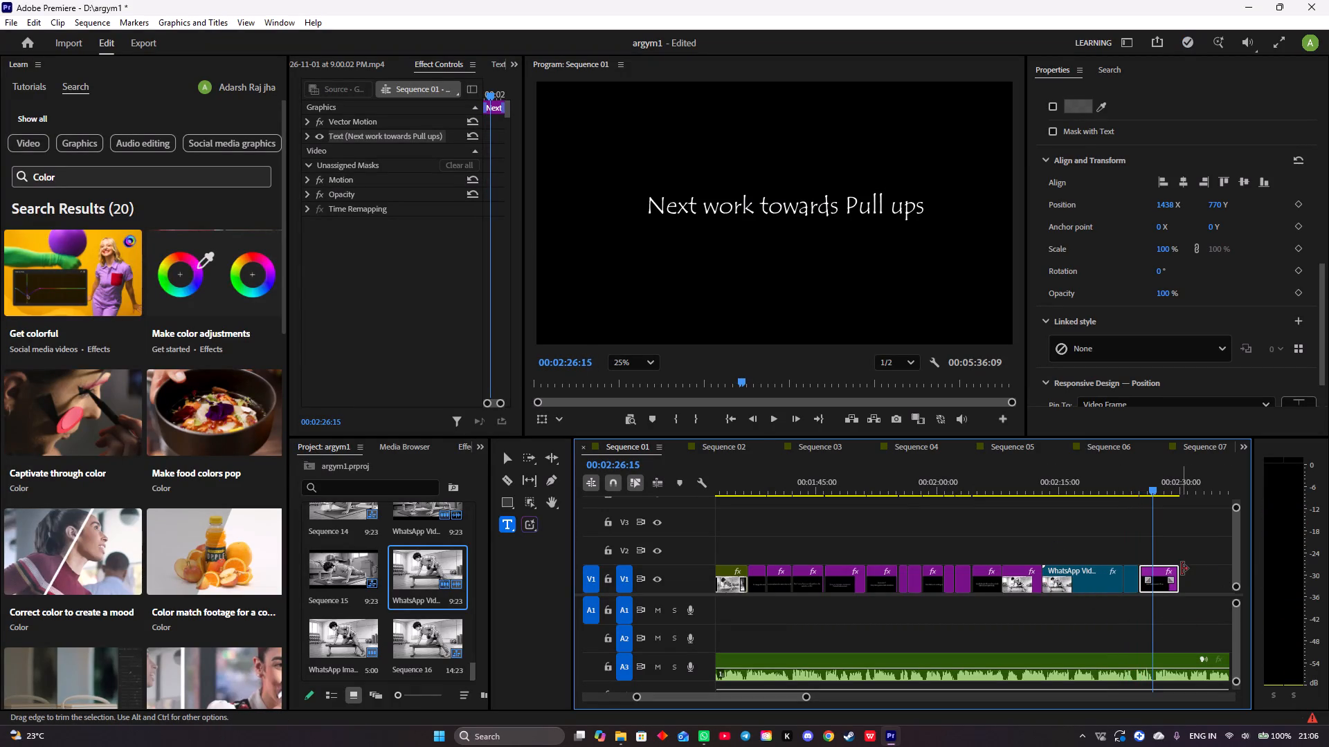
{"action": "left_click_drag", "start_coordinate": [1179, 568], "coordinate": [1155, 569]}
{"action": "key", "text": "space"}
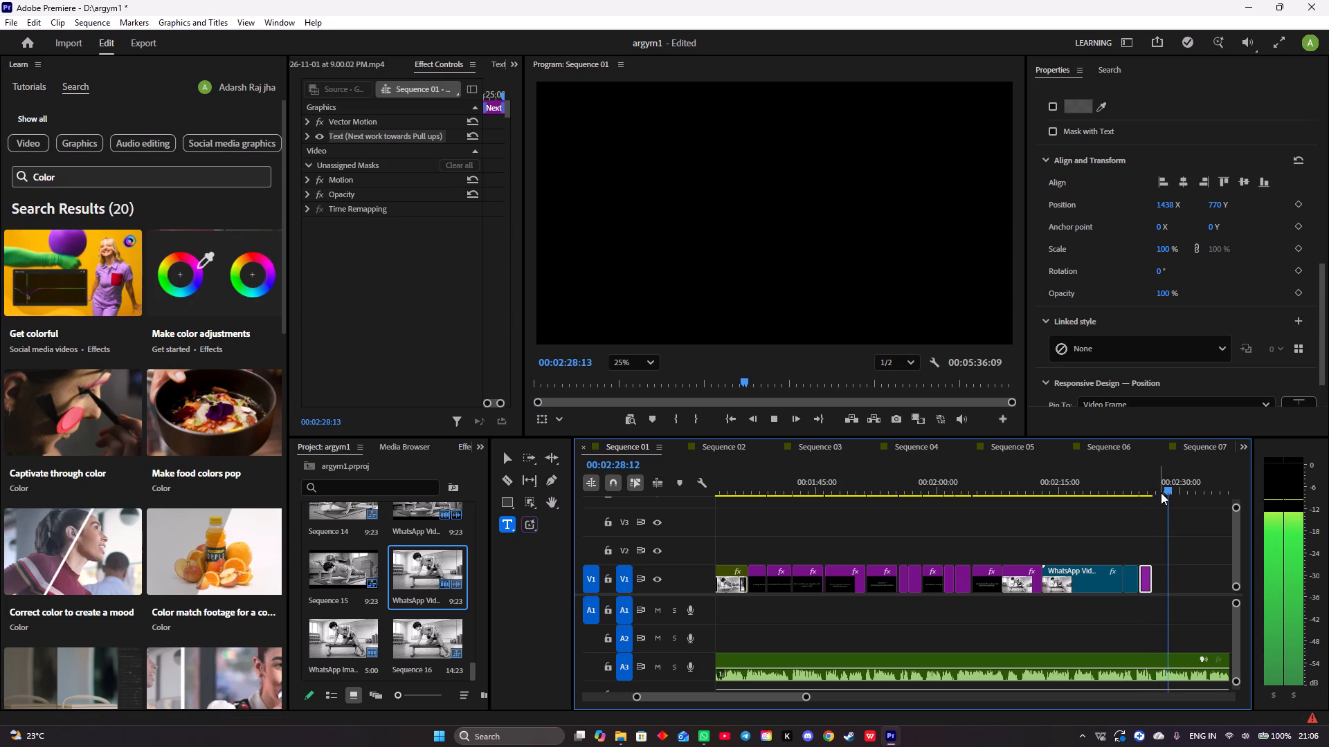
{"action": "key", "text": "space"}
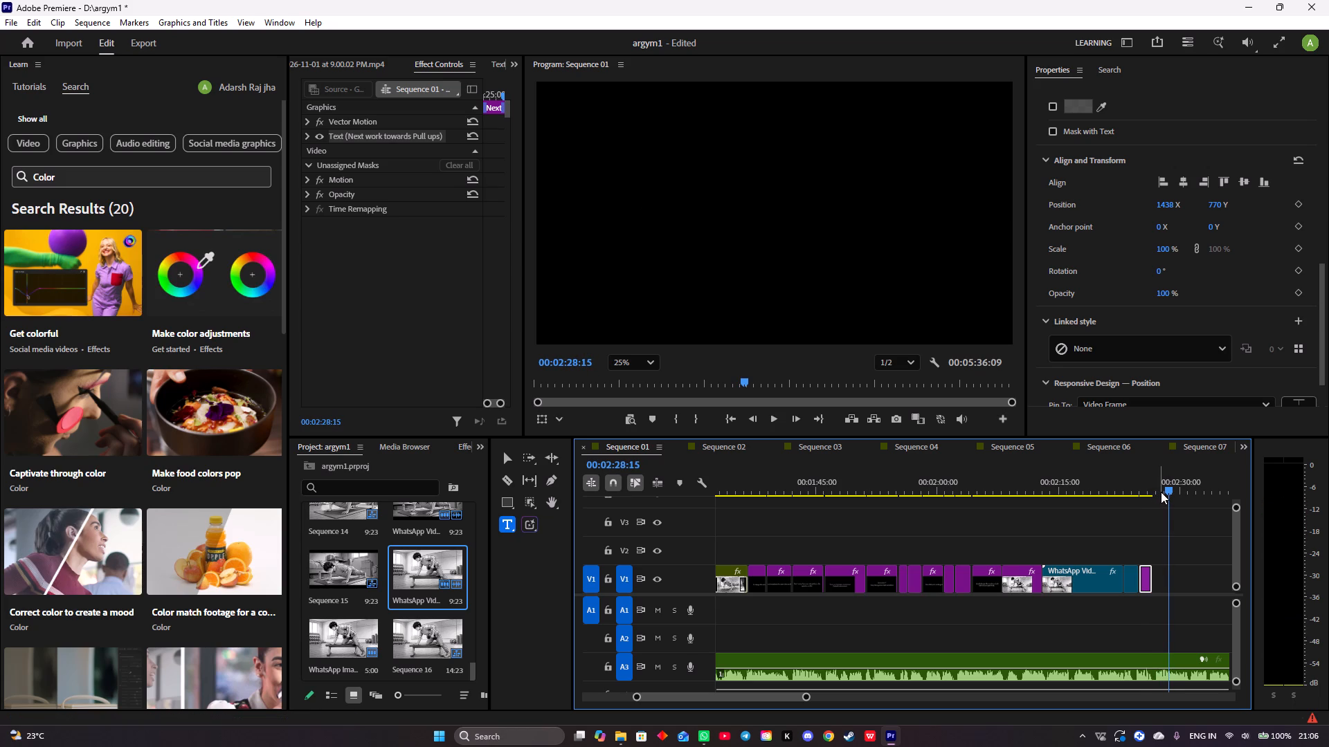
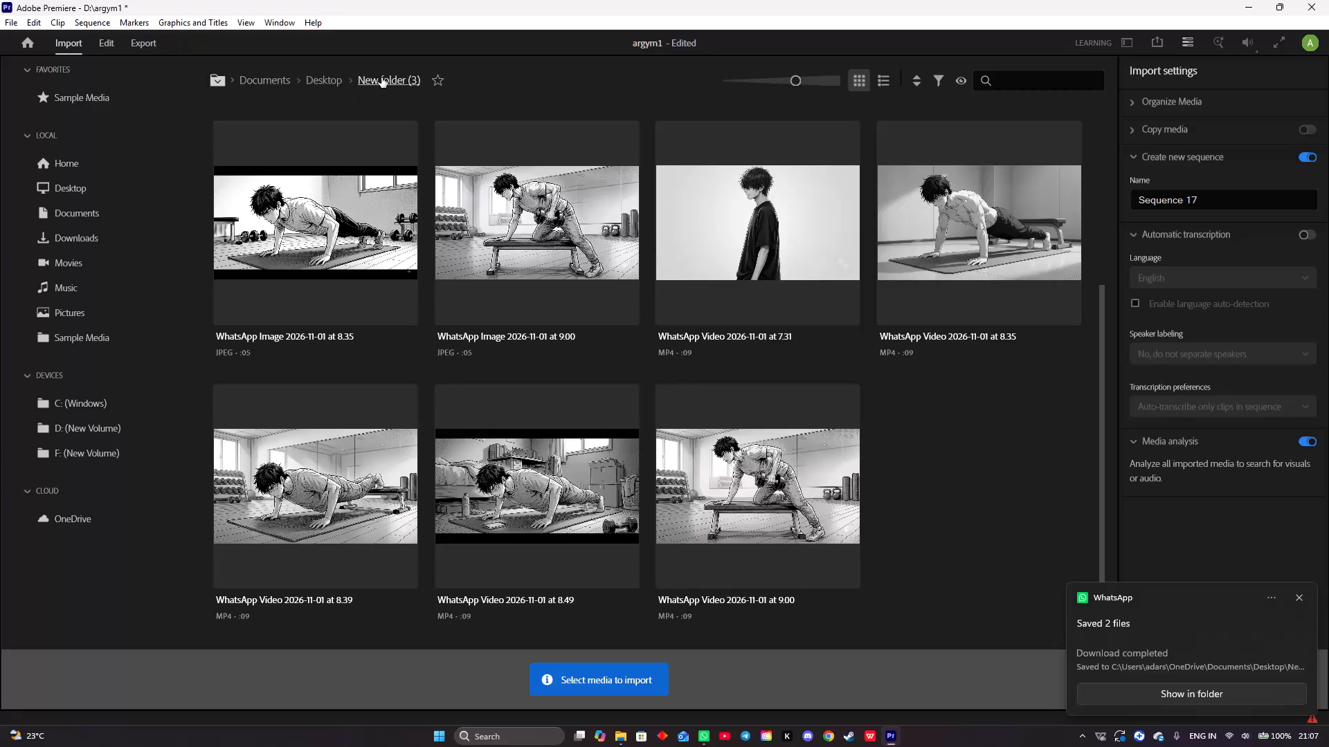
Import the 9.07 WhatsApp image and the 9.07 WhatsApp pull-up video from New folder (3), with a new sequence named Sequence 17.
{"action": "scroll", "coordinate": [655, 423], "scroll_direction": "down", "scroll_amount": 8}
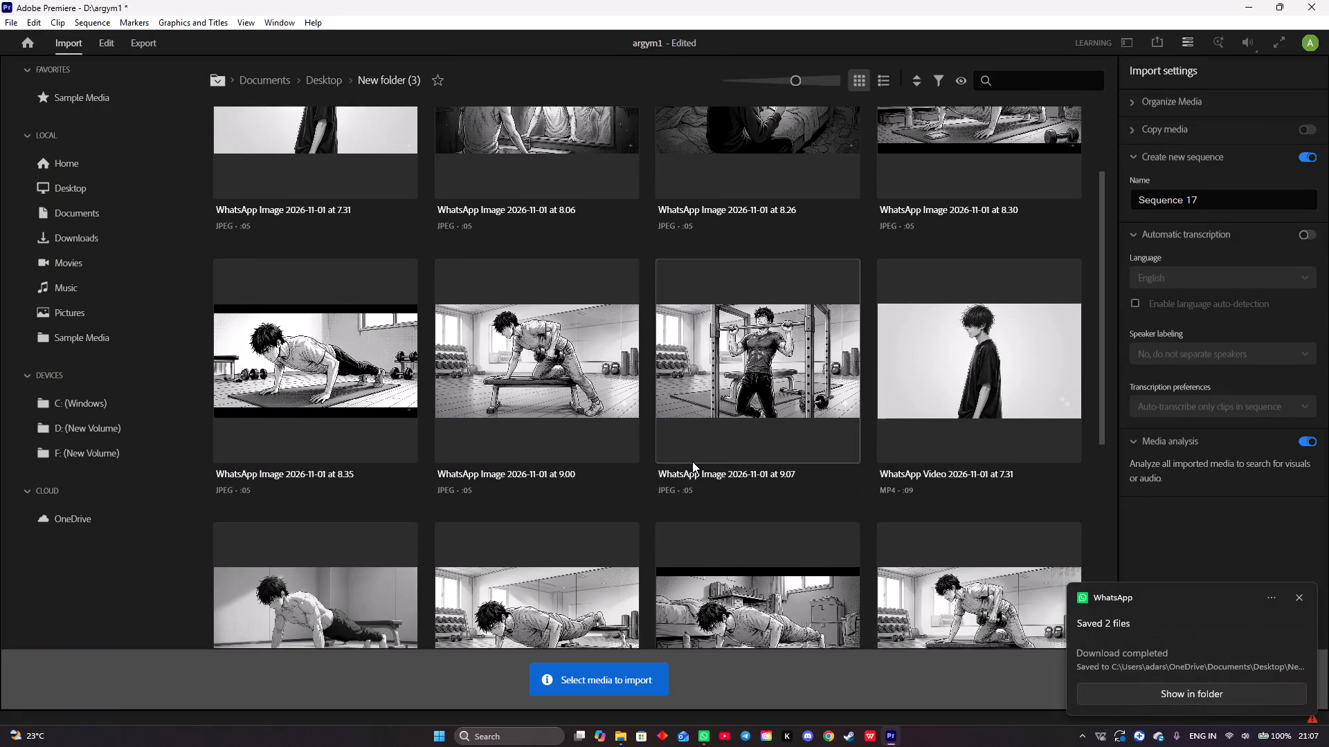
{"action": "scroll", "coordinate": [692, 461], "scroll_direction": "down", "scroll_amount": 1}
{"action": "left_click", "coordinate": [732, 382]}
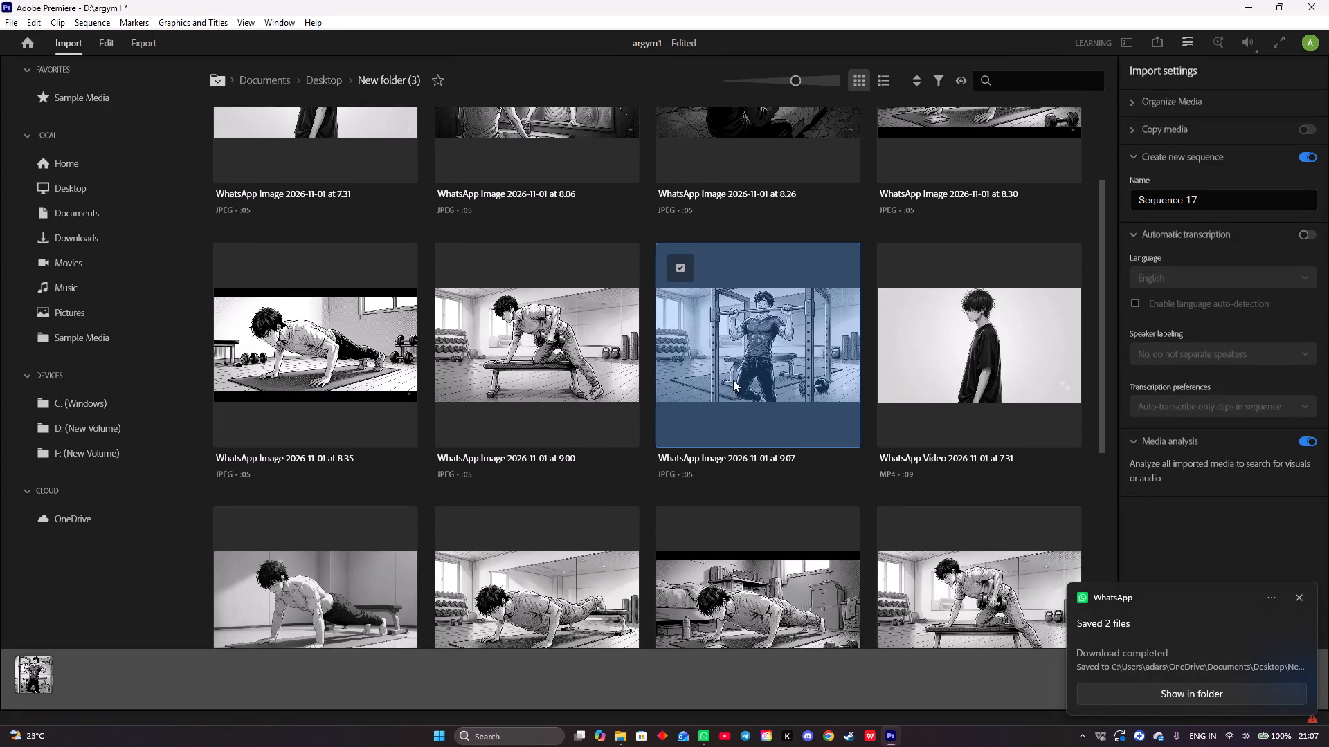
{"action": "scroll", "coordinate": [733, 380], "scroll_direction": "down", "scroll_amount": 5}
{"action": "scroll", "coordinate": [733, 380], "scroll_direction": "up", "scroll_amount": 1}
{"action": "scroll", "coordinate": [734, 379], "scroll_direction": "down", "scroll_amount": 13}
{"action": "left_click", "coordinate": [334, 564]}
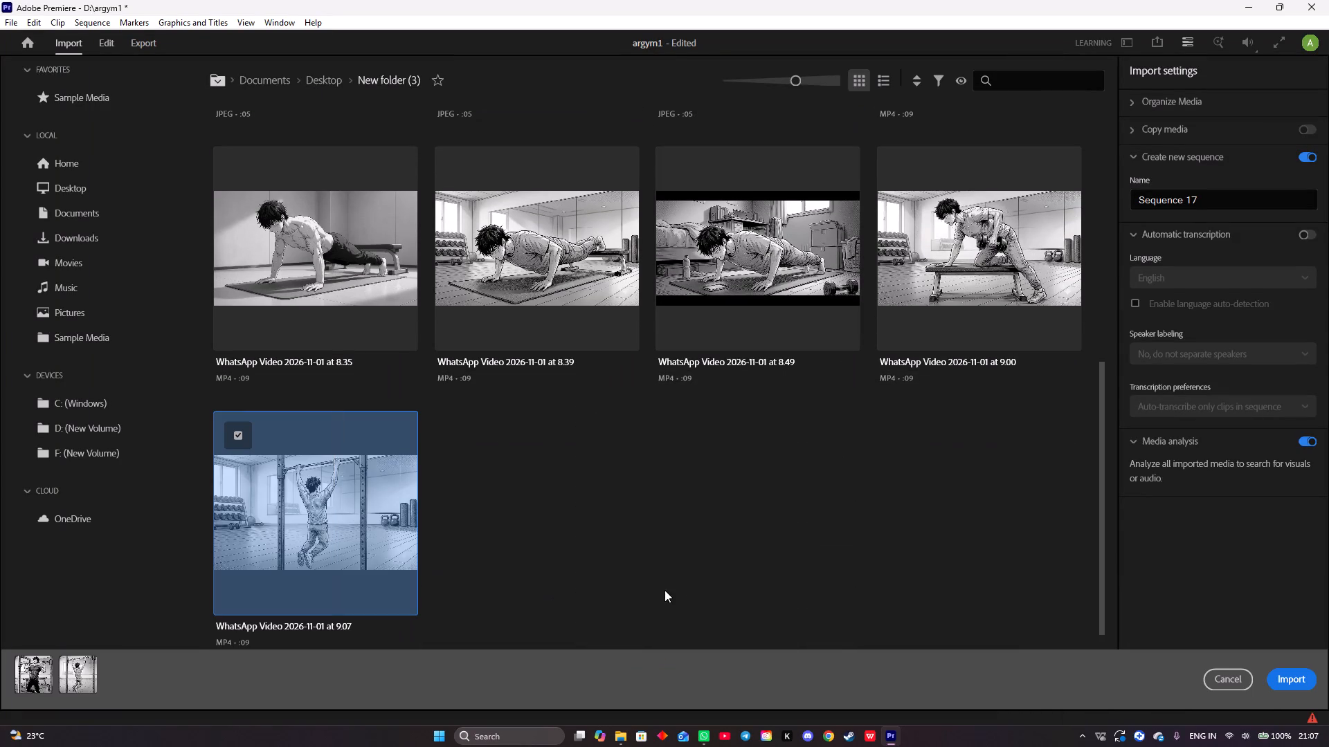
{"action": "left_click", "coordinate": [1281, 674]}
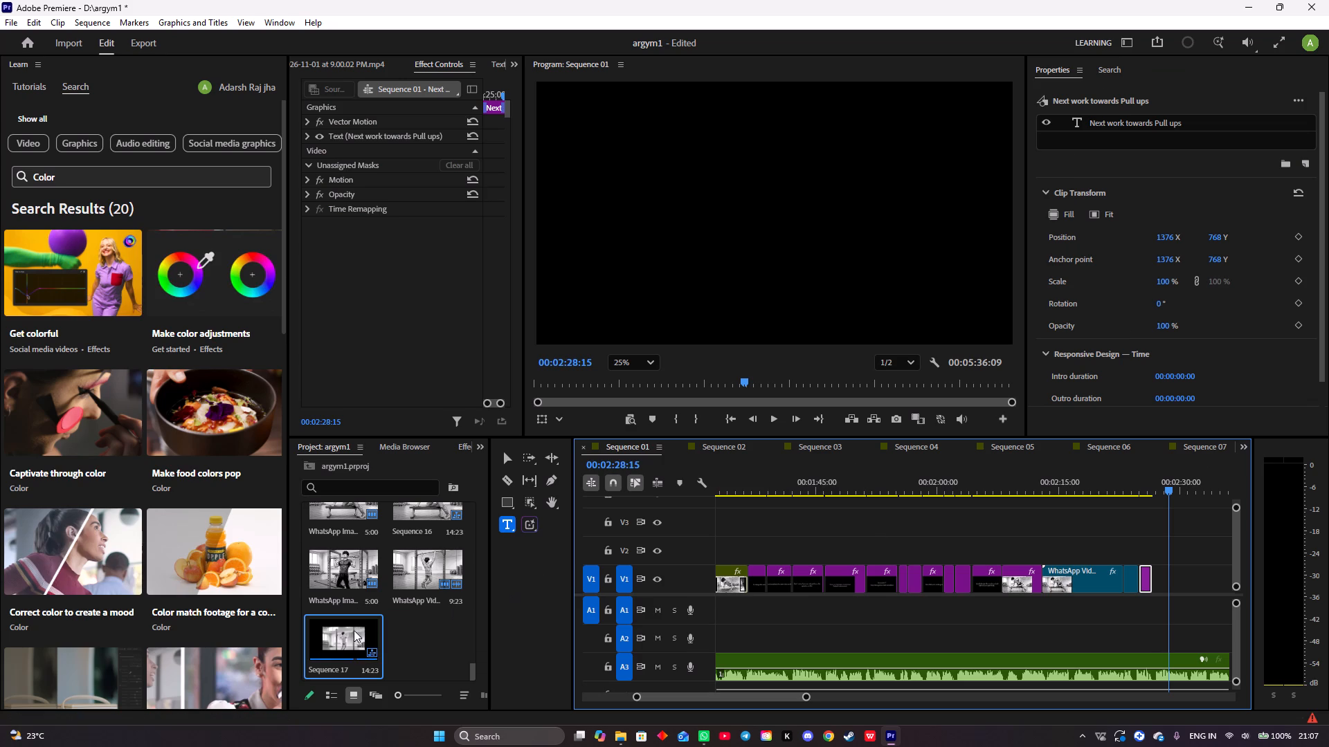
Place the imported 9.07 pull-up image on V1 directly after the "Next work towards Pull ups" title.
{"action": "left_click", "coordinate": [415, 576]}
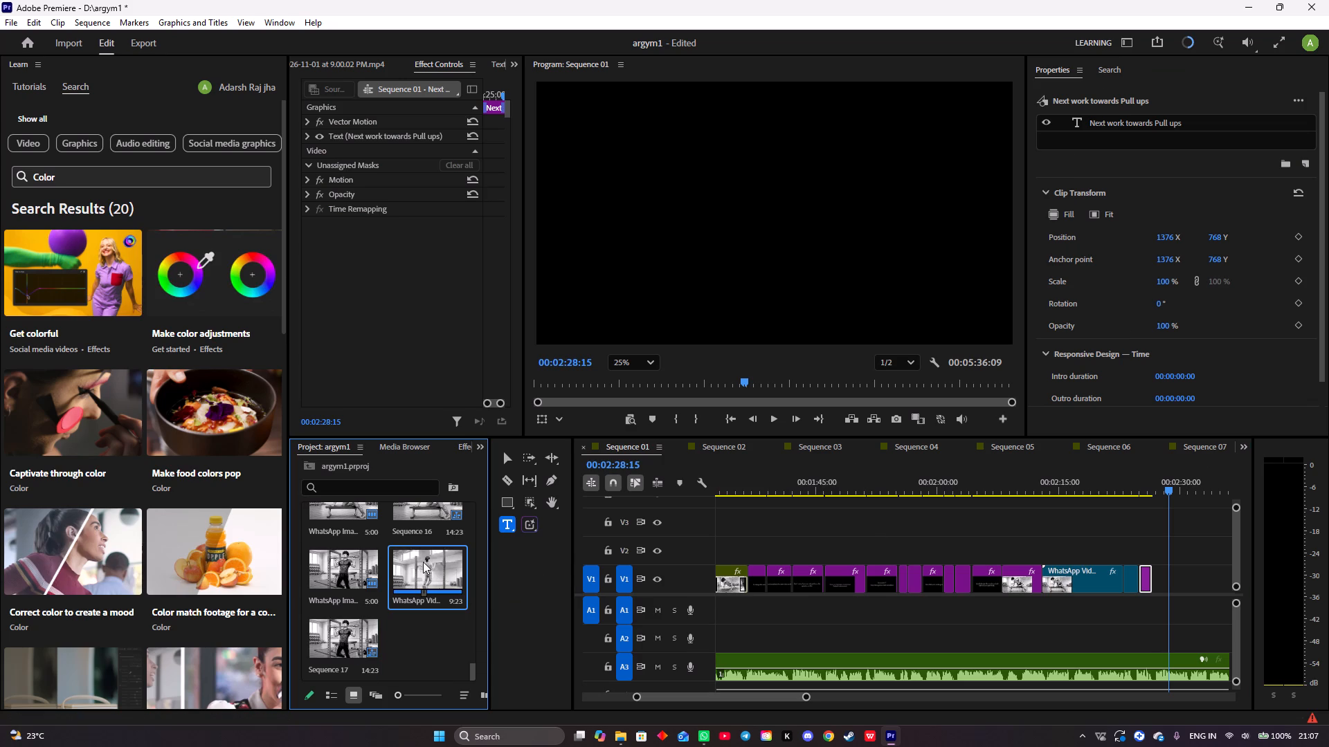
{"action": "left_click", "coordinate": [333, 562]}
{"action": "left_click_drag", "start_coordinate": [334, 562], "coordinate": [650, 560]}
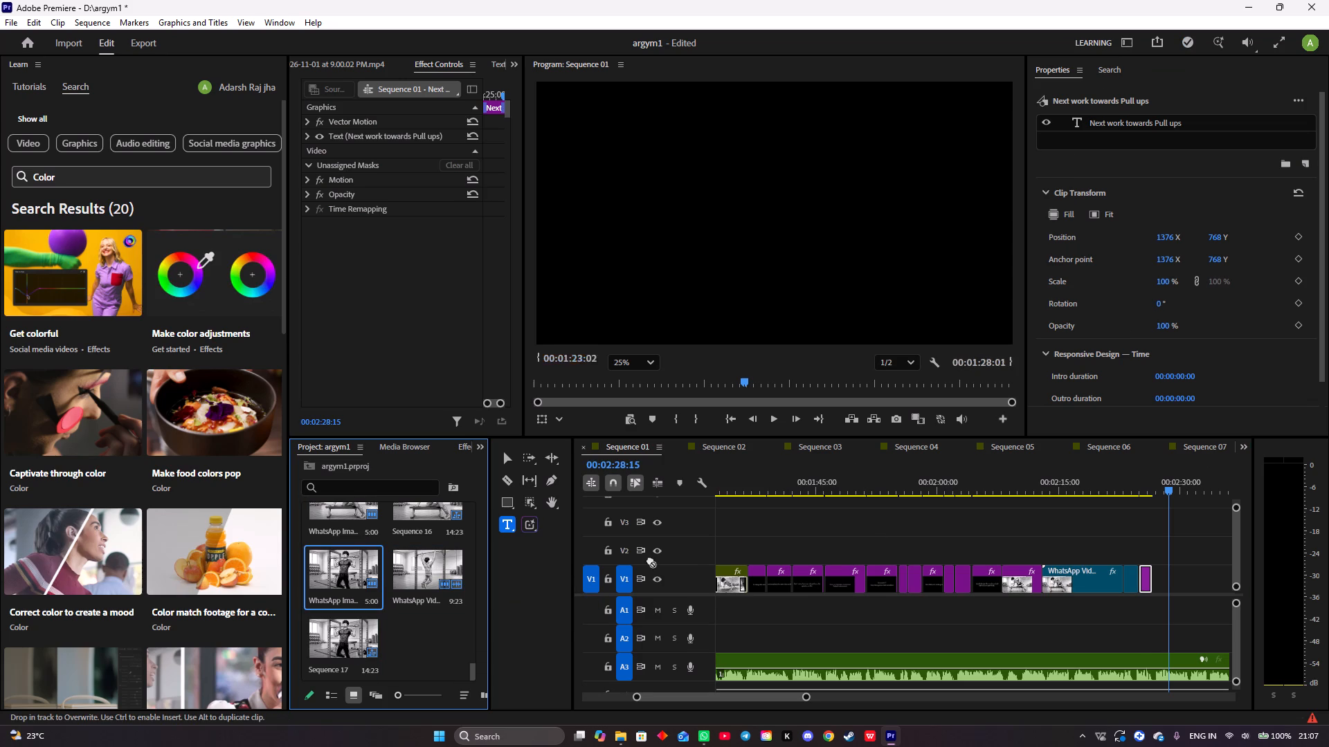
{"action": "left_click_drag", "start_coordinate": [650, 560], "coordinate": [1154, 571]}
Place the 9.07 pull-up video on V2 so it starts where the pull-up image on V1 ends.
{"action": "left_click", "coordinate": [426, 564]}
{"action": "left_click_drag", "start_coordinate": [426, 564], "coordinate": [1011, 535]}
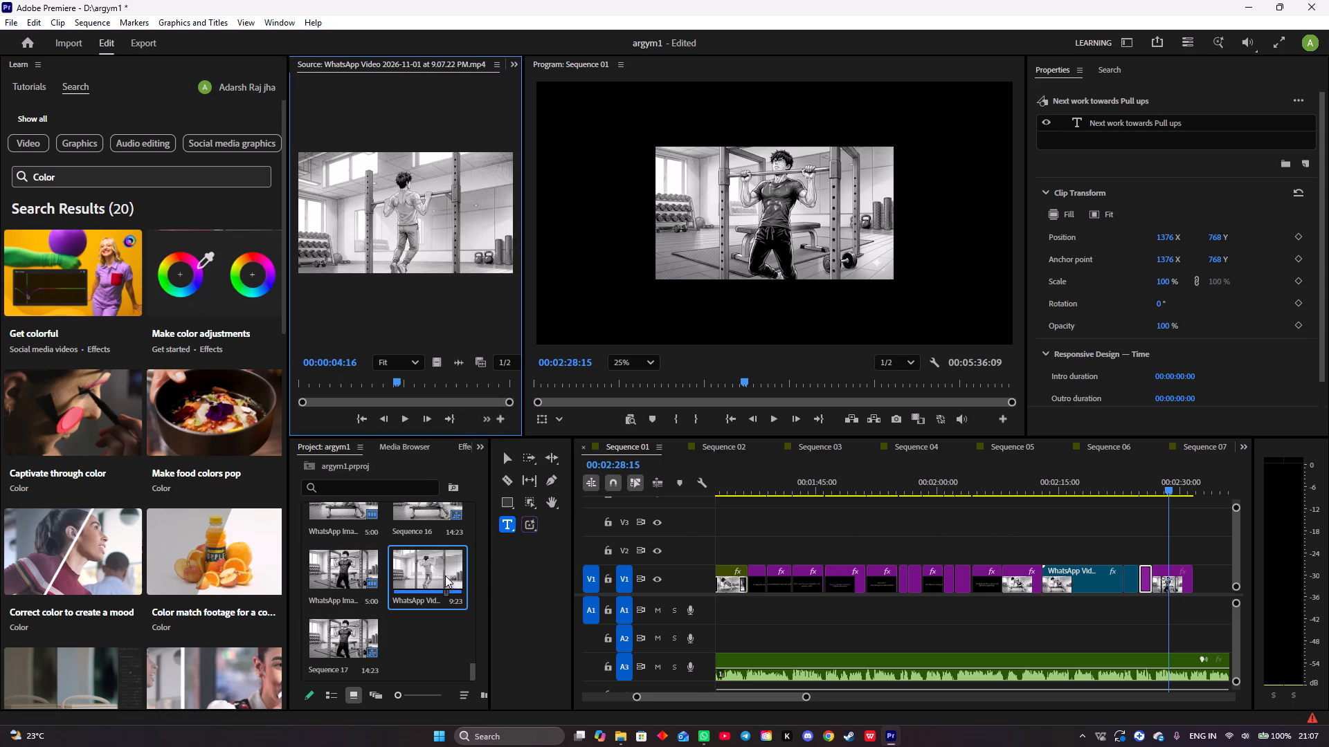
{"action": "left_click_drag", "start_coordinate": [440, 573], "coordinate": [1182, 538]}
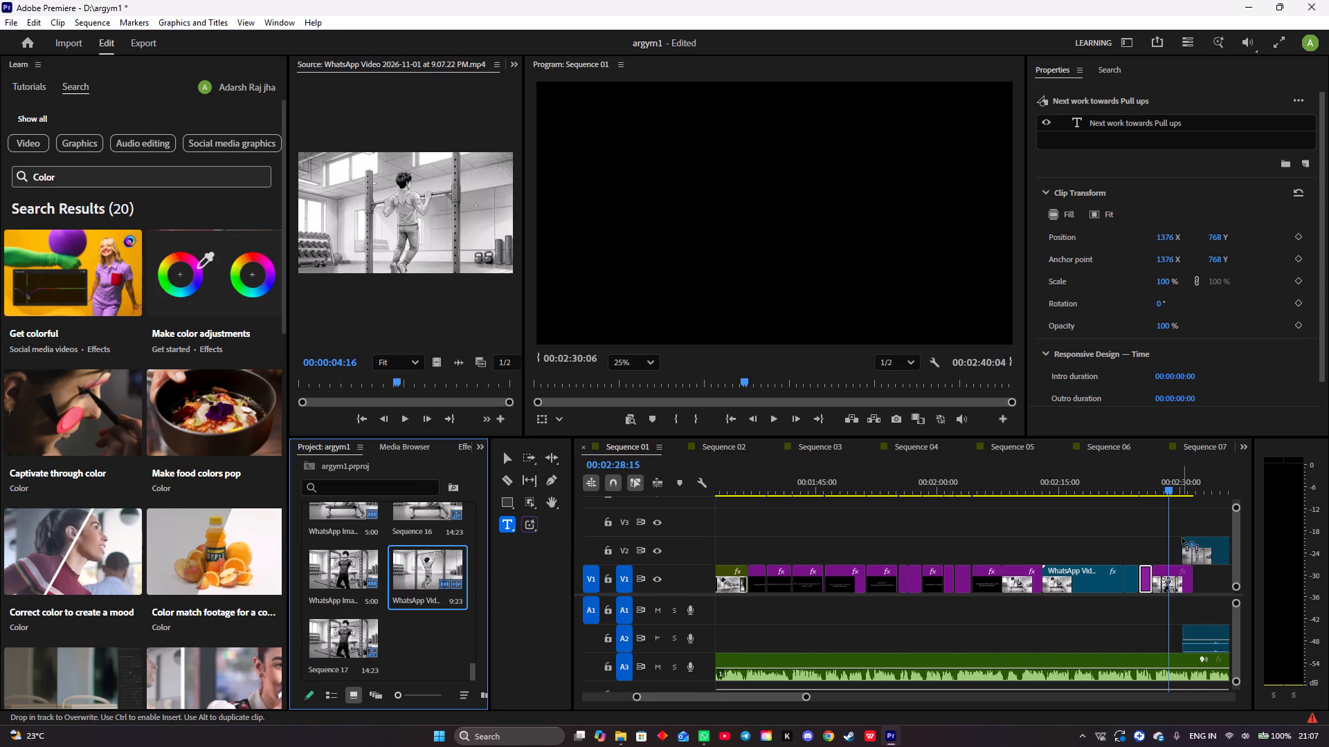
{"action": "left_click_drag", "start_coordinate": [1182, 538], "coordinate": [1186, 537]}
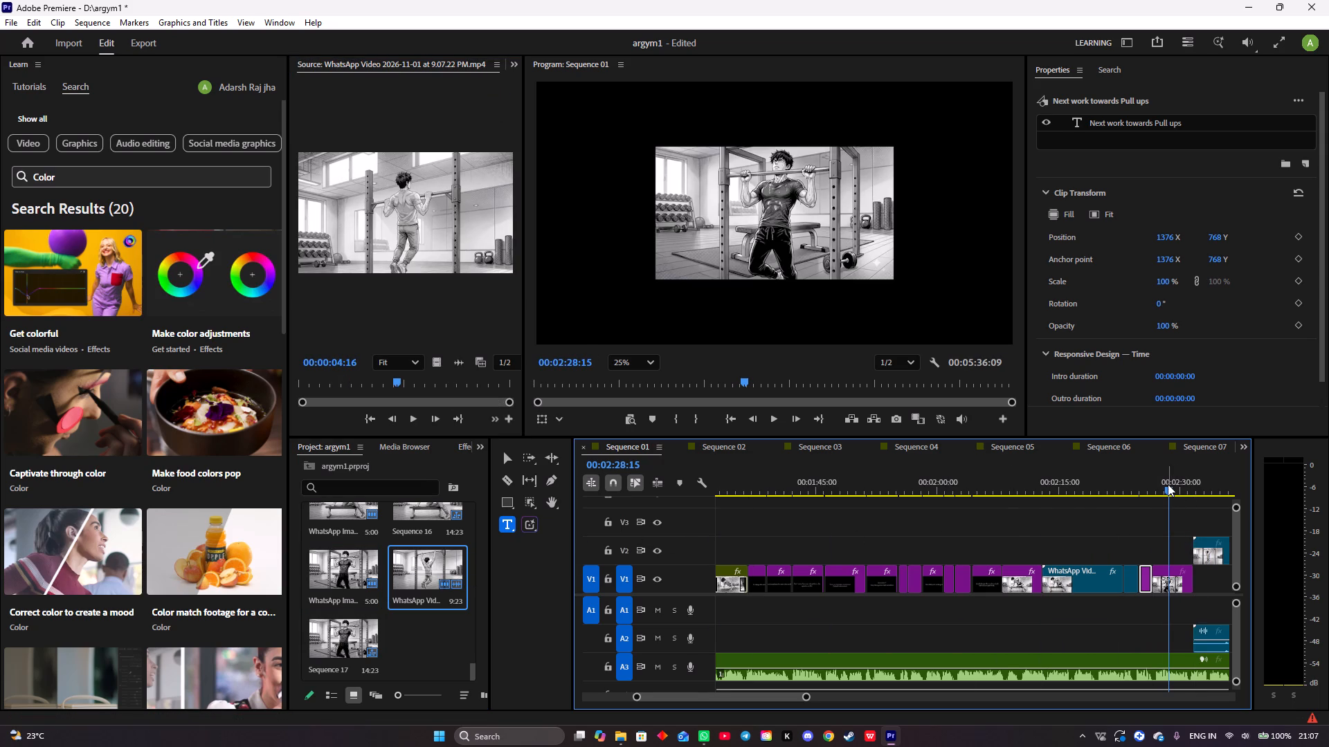
Unlink the pull-up video's audio from its picture and cut the audio clip from A2.
{"action": "right_click", "coordinate": [1216, 628]}
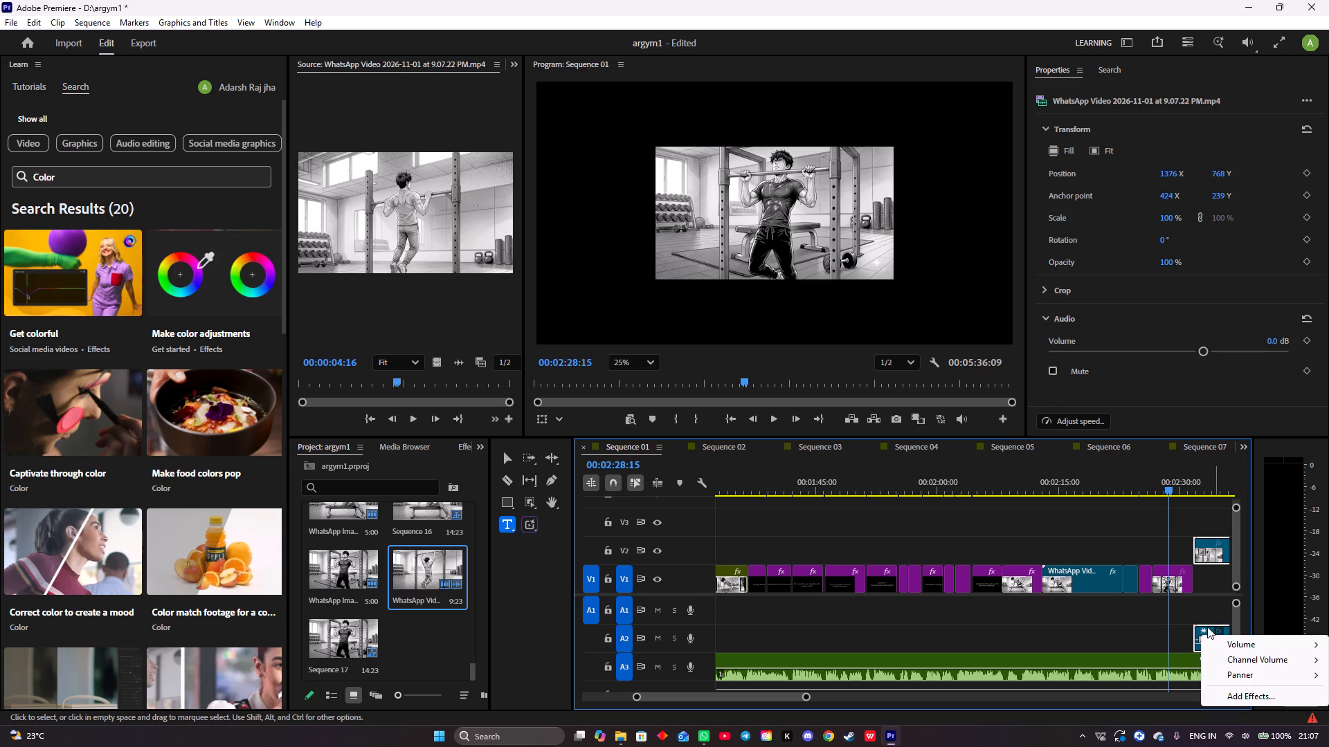
{"action": "right_click", "coordinate": [1205, 627]}
{"action": "right_click", "coordinate": [1200, 632]}
{"action": "right_click", "coordinate": [1197, 625]}
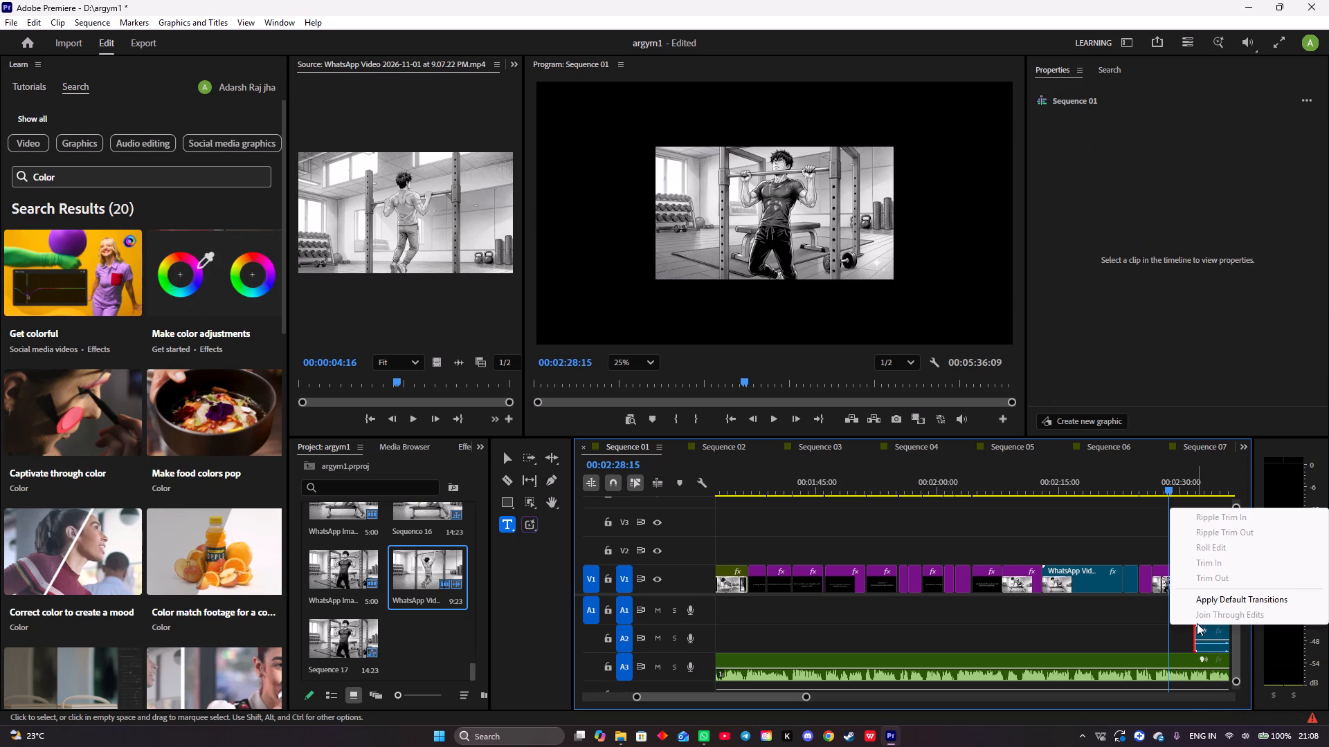
{"action": "right_click", "coordinate": [1214, 645]}
{"action": "left_click", "coordinate": [1153, 269]}
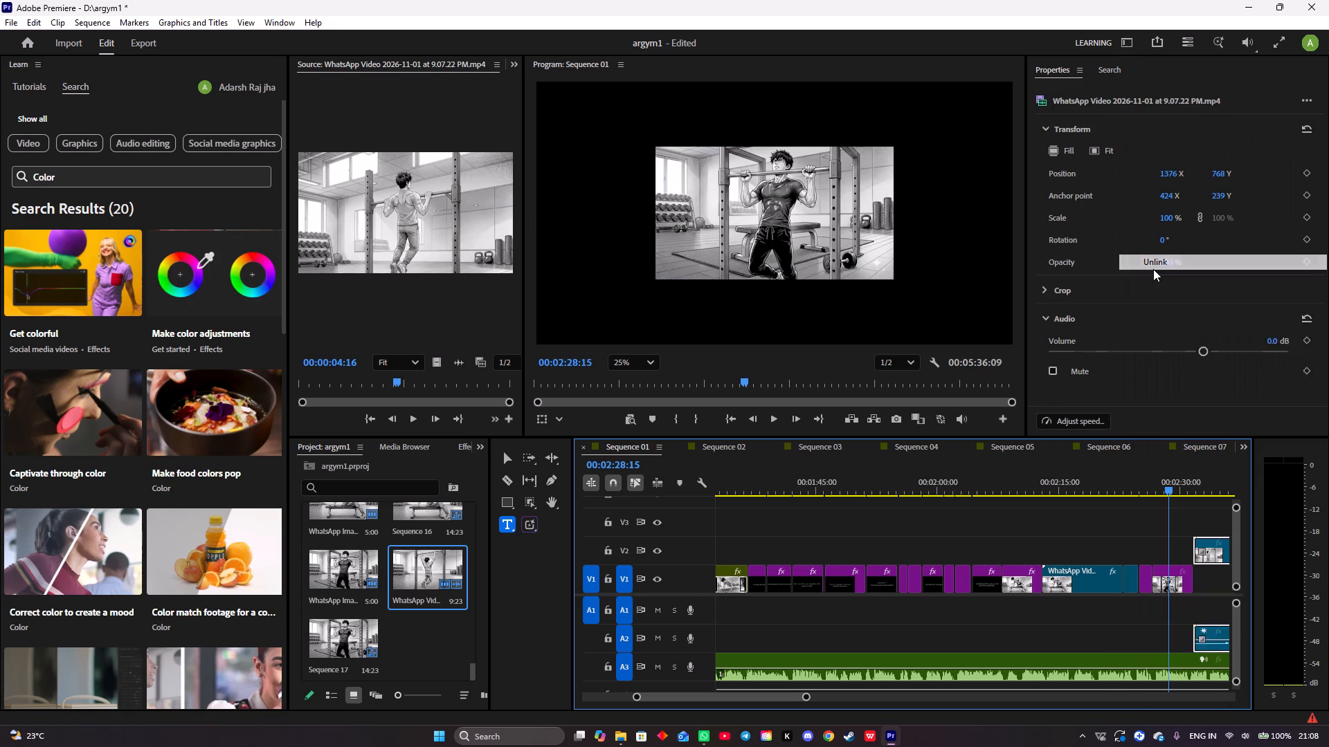
{"action": "right_click", "coordinate": [1206, 624]}
{"action": "right_click", "coordinate": [1208, 634]}
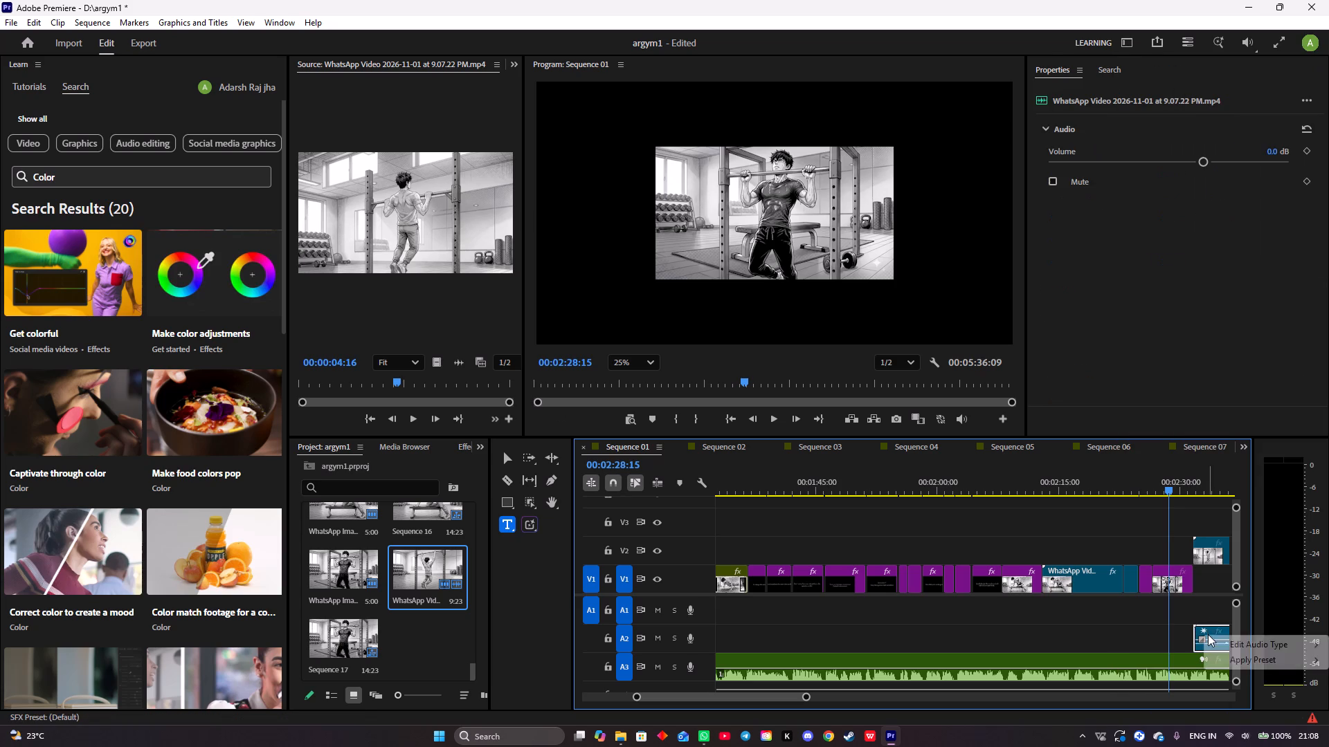
{"action": "right_click", "coordinate": [1212, 629]}
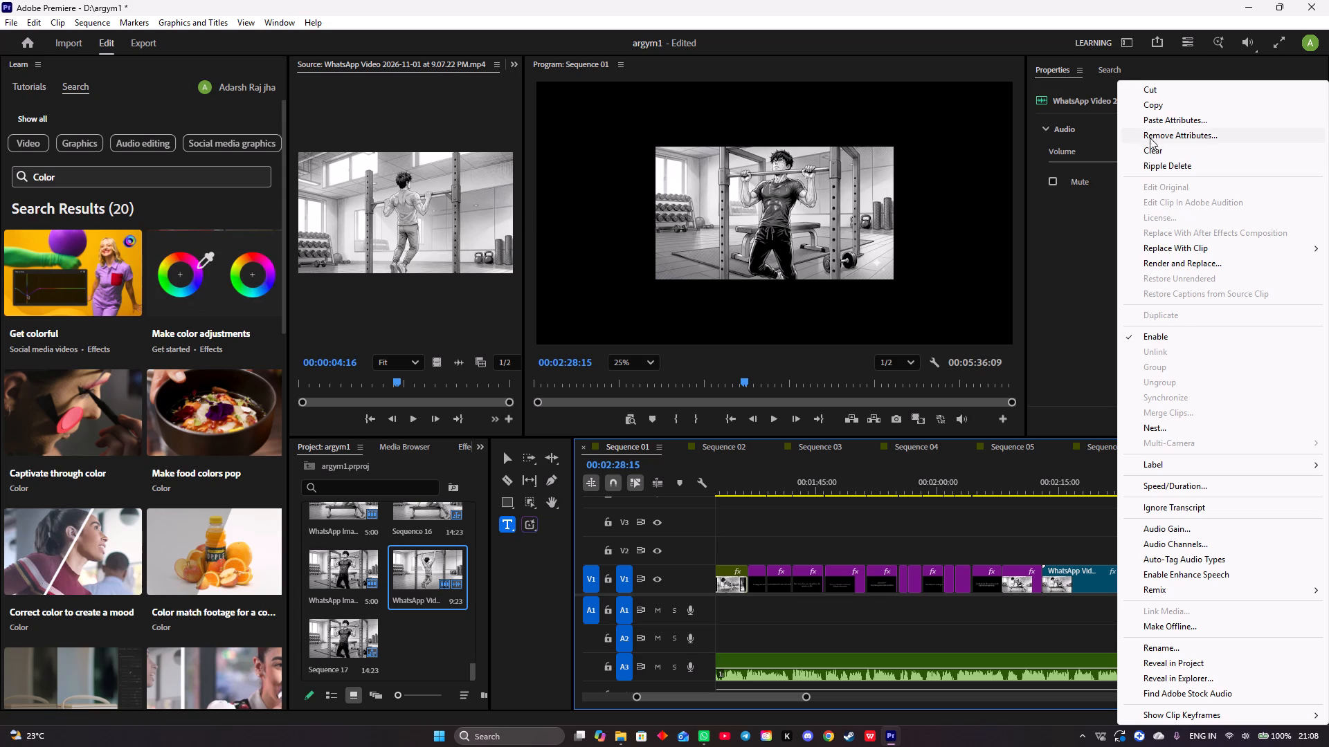
{"action": "left_click", "coordinate": [1146, 91]}
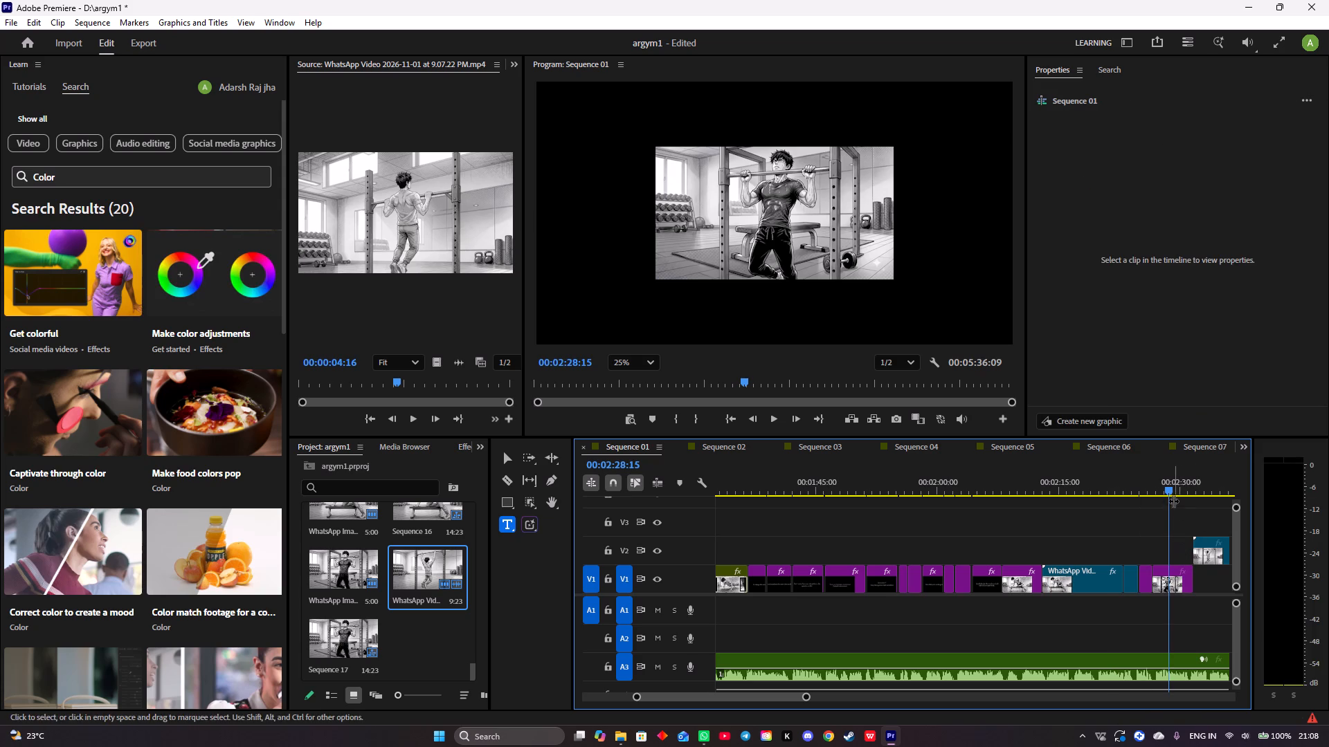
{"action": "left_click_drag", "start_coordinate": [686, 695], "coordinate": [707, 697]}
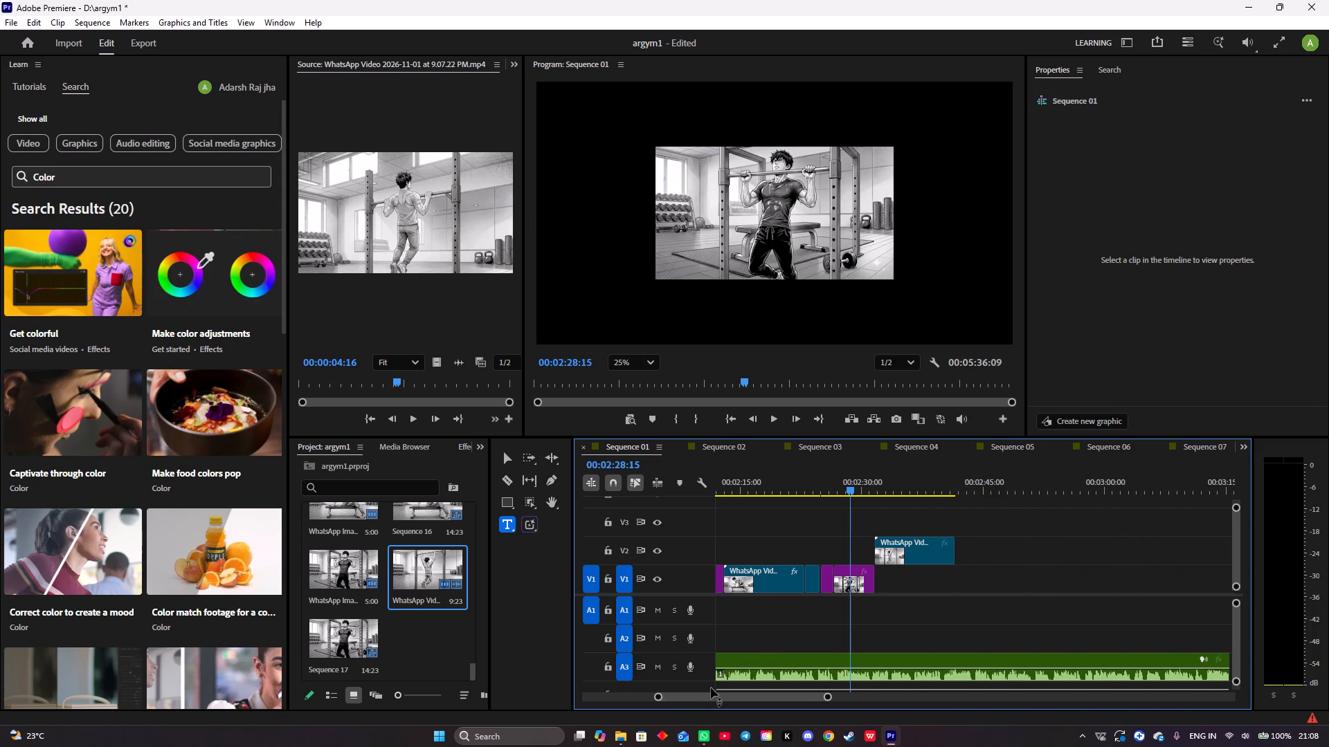
Scale the pull-up still image after the title on V1 to fill the frame.
{"action": "left_click_drag", "start_coordinate": [848, 490], "coordinate": [811, 487]}
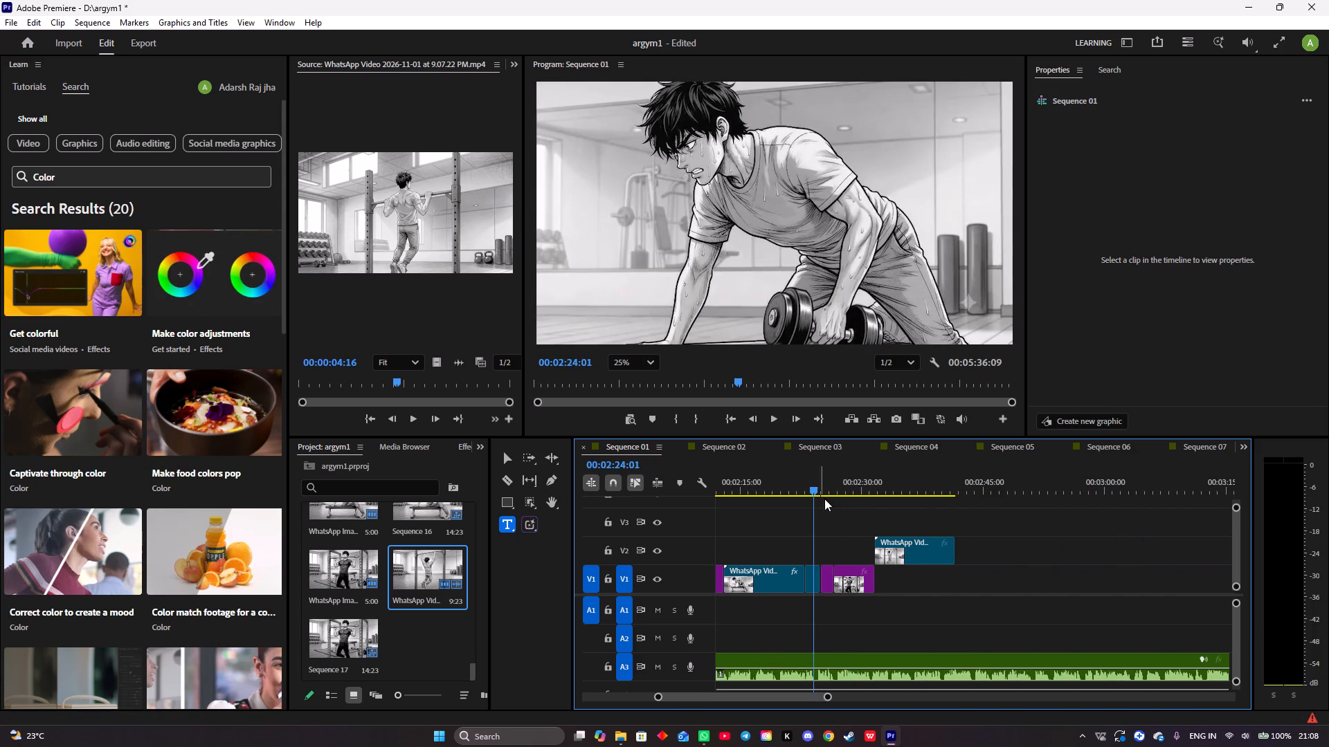
{"action": "left_click", "coordinate": [842, 573]}
{"action": "left_click", "coordinate": [1096, 147]}
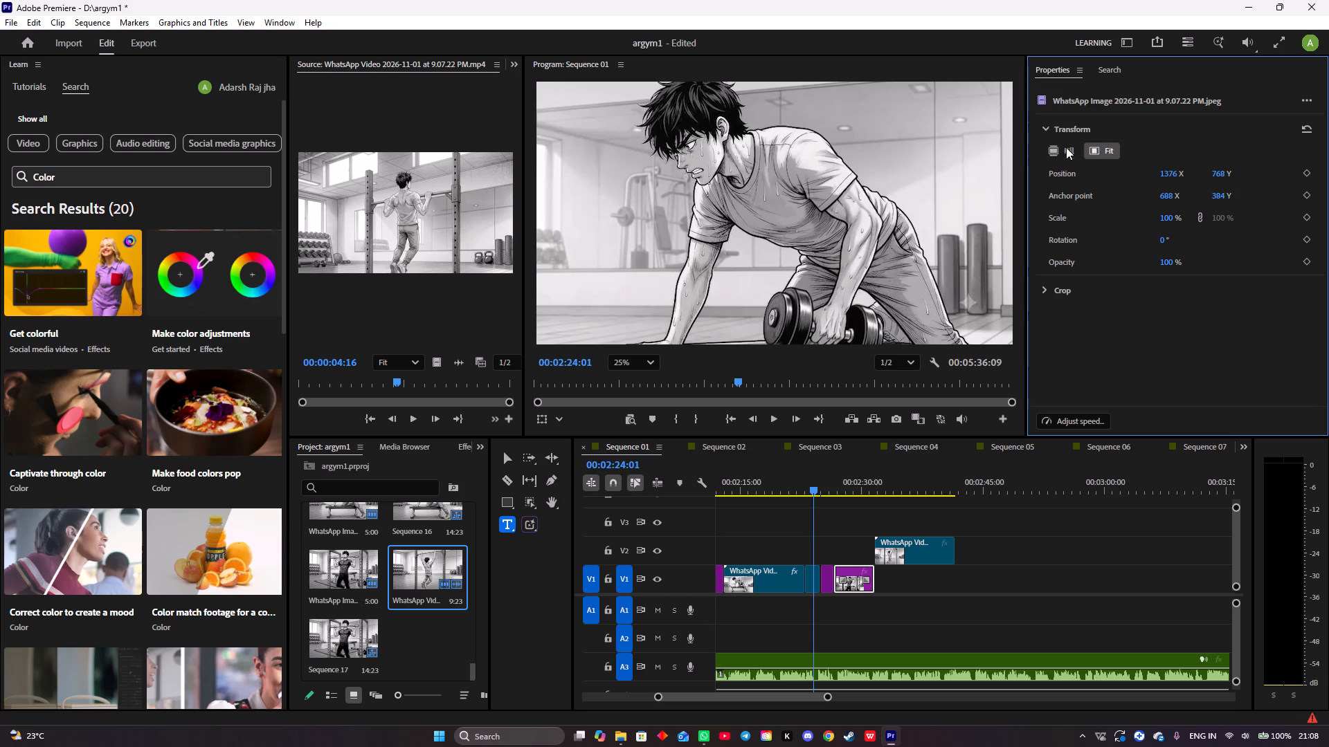
{"action": "left_click", "coordinate": [1063, 147]}
Scale the pull-up video clip on V2 to fill the frame.
{"action": "left_click", "coordinate": [926, 544]}
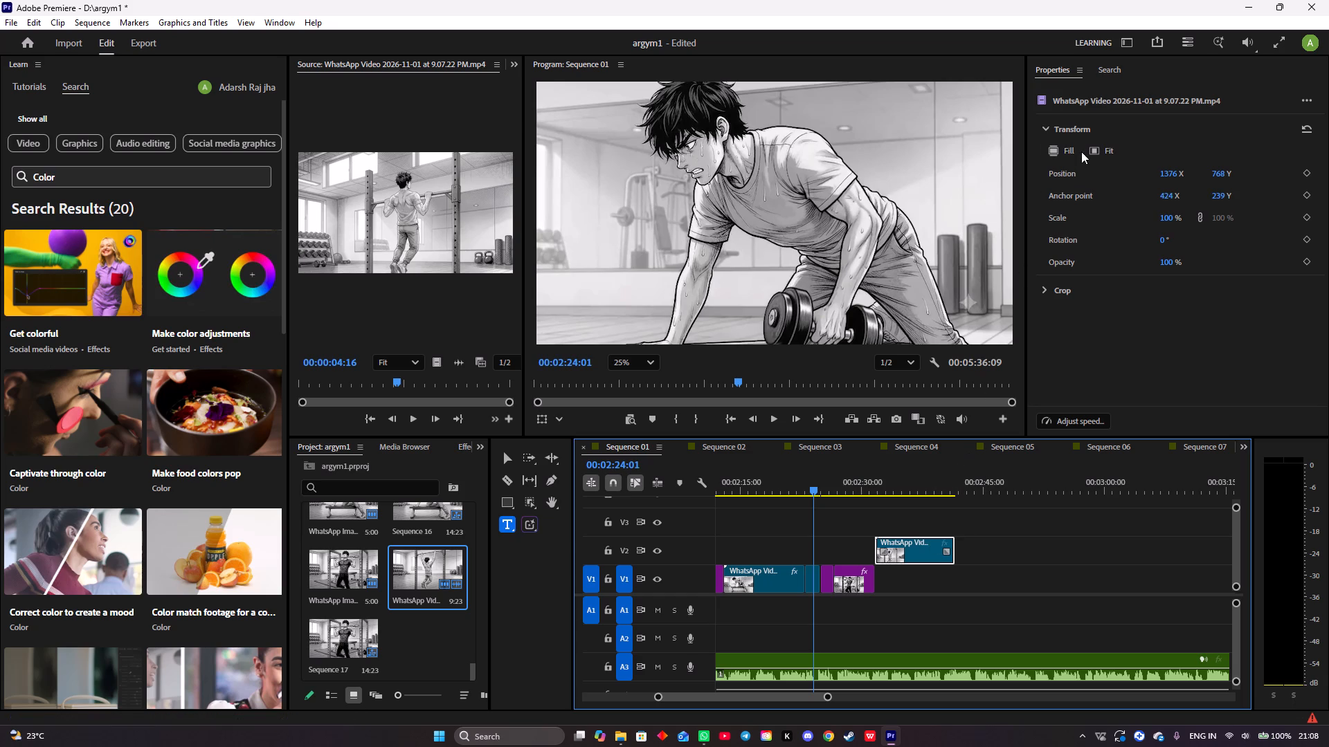
{"action": "left_click", "coordinate": [1089, 143]}
{"action": "left_click", "coordinate": [1064, 145]}
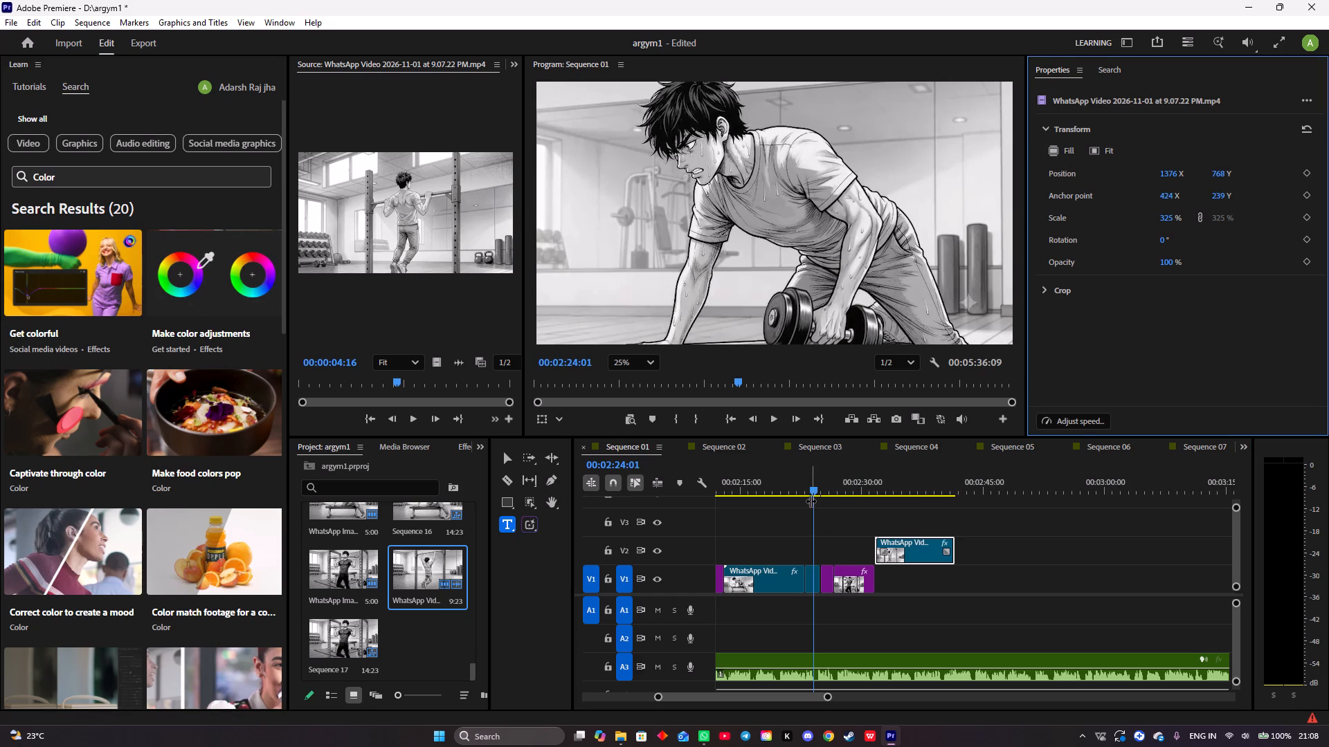
Play back the section from about 00:02:24 through the pull-up image and video clip to check framing and timing against the music.
{"action": "left_click", "coordinate": [808, 486]}
{"action": "key", "text": "space"}
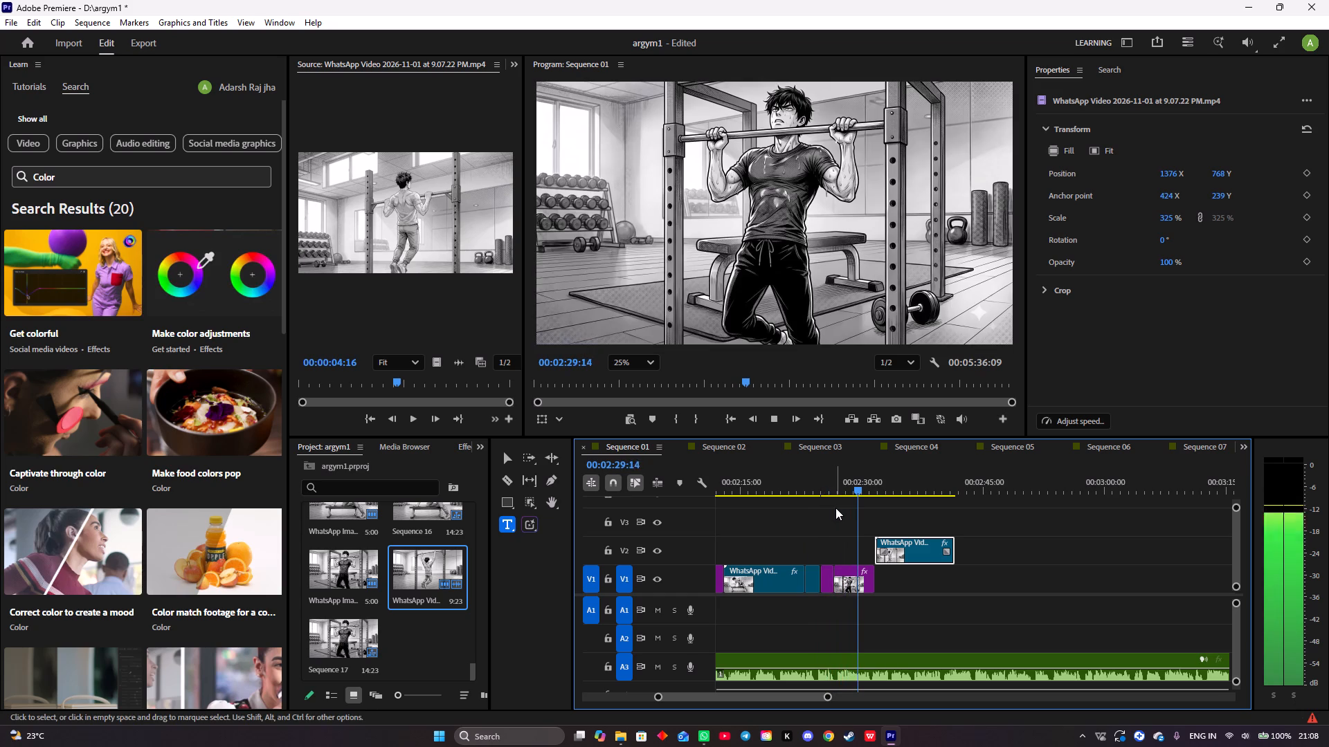
{"action": "key", "text": "space"}
{"action": "key", "text": "space"}
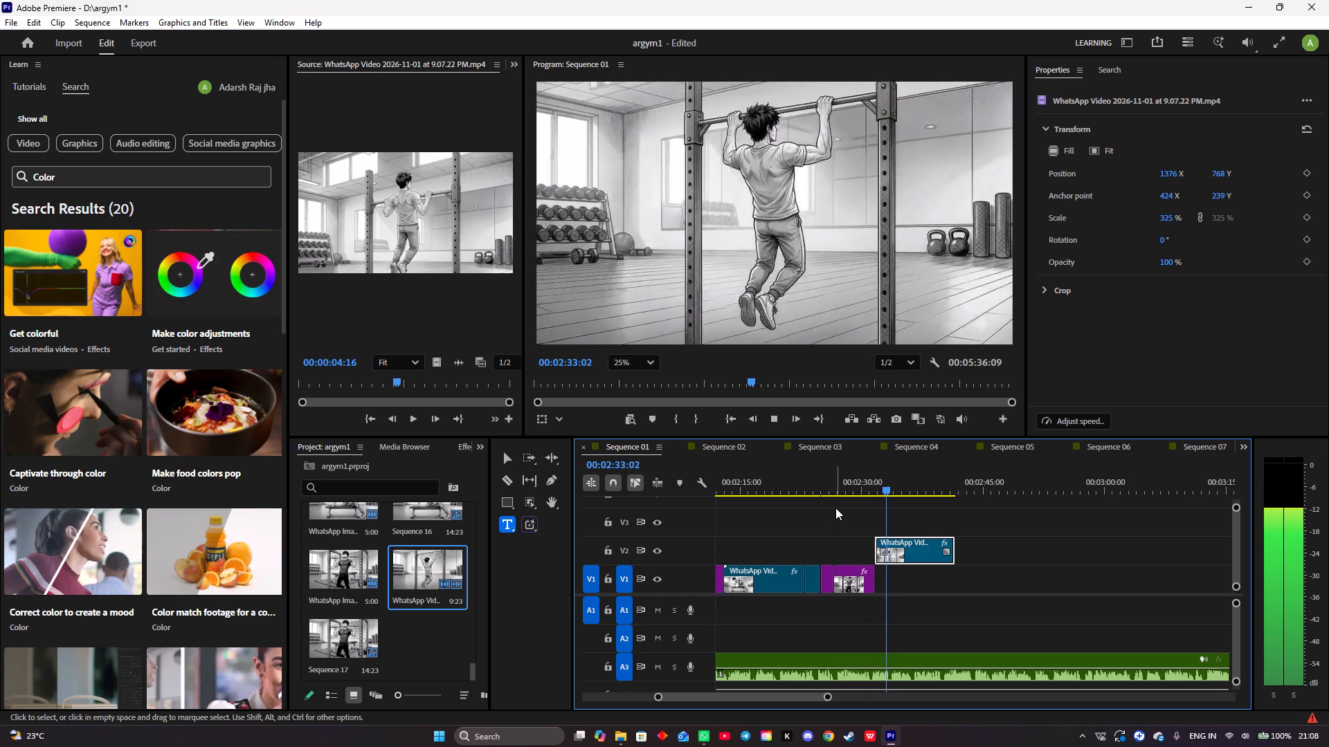
{"action": "key", "text": "space"}
{"action": "left_click", "coordinate": [867, 581]}
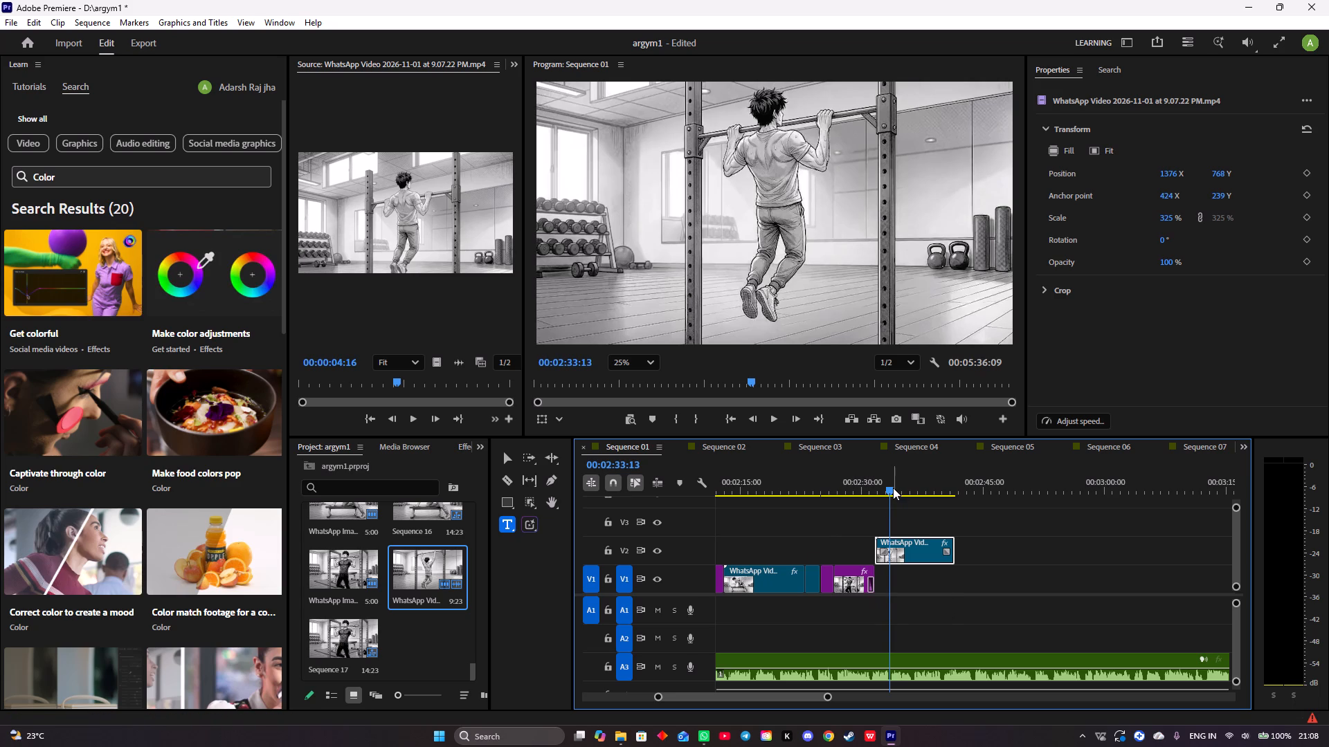
{"action": "left_click_drag", "start_coordinate": [891, 488], "coordinate": [854, 487]}
{"action": "key", "text": "space"}
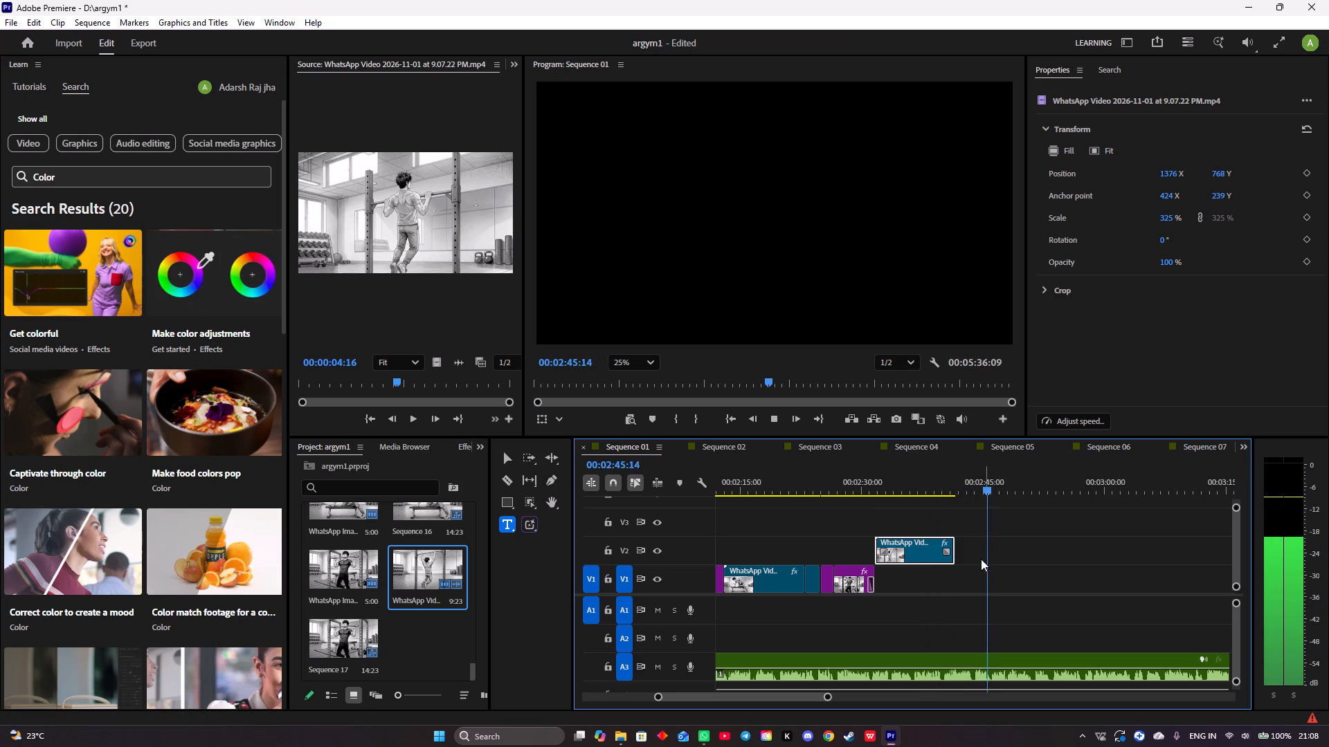
{"action": "key", "text": "space"}
Move the pull-up video clip from V2 down to V1, directly after the pull-up image at about 00:02:31:15.
{"action": "left_click_drag", "start_coordinate": [911, 542], "coordinate": [907, 573]}
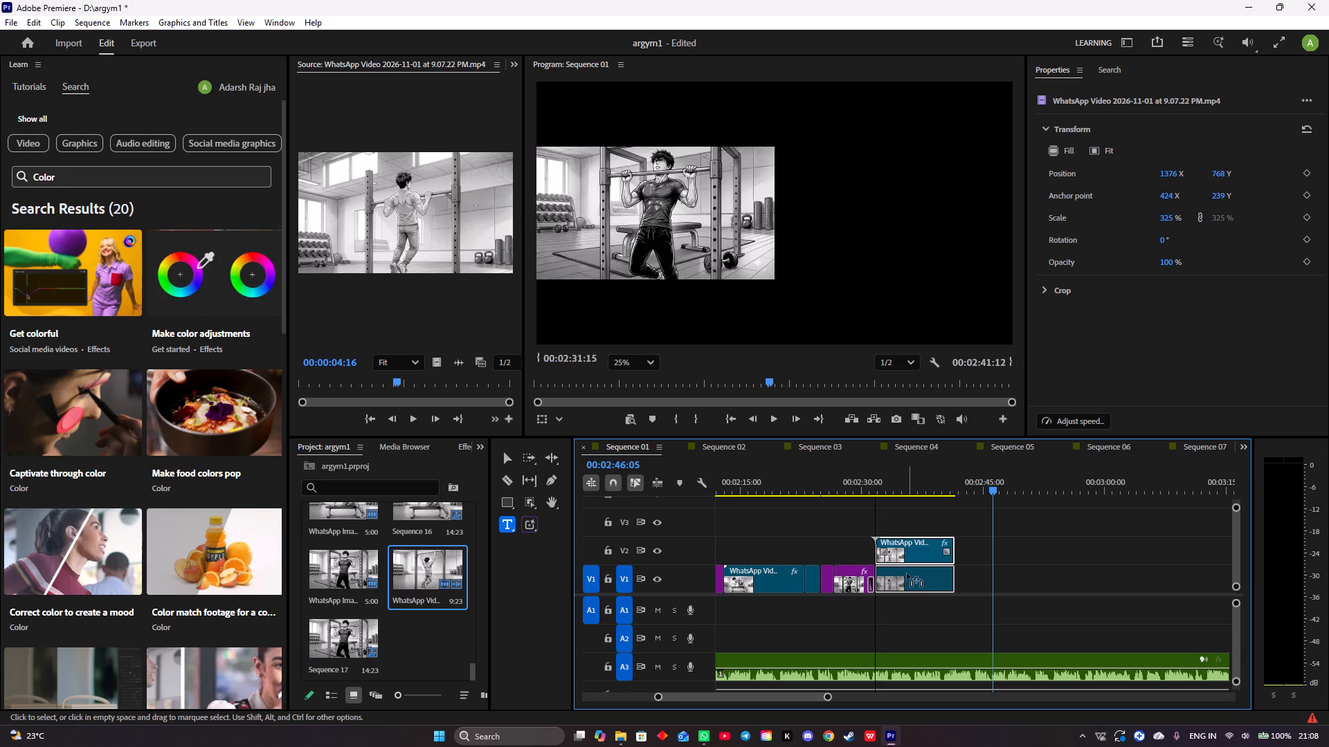
{"action": "left_click_drag", "start_coordinate": [907, 573], "coordinate": [907, 575]}
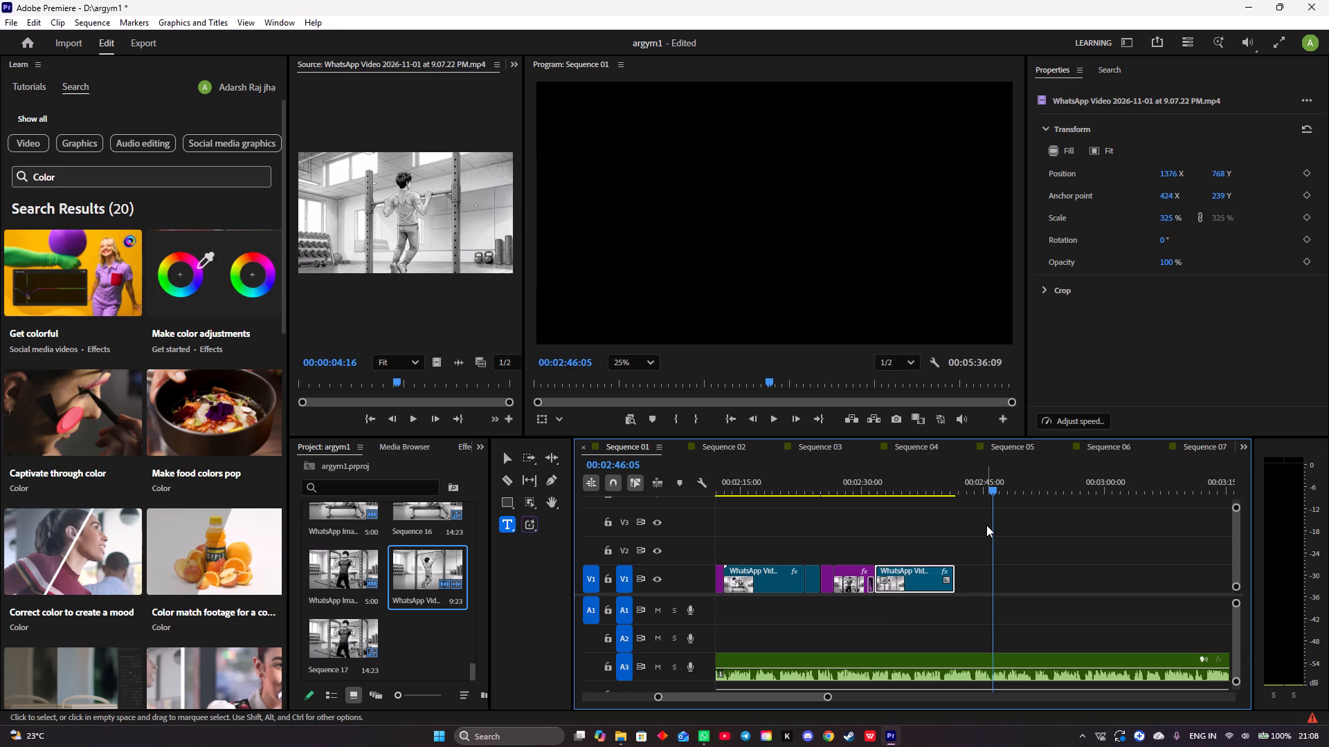
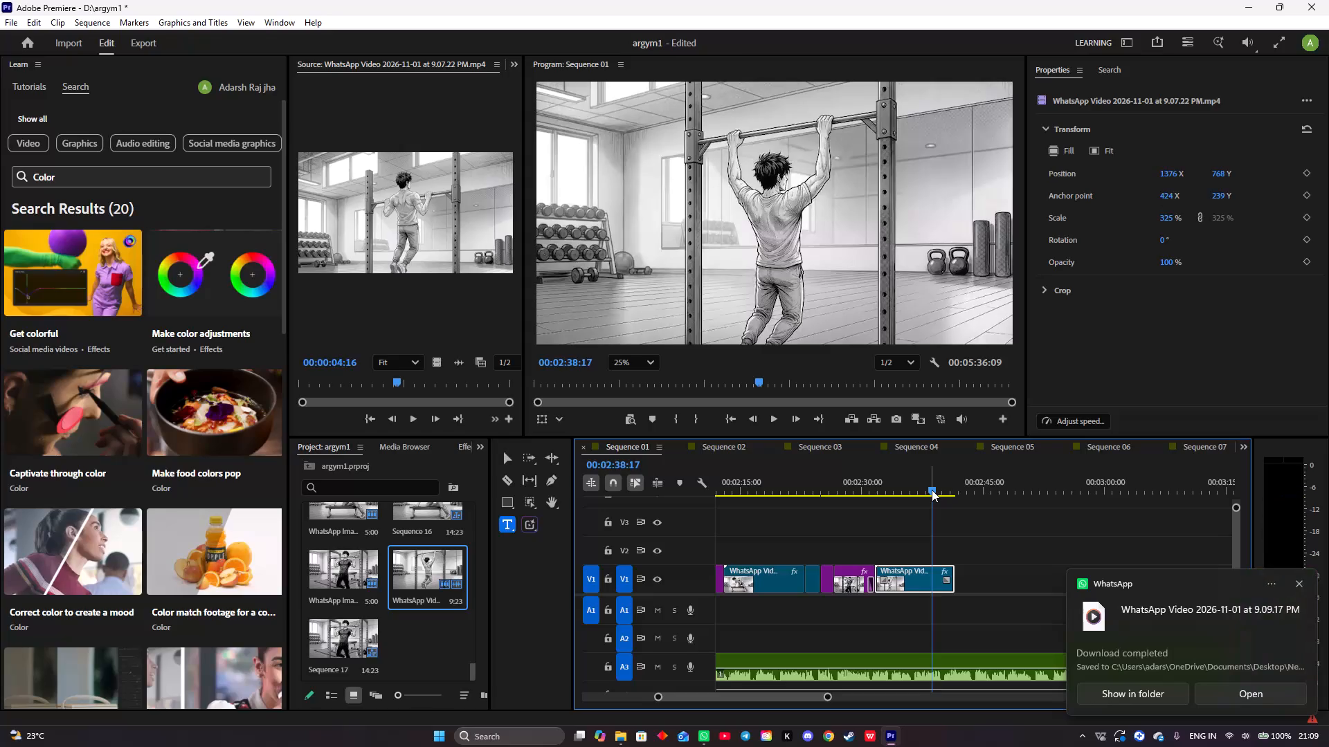
Play back from about 00:02:38:17 past the end of the pull-up clip to judge the music timing.
{"action": "key", "text": "space"}
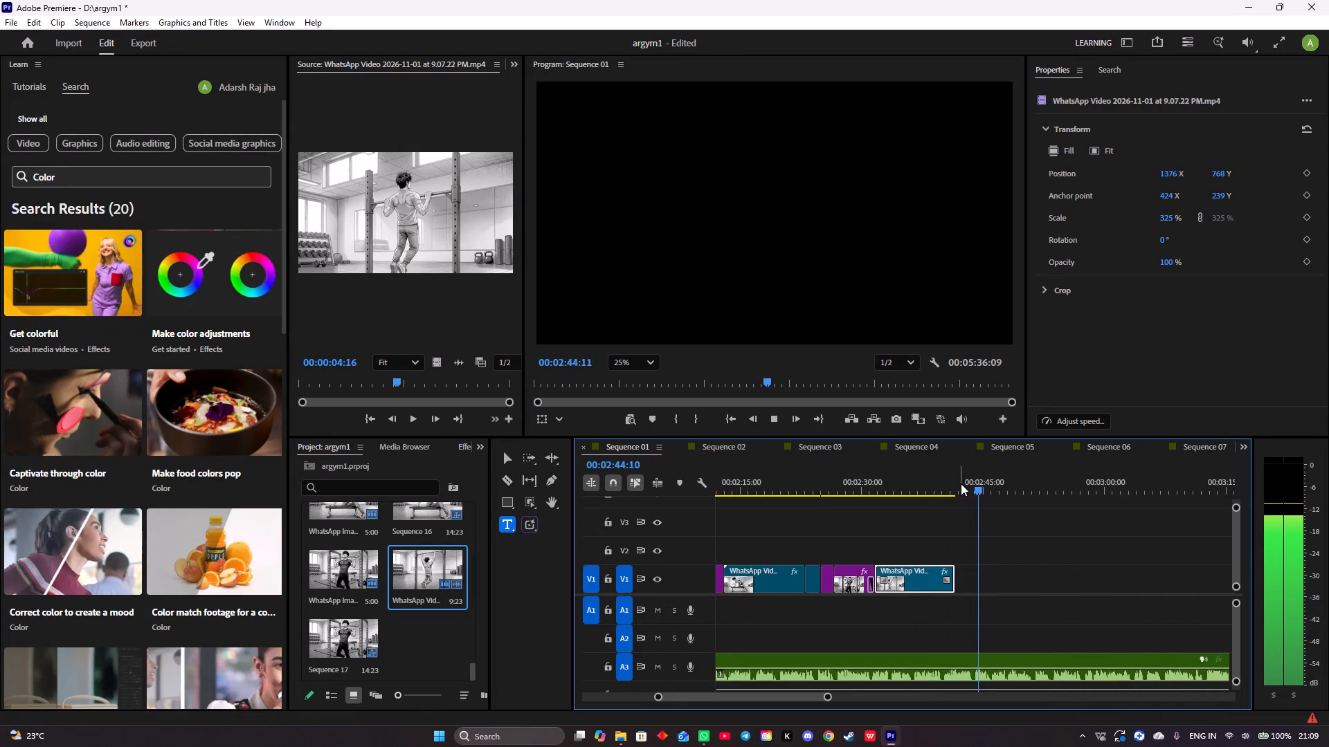
{"action": "key", "text": "space"}
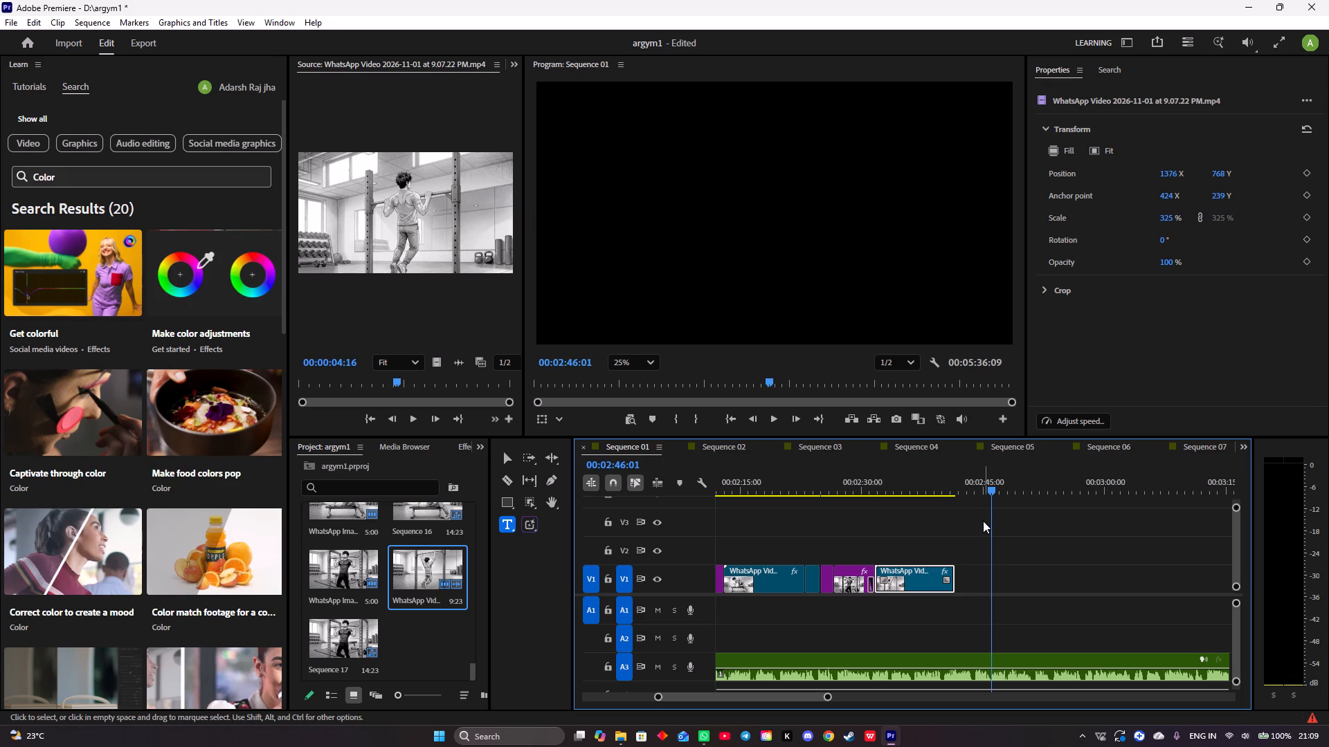
Import the WhatsApp Video 2026-11-01 at 9.09 clip from New folder (3), creating a new sequence for it.
{"action": "left_click", "coordinate": [75, 48]}
{"action": "left_click", "coordinate": [399, 73]}
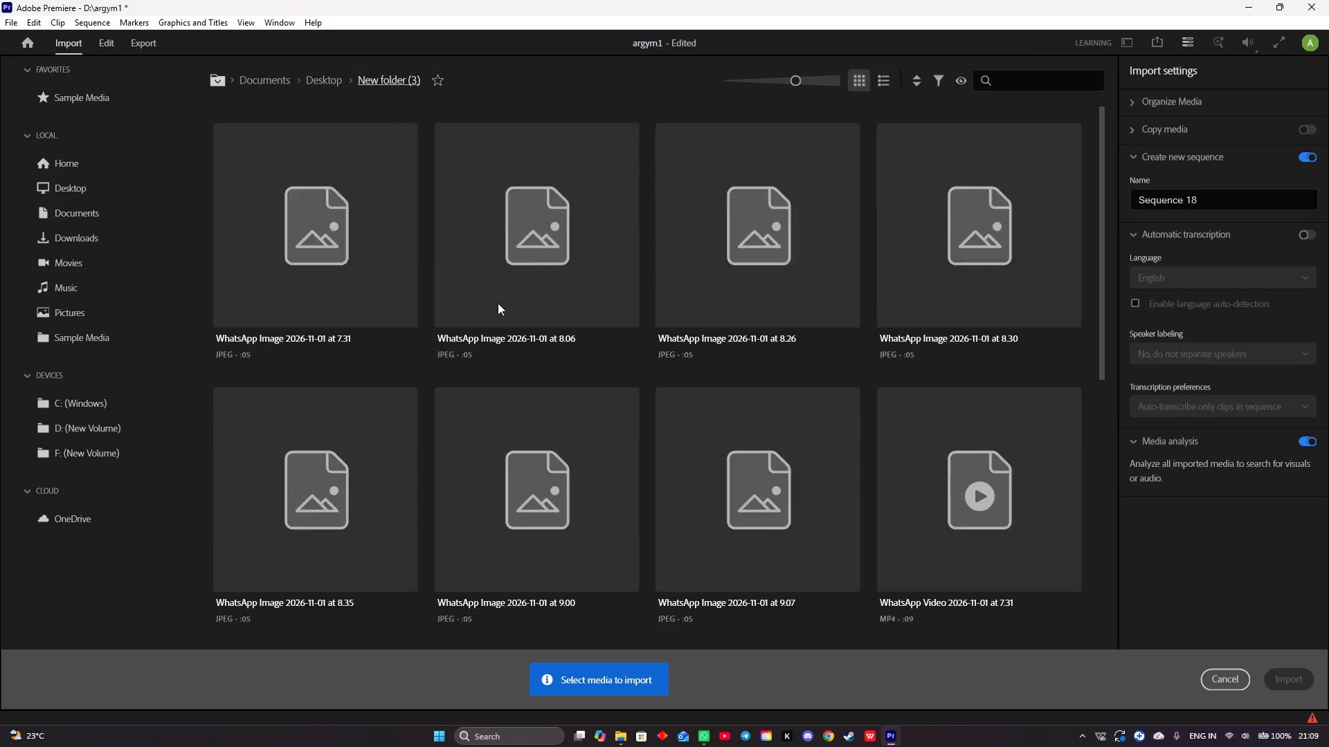
{"action": "scroll", "coordinate": [523, 322], "scroll_direction": "down", "scroll_amount": 20}
{"action": "scroll", "coordinate": [523, 322], "scroll_direction": "down", "scroll_amount": 9}
{"action": "left_click", "coordinate": [526, 473]}
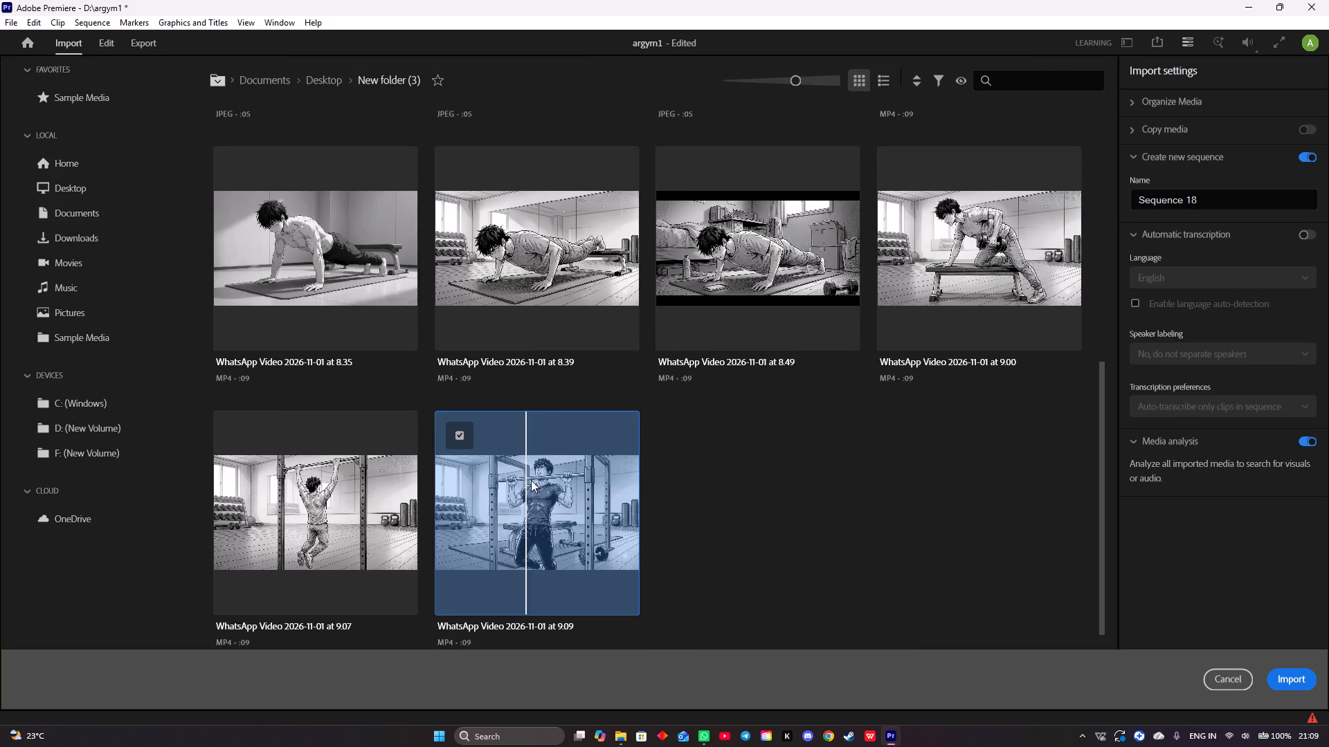
{"action": "left_click", "coordinate": [1277, 682]}
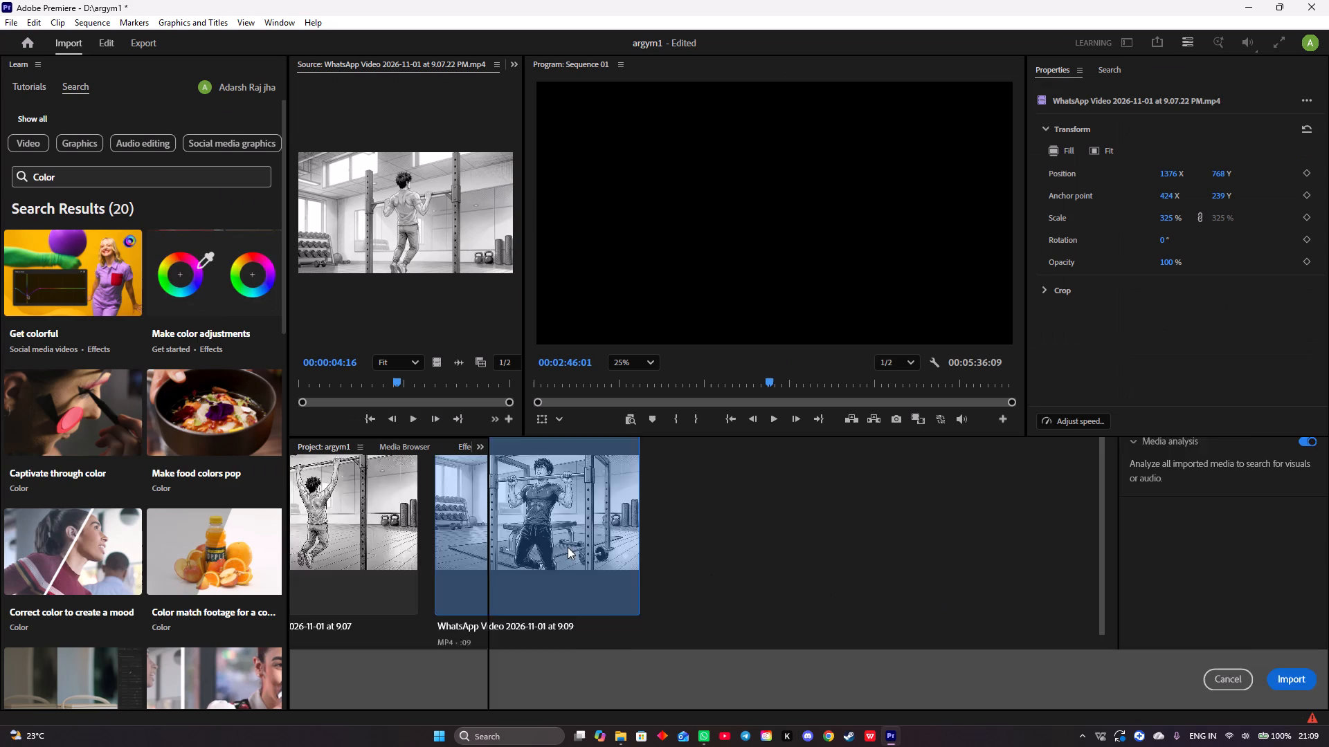
Place the newly imported front-view pull-up sequence on V1 directly after the existing pull-up clip.
{"action": "left_click_drag", "start_coordinate": [354, 627], "coordinate": [557, 584]}
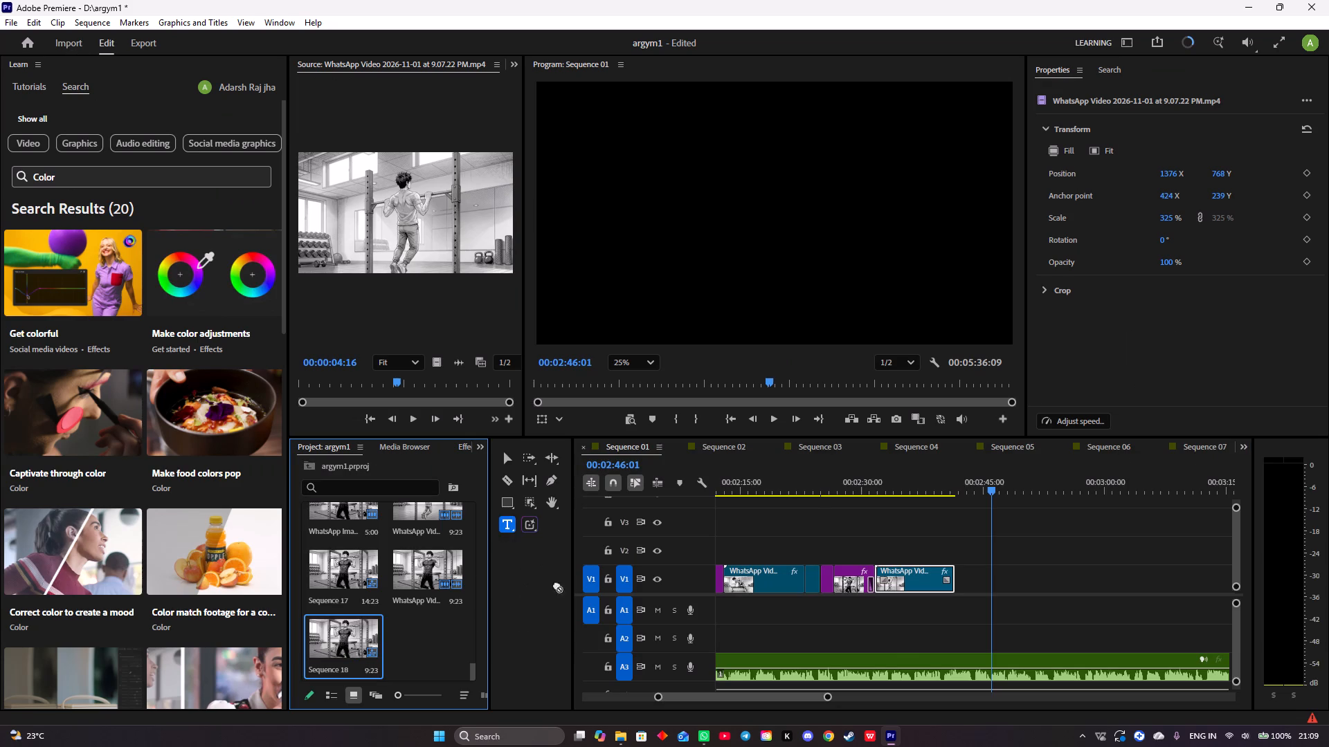
{"action": "left_click_drag", "start_coordinate": [557, 584], "coordinate": [954, 575]}
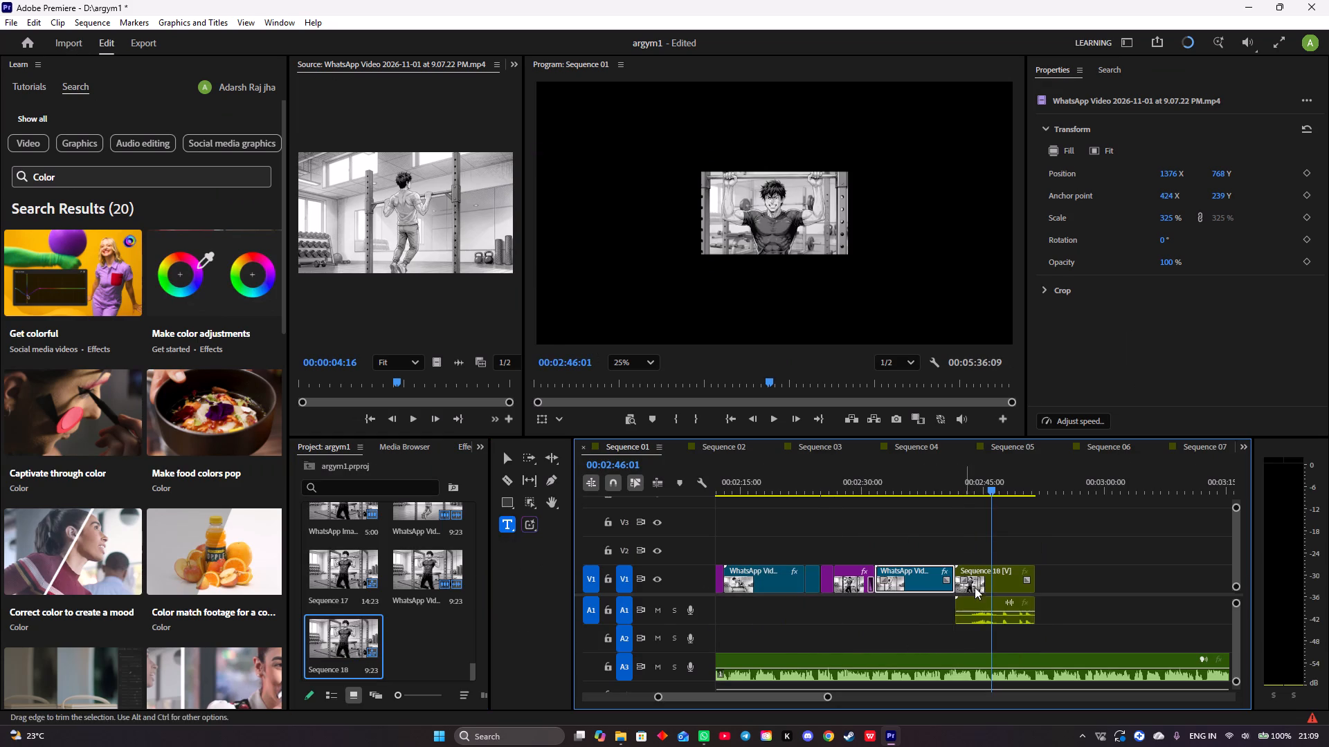
Unlink the new pull-up sequence's audio from its video and cut the audio from A1.
{"action": "right_click", "coordinate": [971, 609]}
{"action": "left_click", "coordinate": [1011, 266]}
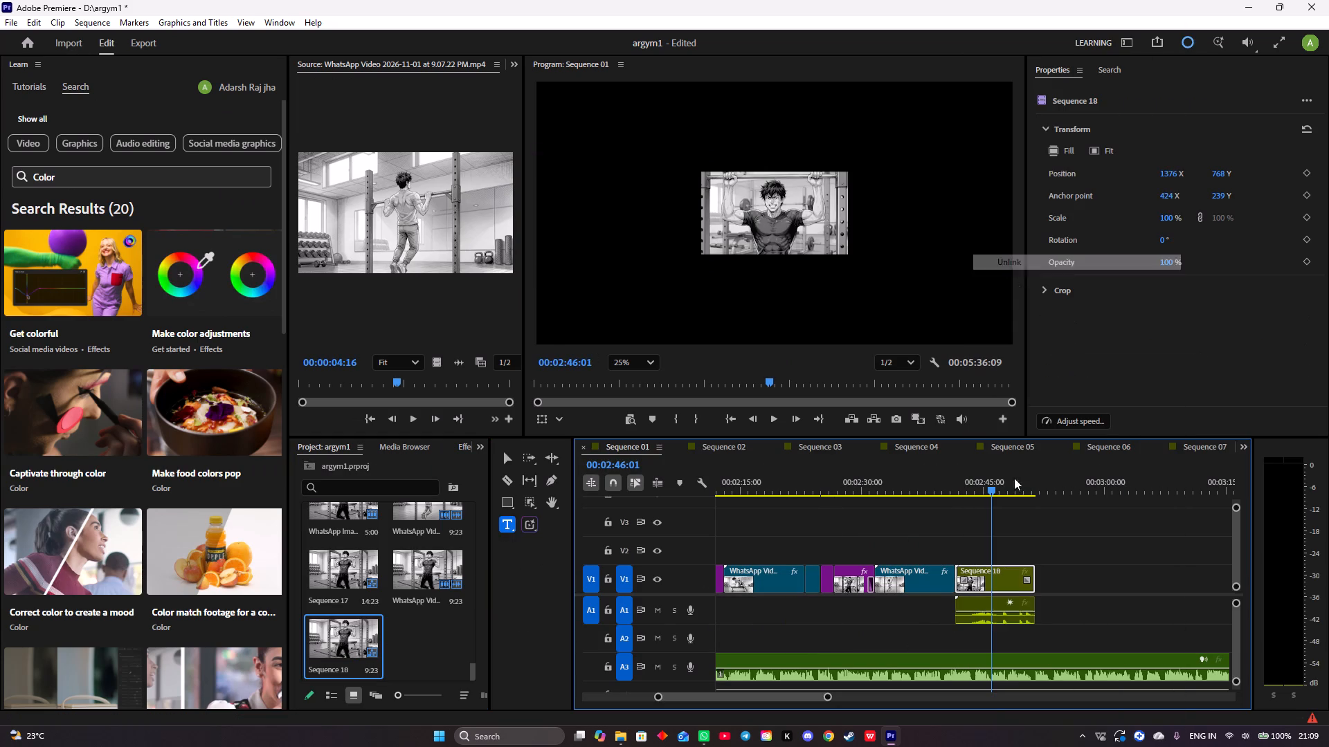
{"action": "right_click", "coordinate": [993, 612]}
{"action": "left_click", "coordinate": [1037, 91]}
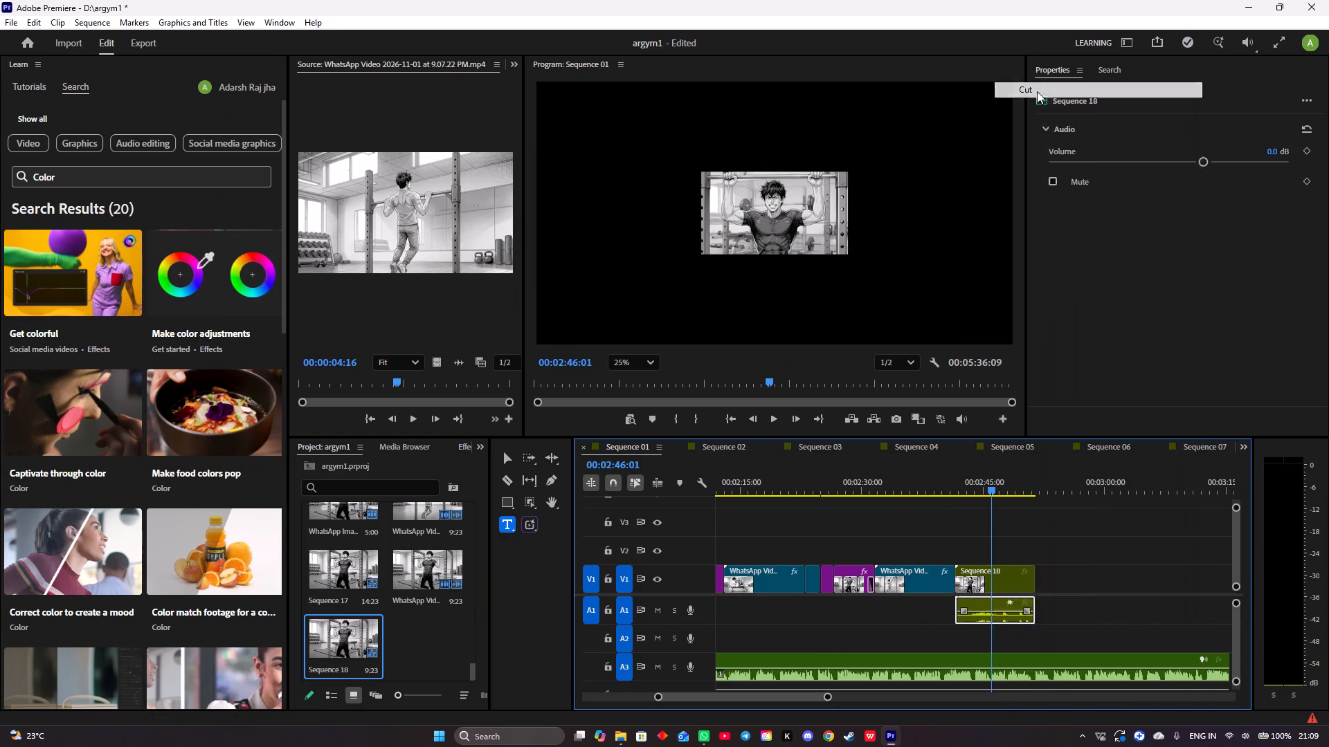
Scale the new front-view pull-up clip on V1 to fill the frame.
{"action": "left_click", "coordinate": [995, 578]}
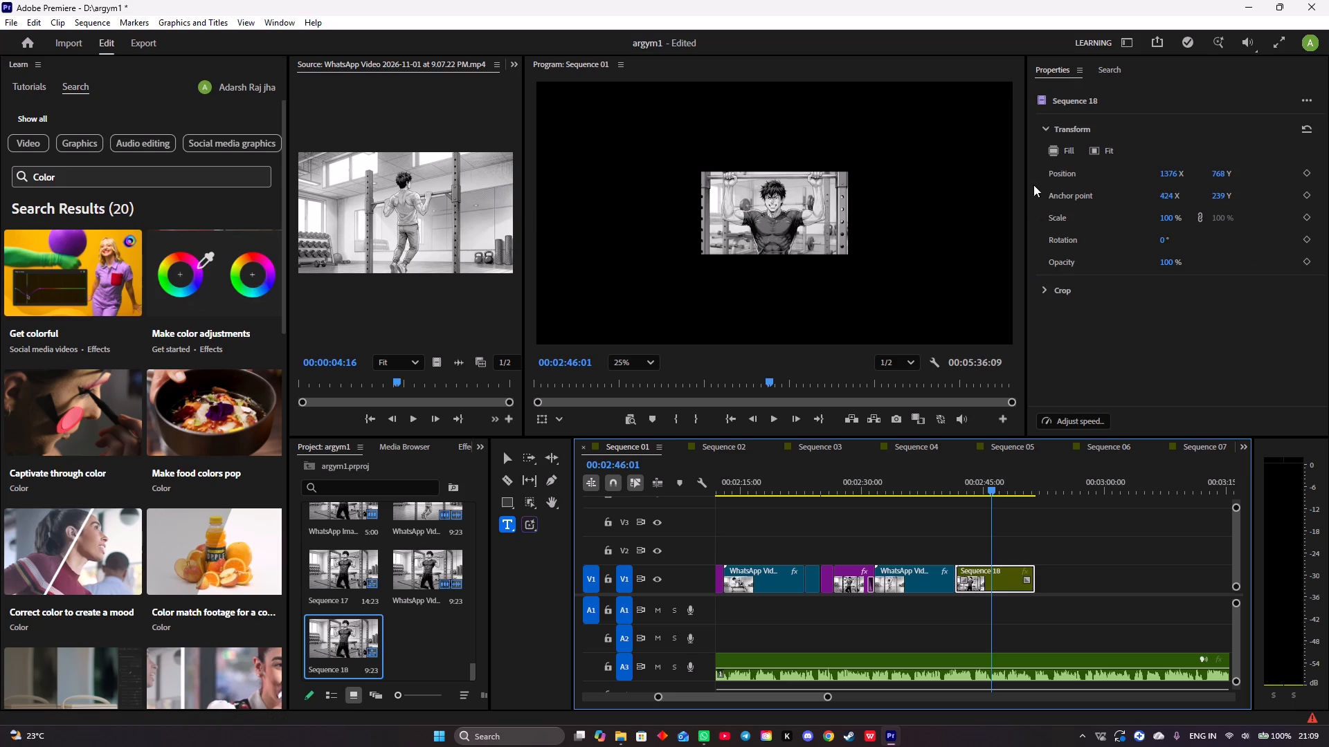
{"action": "left_click", "coordinate": [1089, 154]}
{"action": "left_click", "coordinate": [1062, 149]}
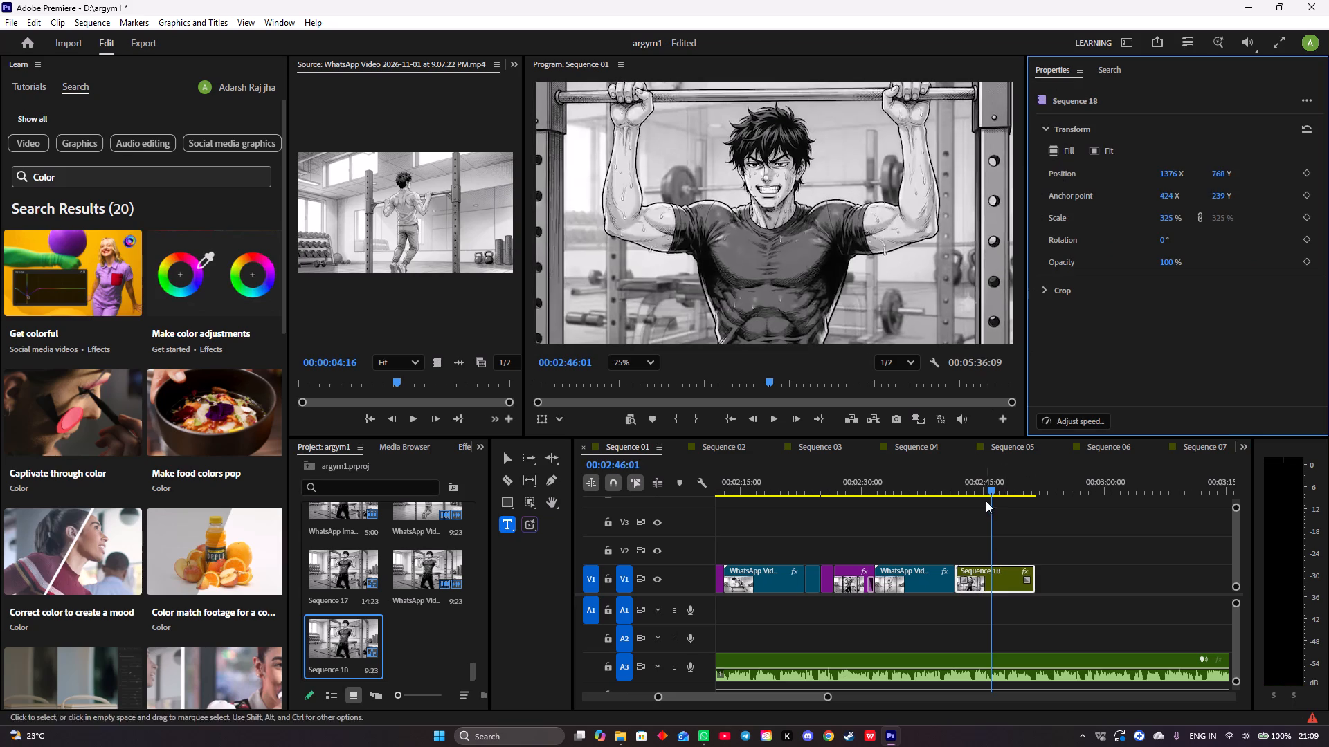
Play back from about 00:02:38 through the new front-view pull-up clip to check framing and music timing.
{"action": "left_click_drag", "start_coordinate": [991, 489], "coordinate": [926, 487]}
{"action": "key", "text": "space"}
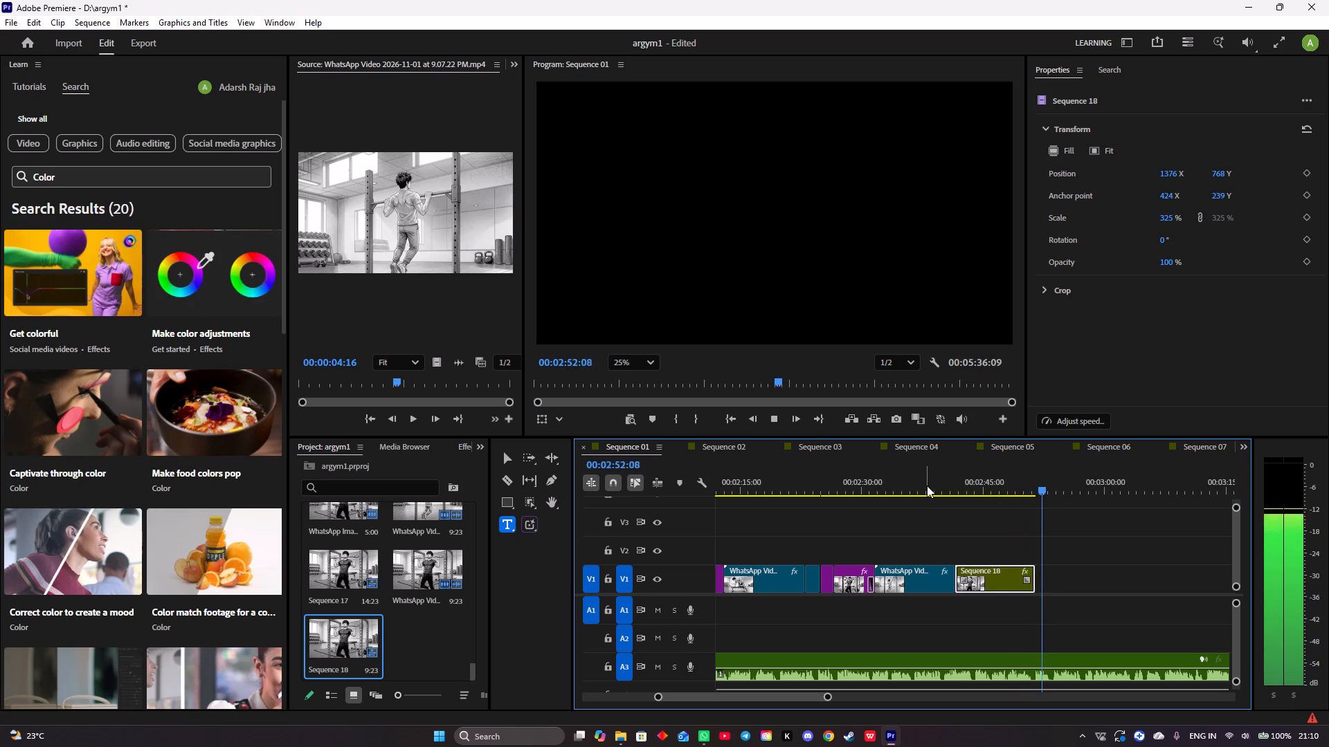
{"action": "key", "text": "space"}
{"action": "key", "text": "space"}
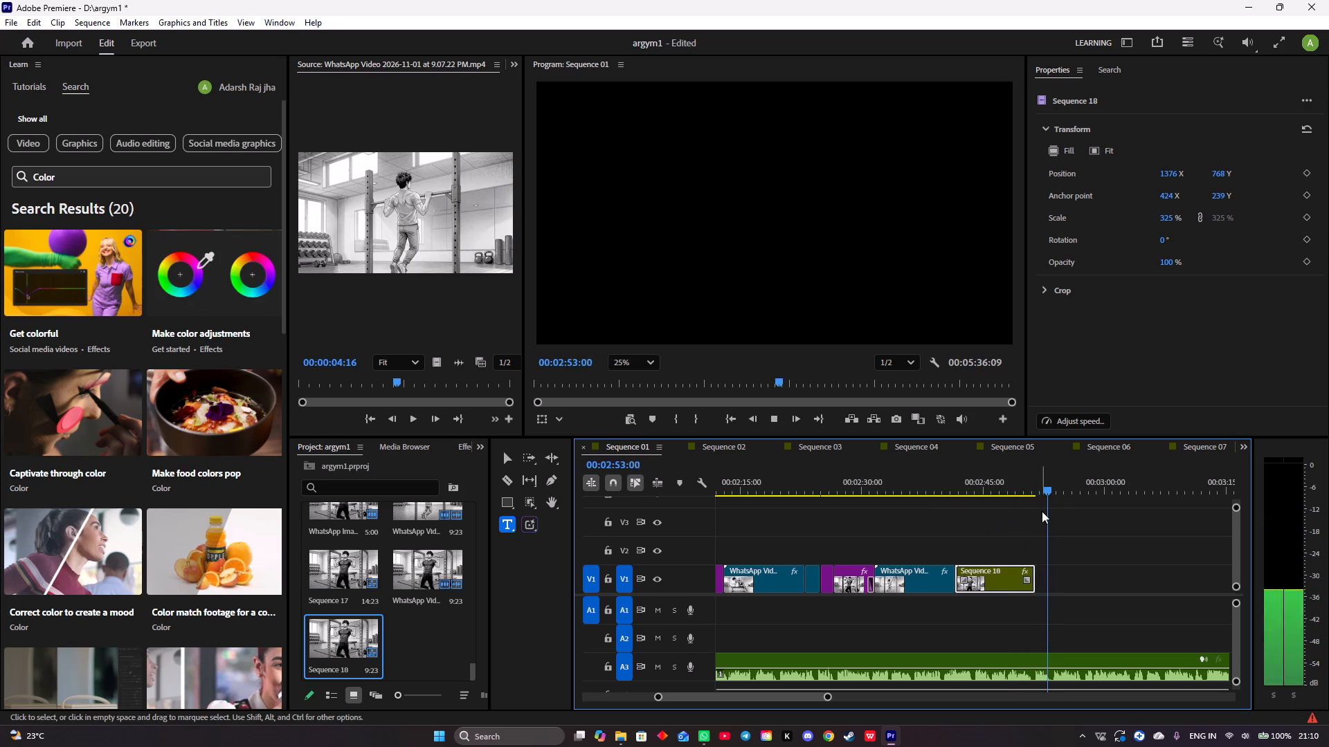
{"action": "key", "text": "space"}
Add a text title reading "Don't rush the repetiton" at 00:02:51:12 on V1, directly after the front-view pull-up clip.
{"action": "left_click_drag", "start_coordinate": [1059, 488], "coordinate": [1047, 488]}
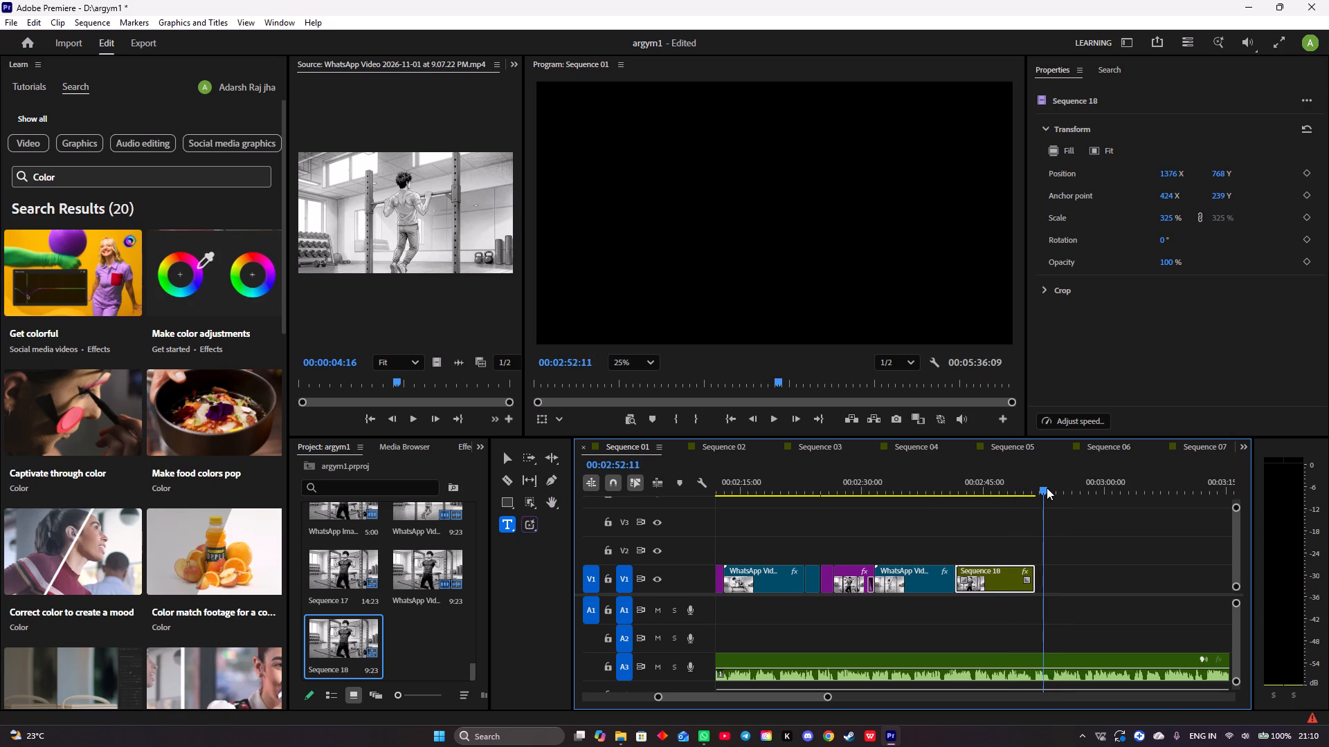
{"action": "left_click_drag", "start_coordinate": [1047, 488], "coordinate": [1038, 488]}
{"action": "key", "text": "space"}
{"action": "key", "text": "space"}
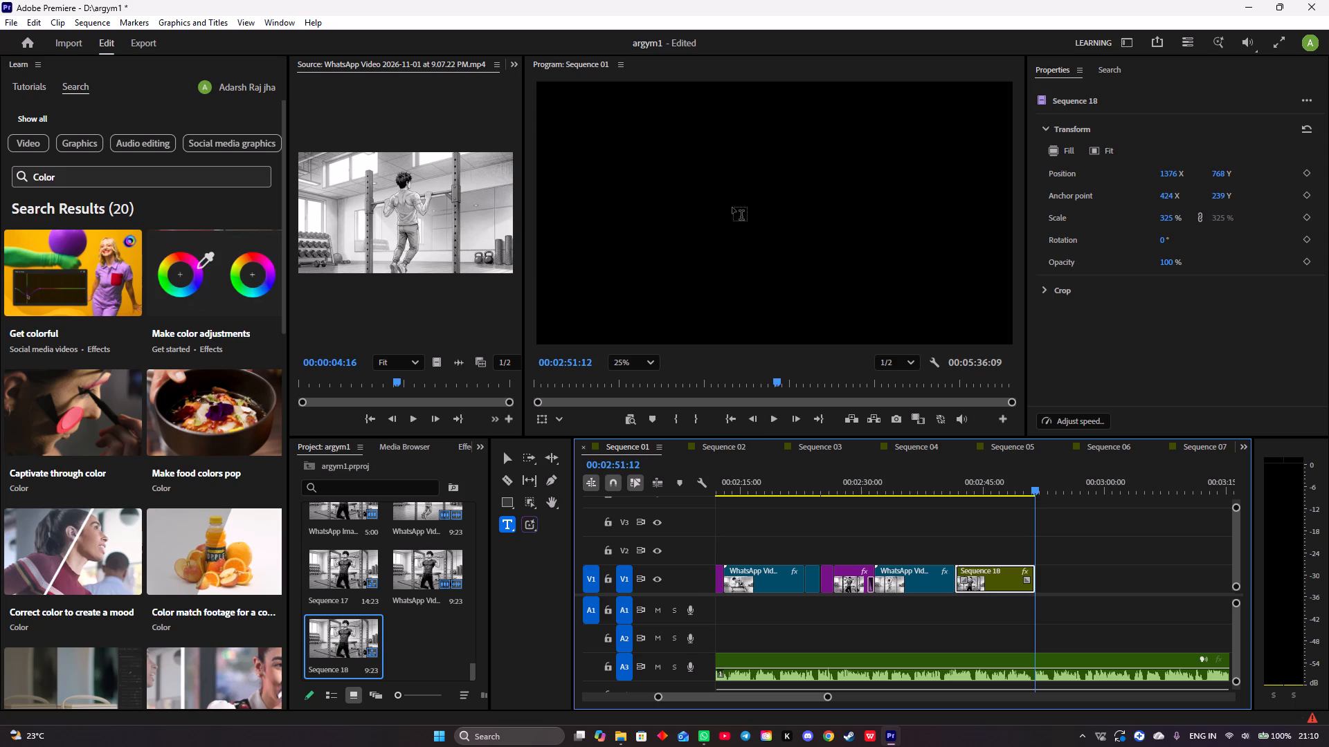
{"action": "left_click", "coordinate": [737, 190]}
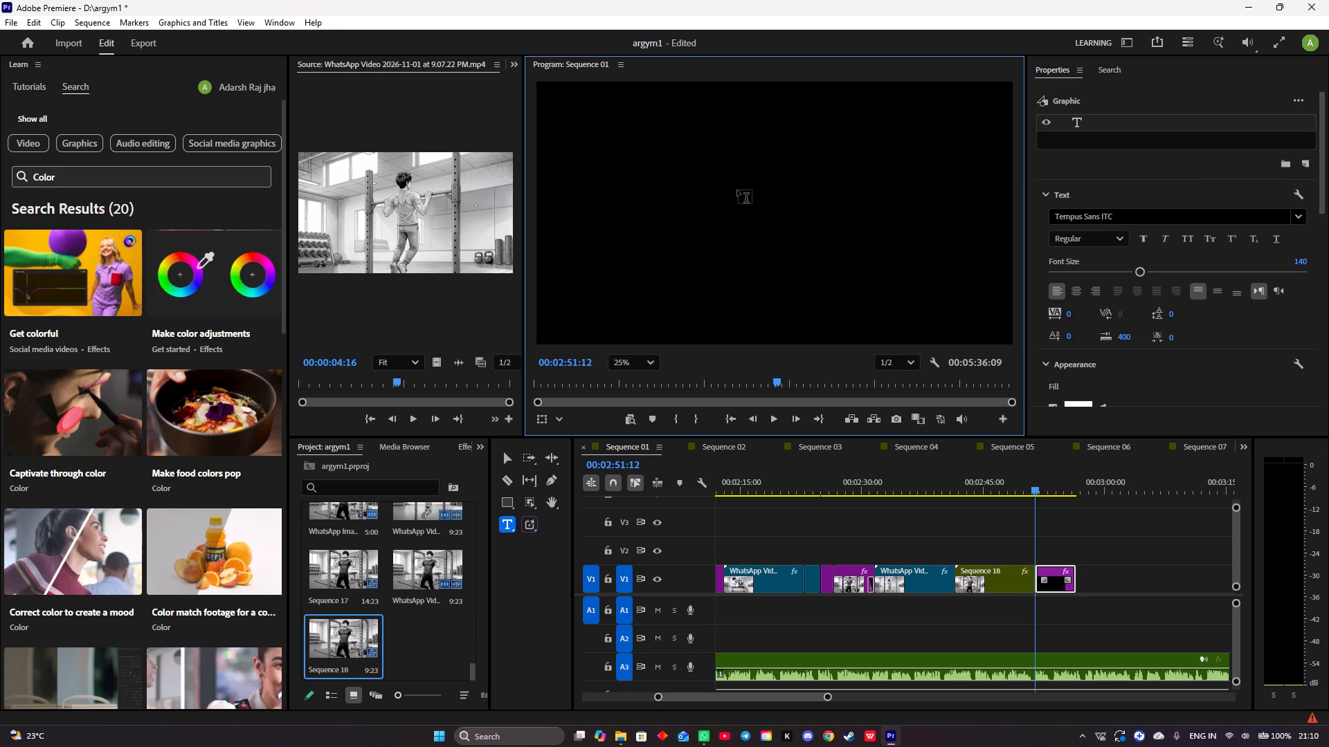
{"action": "type", "text": "on"}
{"action": "type", "text": "'t rush the"}
{"action": "key", "text": "space"}
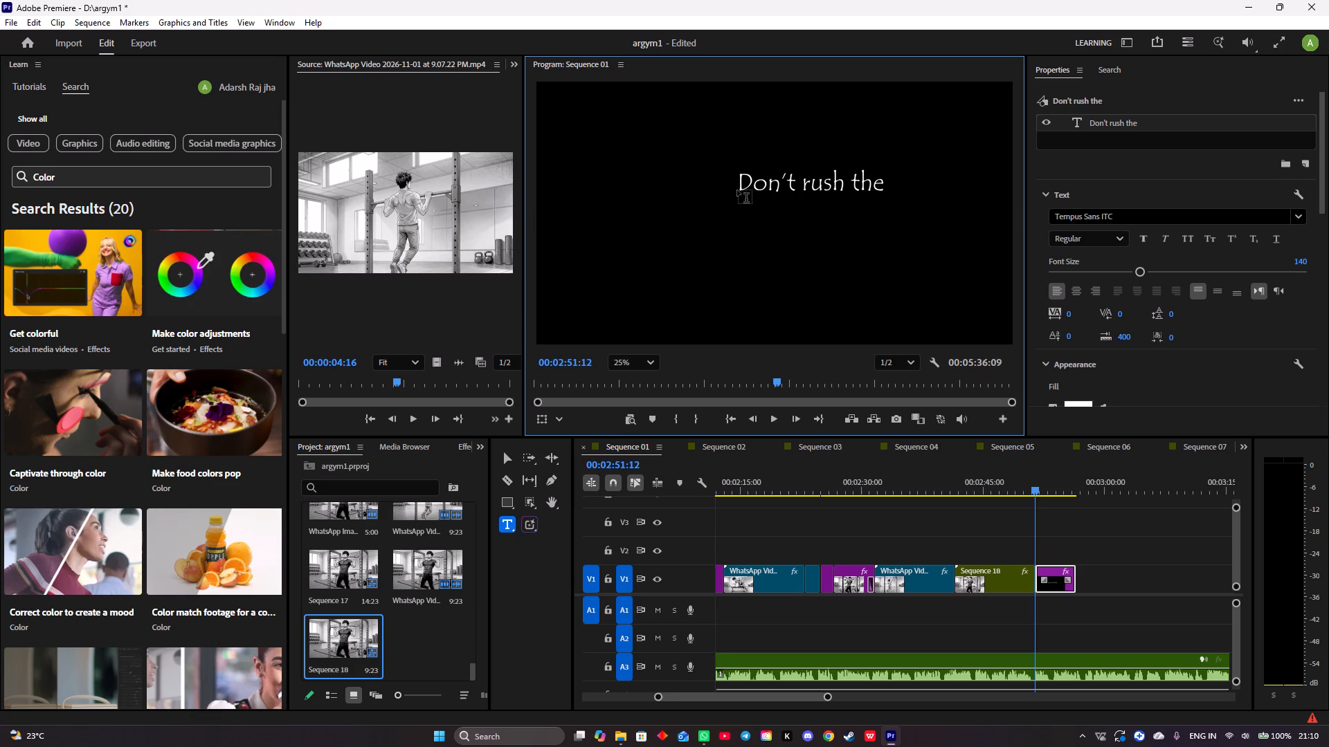
{"action": "type", "text": "repr"}
{"action": "key", "text": "BackSpace"}
{"action": "type", "text": "etito"}
{"action": "key", "text": "n"}
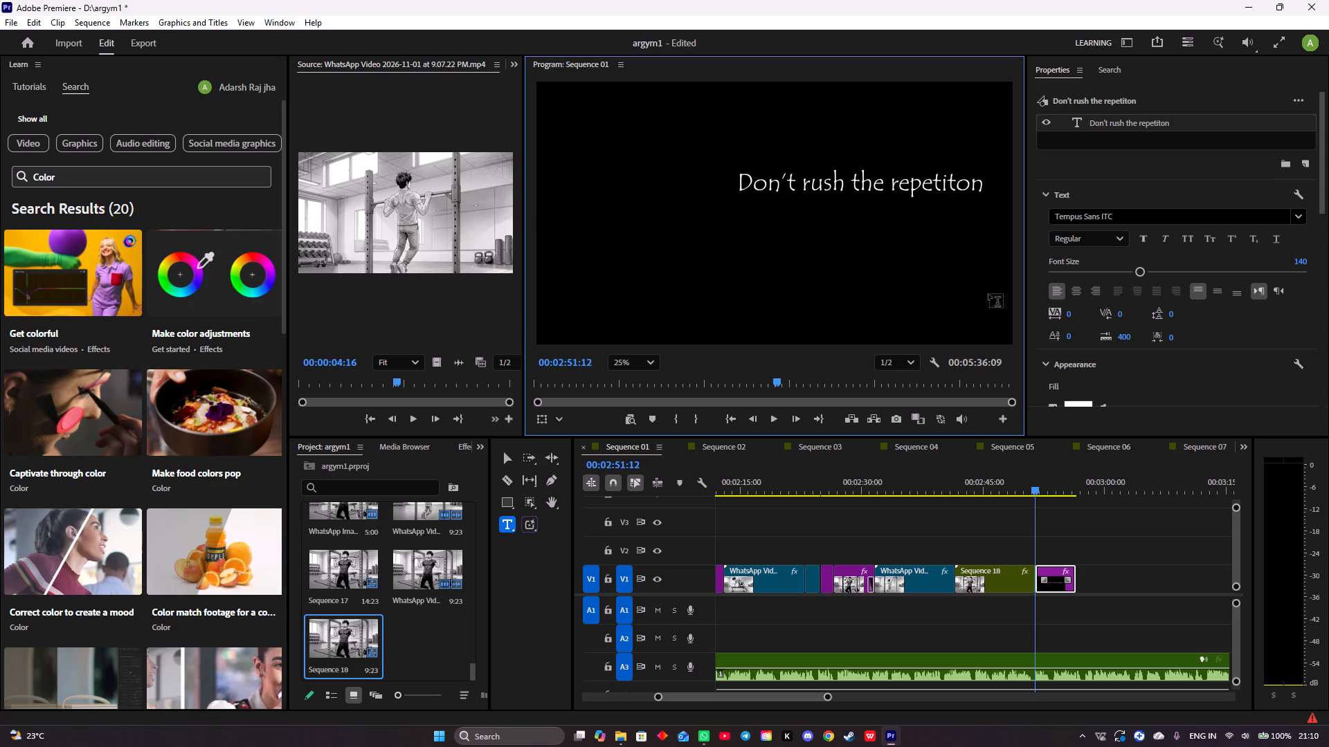
Centre-align the title text and position it mid-frame at 1414 X, 826 Y.
{"action": "left_click", "coordinate": [1080, 290]}
{"action": "scroll", "coordinate": [1125, 325], "scroll_direction": "down", "scroll_amount": 17}
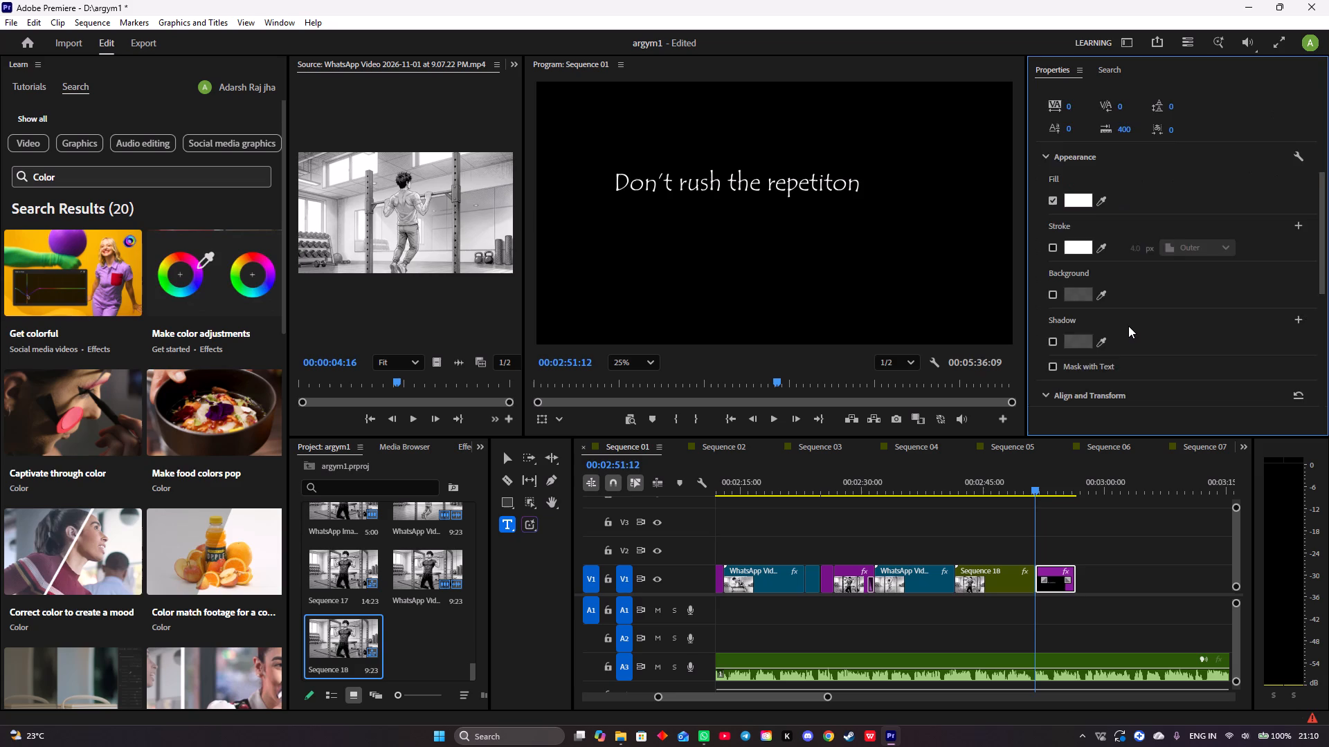
{"action": "scroll", "coordinate": [1128, 326], "scroll_direction": "down", "scroll_amount": 5}
{"action": "left_click_drag", "start_coordinate": [1159, 341], "coordinate": [1328, 344]}
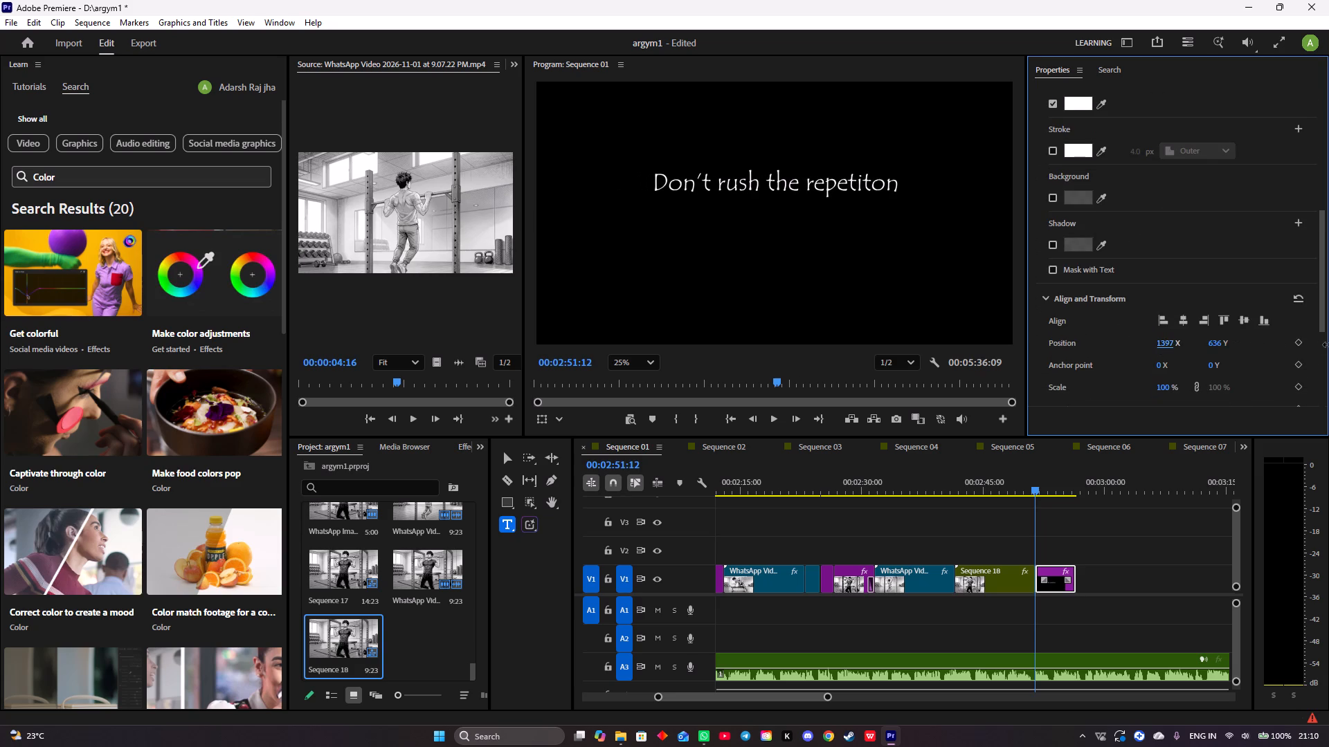
{"action": "left_click_drag", "start_coordinate": [1328, 344], "coordinate": [1328, 344]}
{"action": "left_click_drag", "start_coordinate": [1156, 340], "coordinate": [1191, 342]}
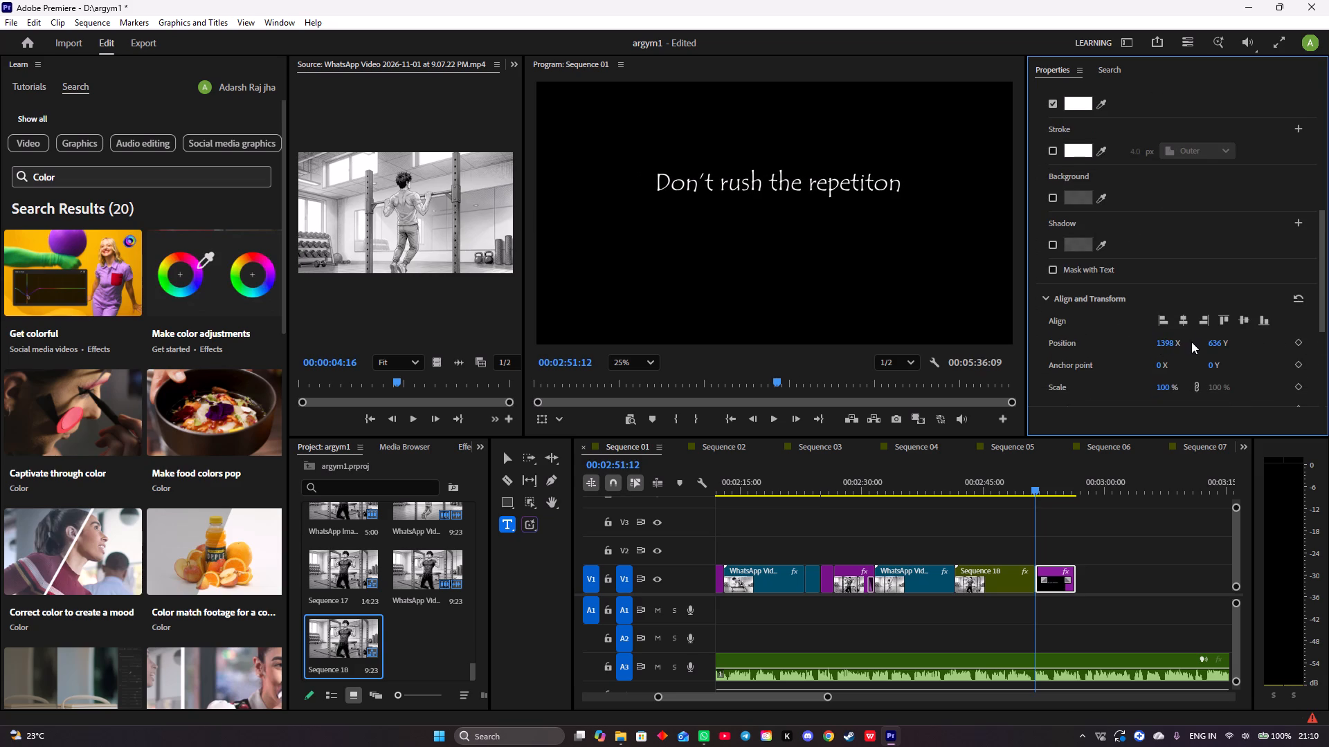
{"action": "left_click_drag", "start_coordinate": [1164, 344], "coordinate": [1178, 344]}
{"action": "left_click_drag", "start_coordinate": [1207, 345], "coordinate": [1211, 344]}
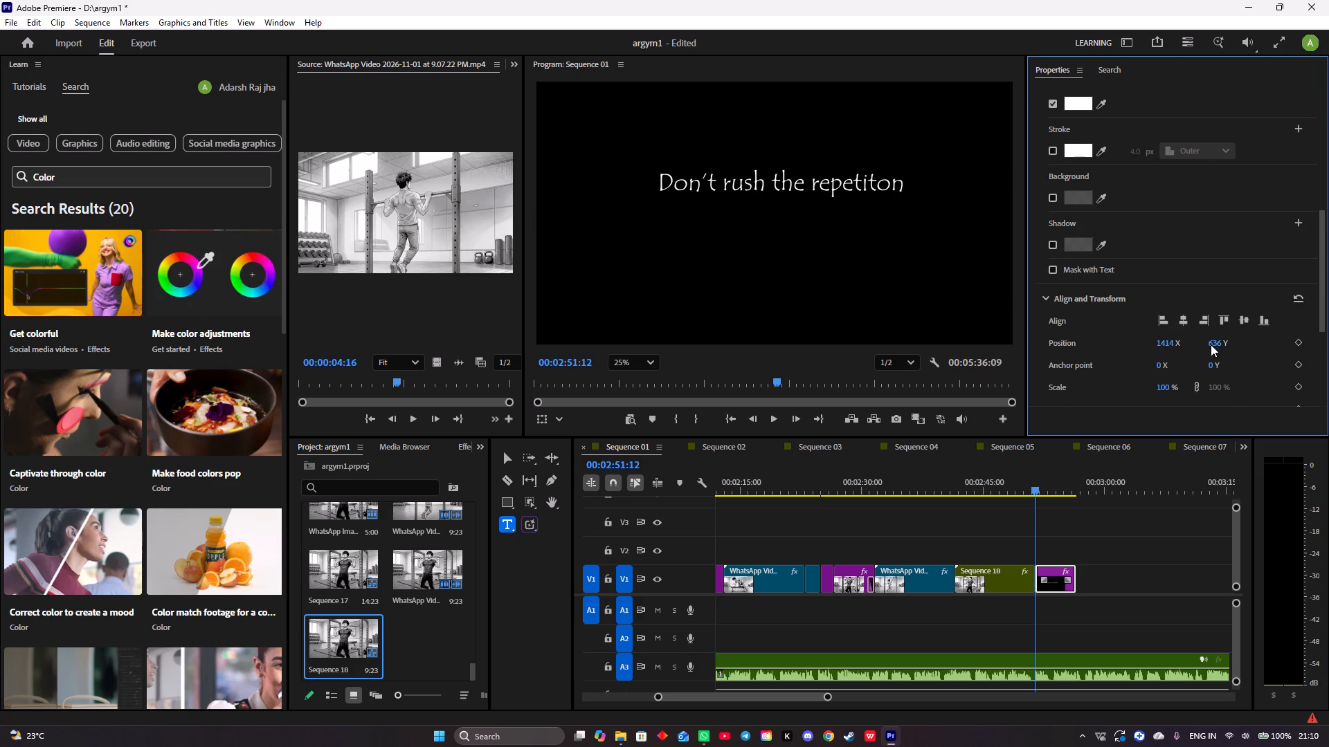
{"action": "left_click_drag", "start_coordinate": [1211, 344], "coordinate": [1238, 338]}
{"action": "left_click_drag", "start_coordinate": [1211, 342], "coordinate": [1307, 331]}
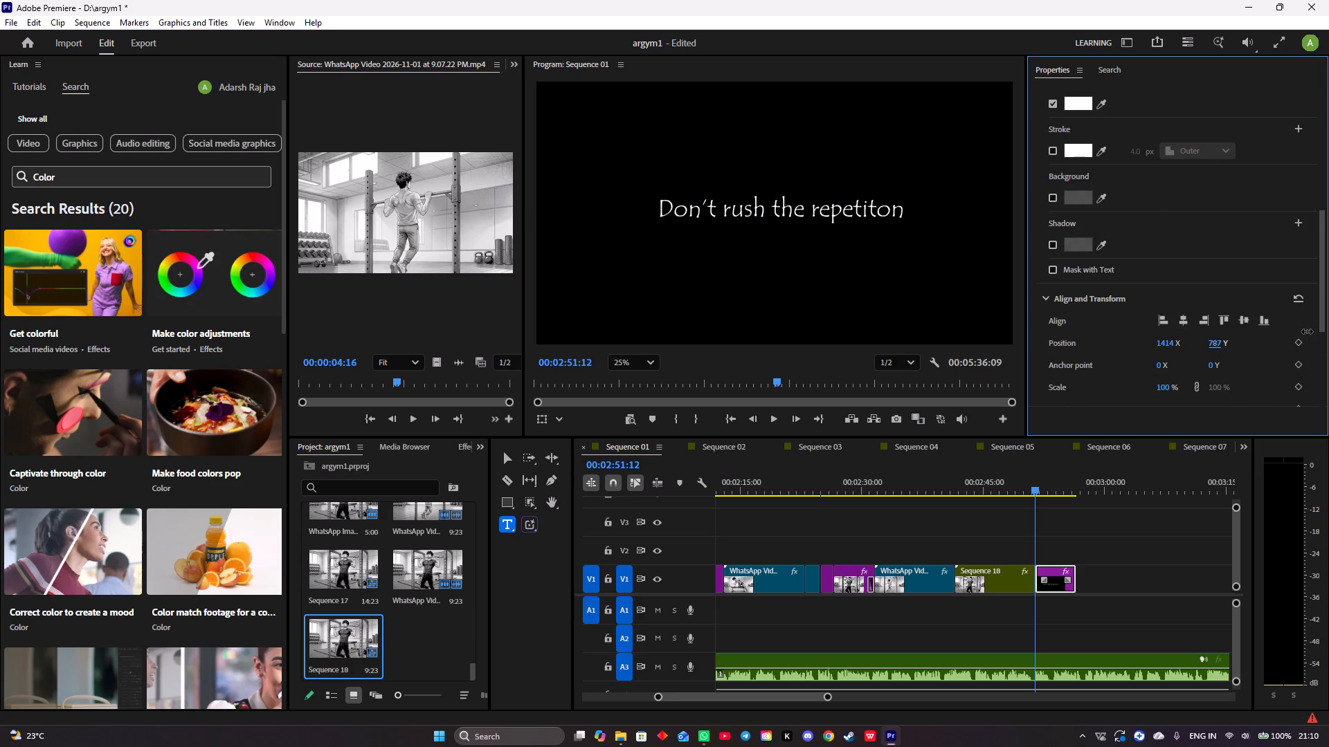
{"action": "left_click_drag", "start_coordinate": [1307, 331], "coordinate": [1320, 329]}
{"action": "left_click_drag", "start_coordinate": [1213, 342], "coordinate": [1226, 343]}
Play back from about 00:02:48:10 to check the end of the front-view pull-up clip before the title.
{"action": "left_click_drag", "start_coordinate": [1035, 491], "coordinate": [1011, 488]}
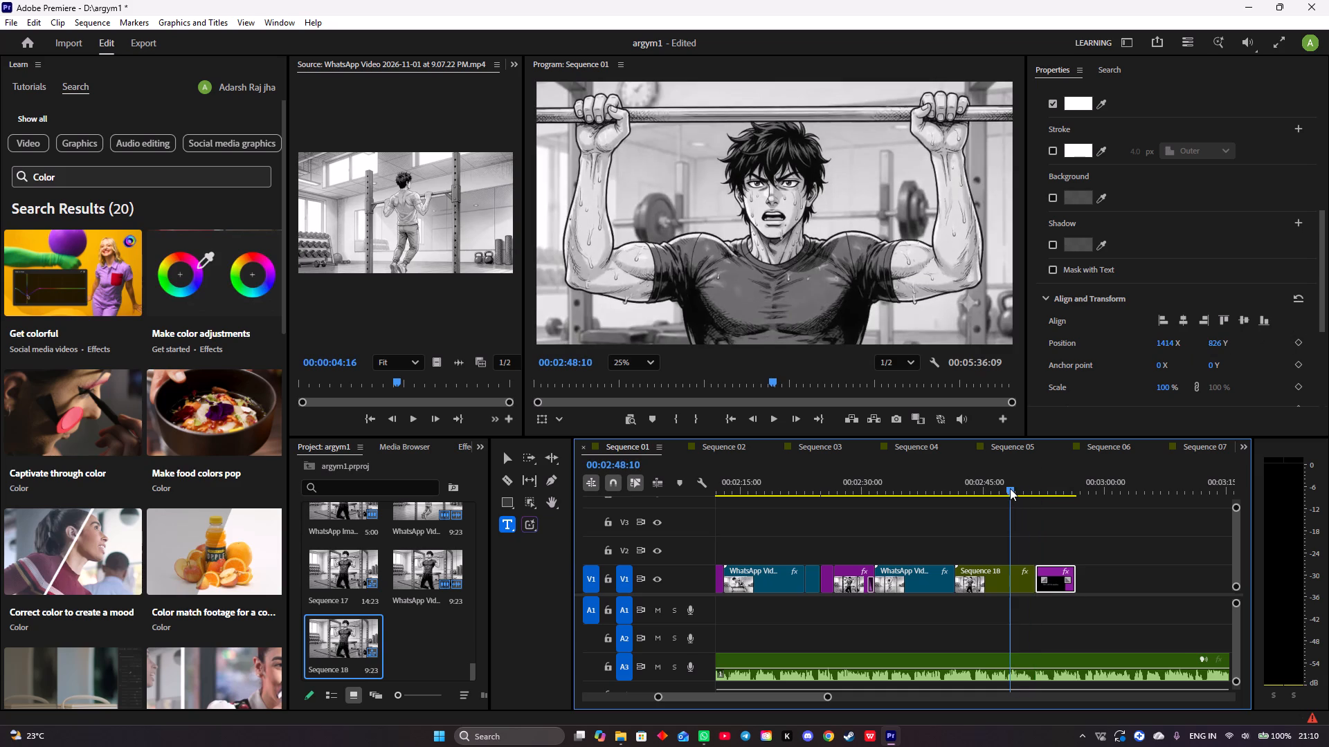
{"action": "key", "text": "space"}
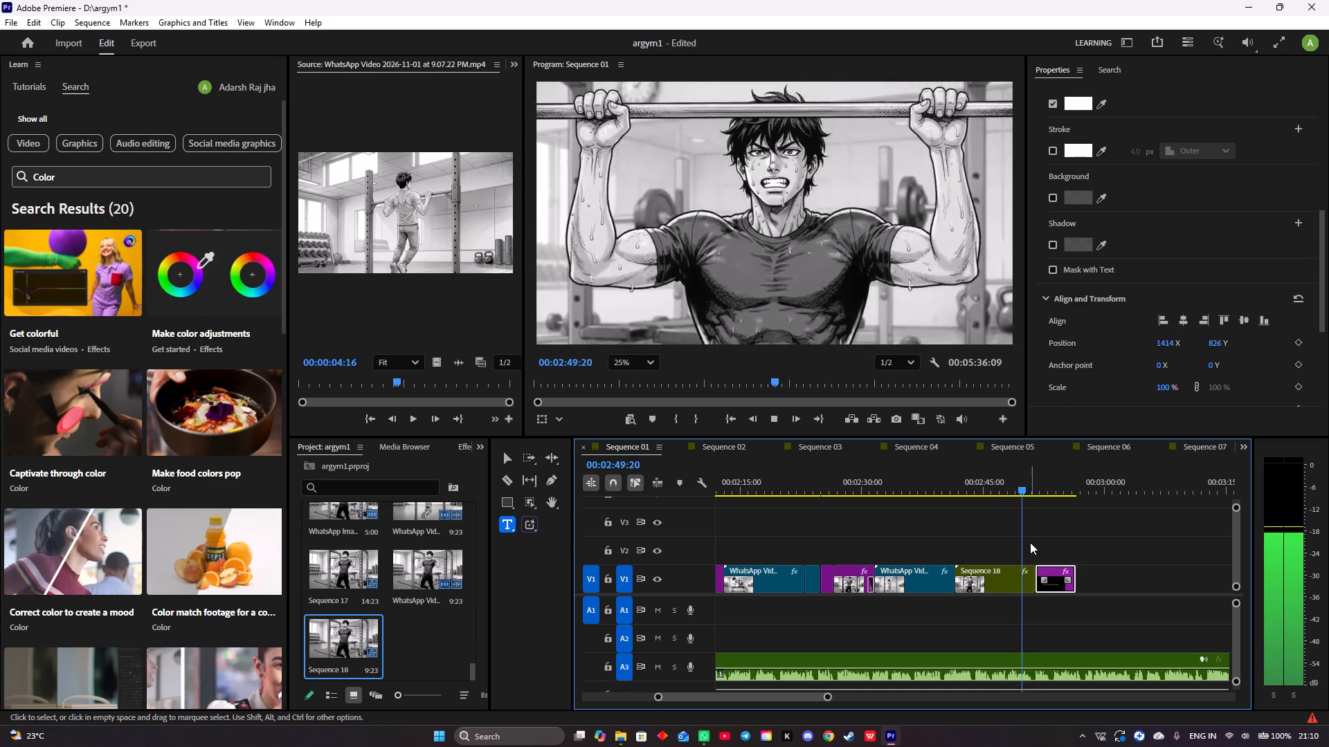
{"action": "key", "text": "space"}
{"action": "left_click", "coordinate": [1030, 580]}
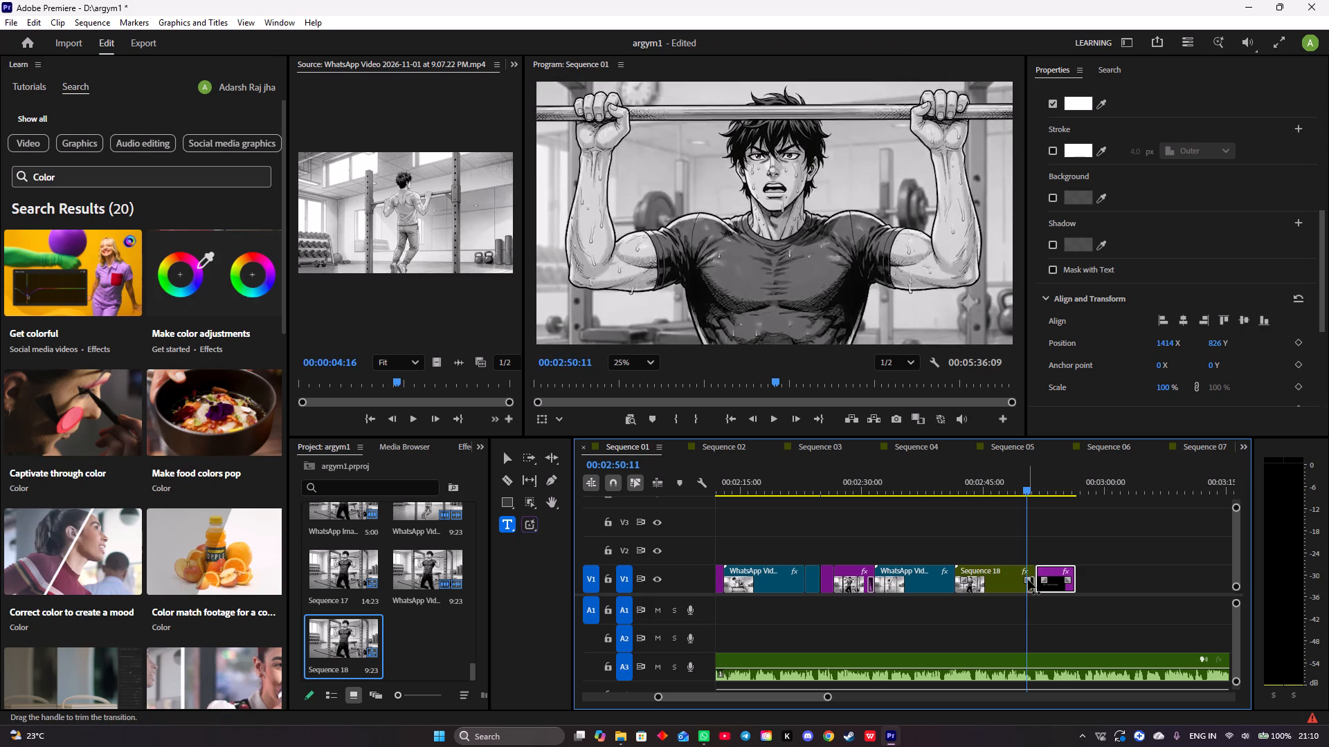
{"action": "left_click", "coordinate": [1028, 579]}
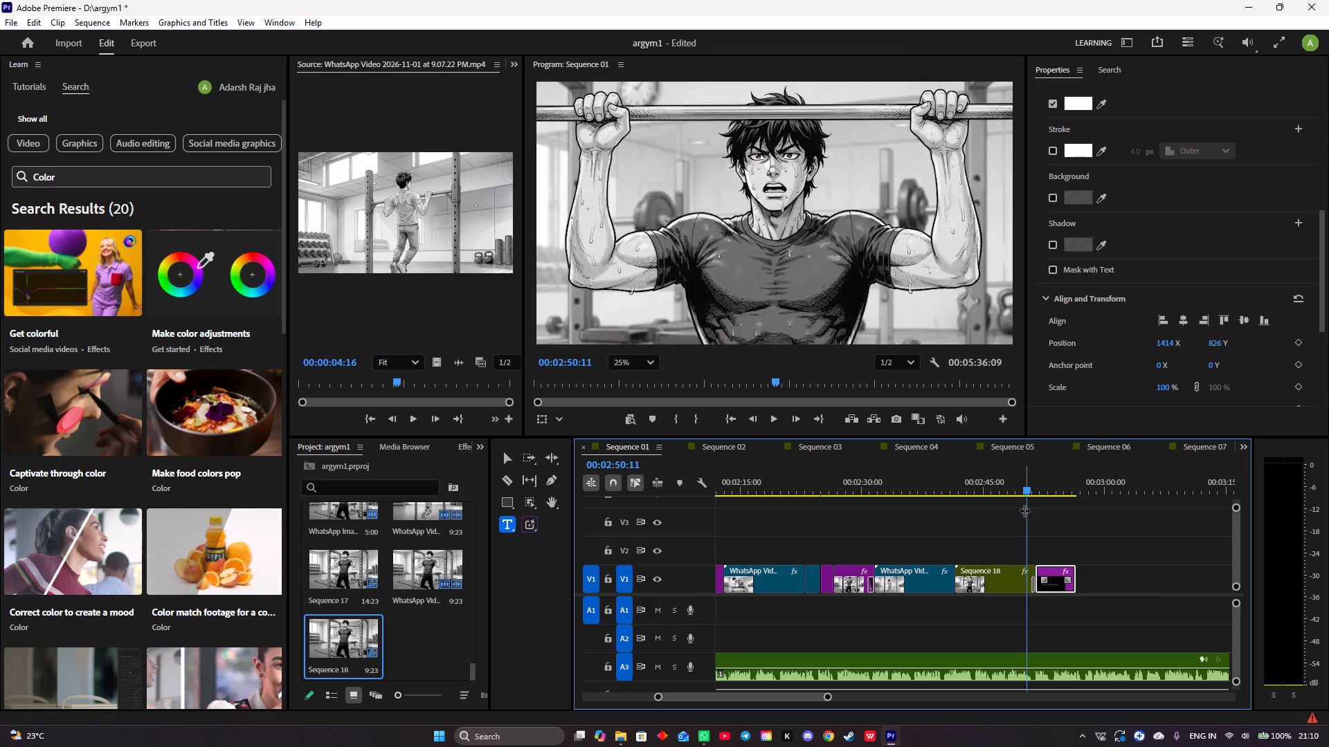
Trim the end of the "Don't rush the repetiton" title to about 00:02:53:18, following the music.
{"action": "key", "text": "space"}
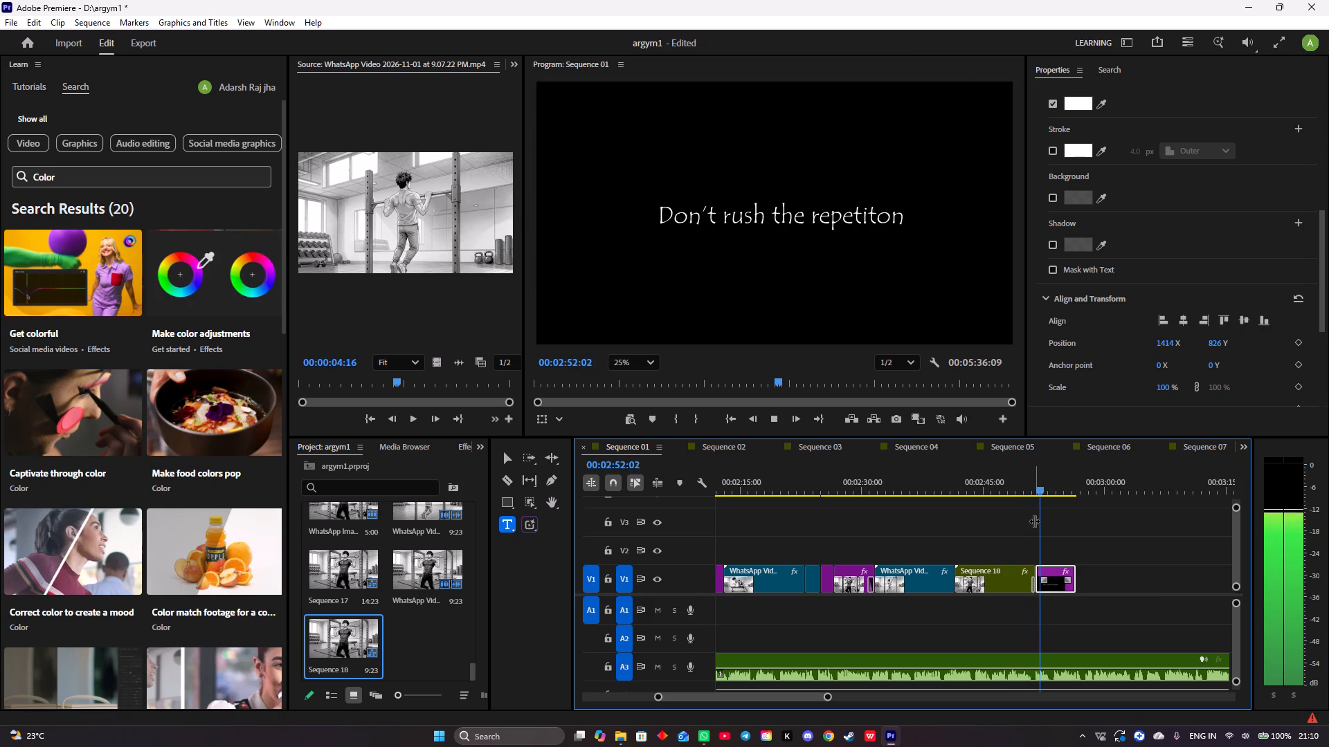
{"action": "key", "text": "space"}
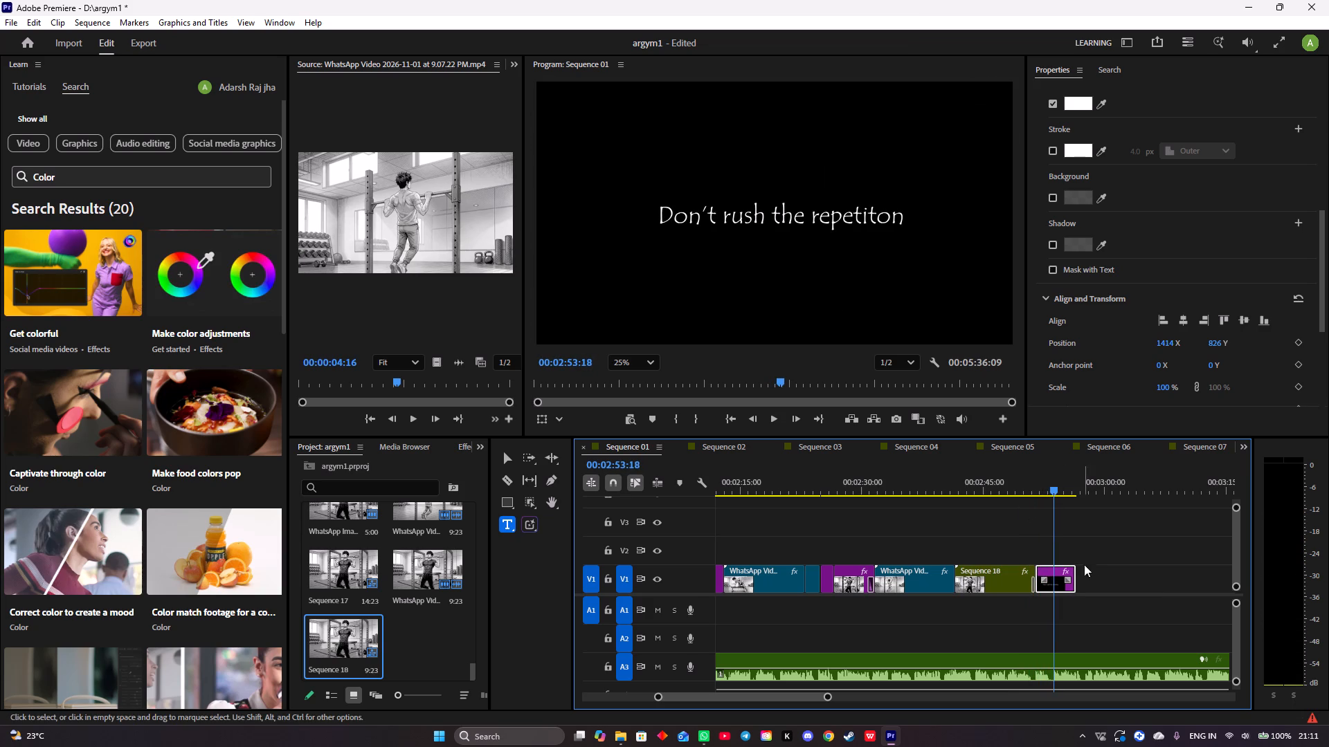
{"action": "left_click_drag", "start_coordinate": [1076, 569], "coordinate": [1058, 569]}
Play back the music following the "Don't rush the repetiton" title, from about 00:02:53:18, to judge timing for another title.
{"action": "key", "text": "space"}
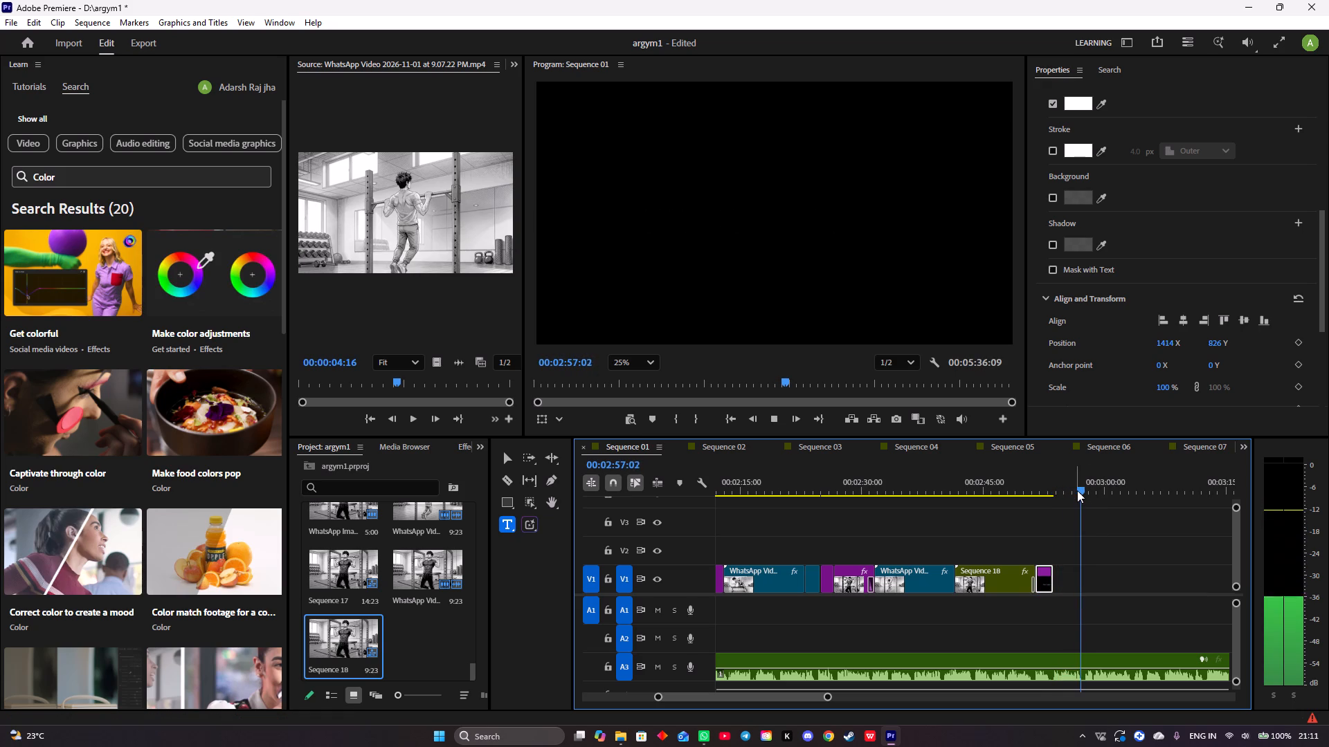
{"action": "key", "text": "space"}
{"action": "key", "text": "space"}
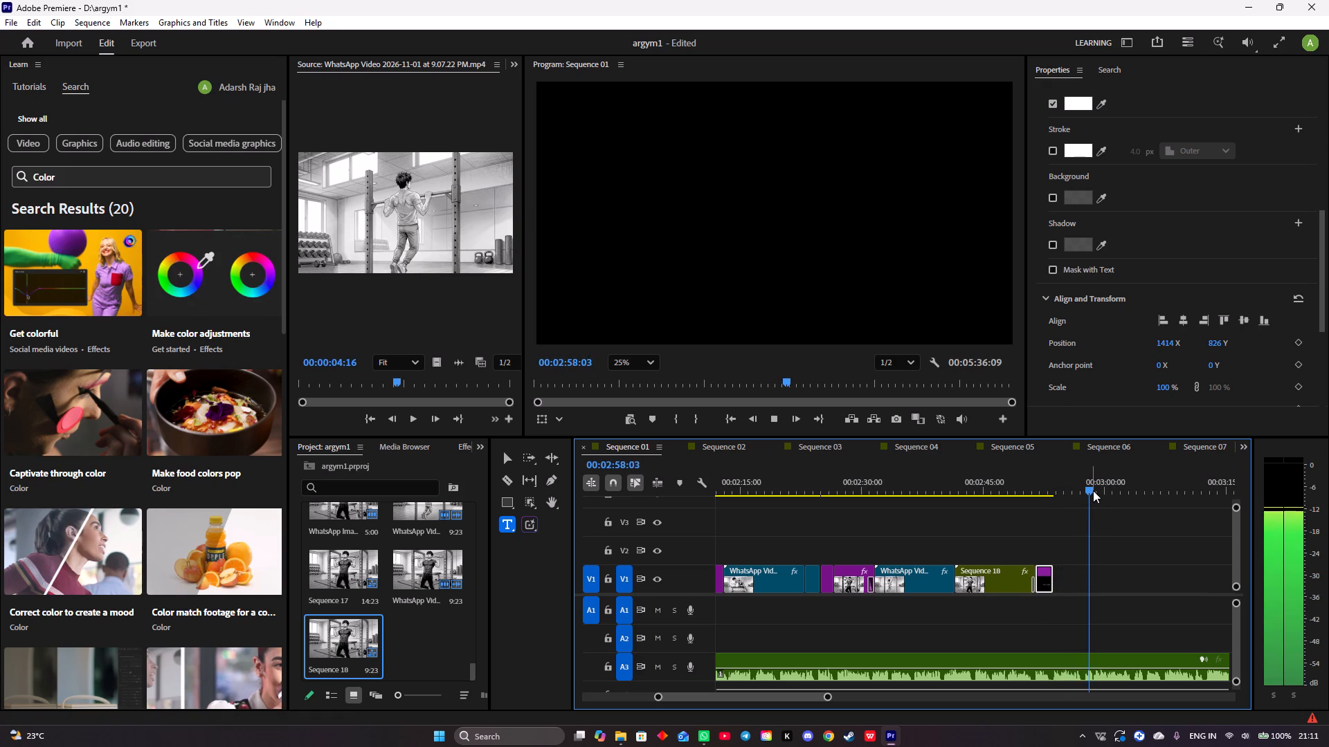
{"action": "key", "text": "space"}
{"action": "key", "text": "space"}
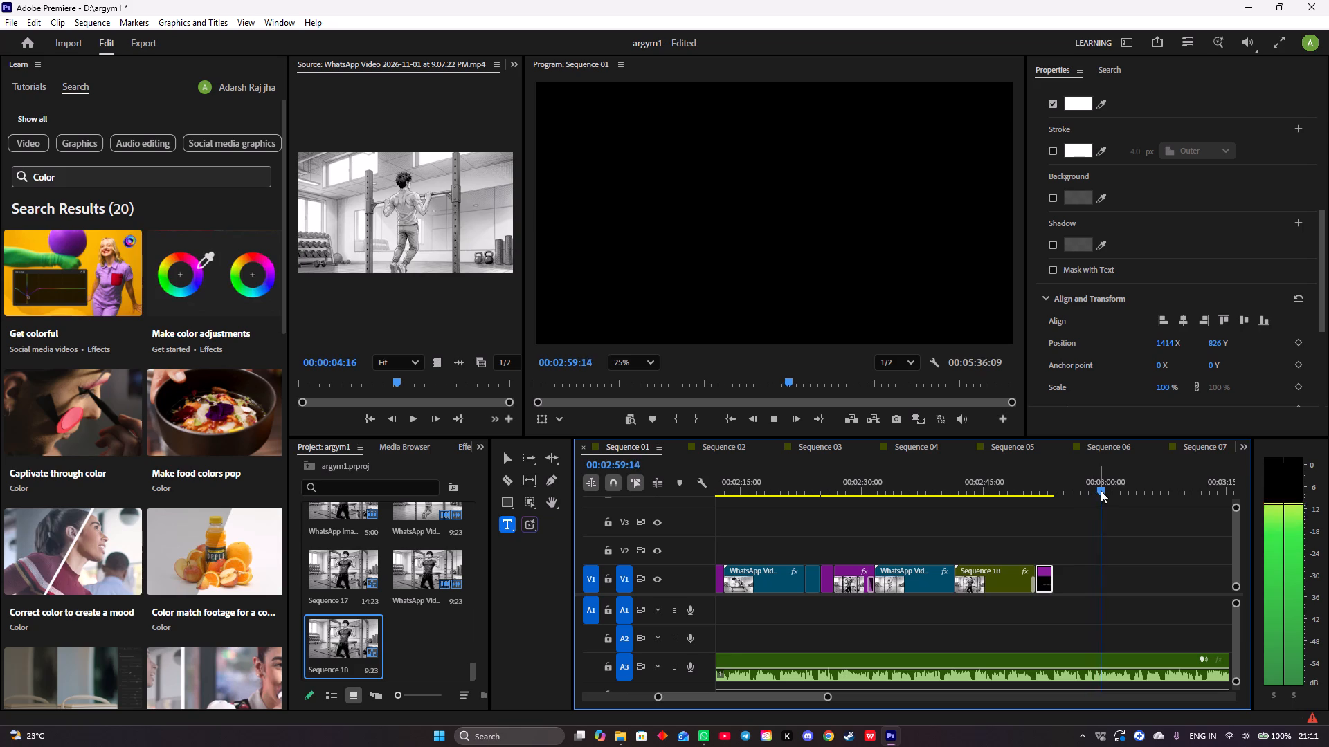
{"action": "key", "text": "space"}
{"action": "left_click_drag", "start_coordinate": [1107, 491], "coordinate": [1059, 481]}
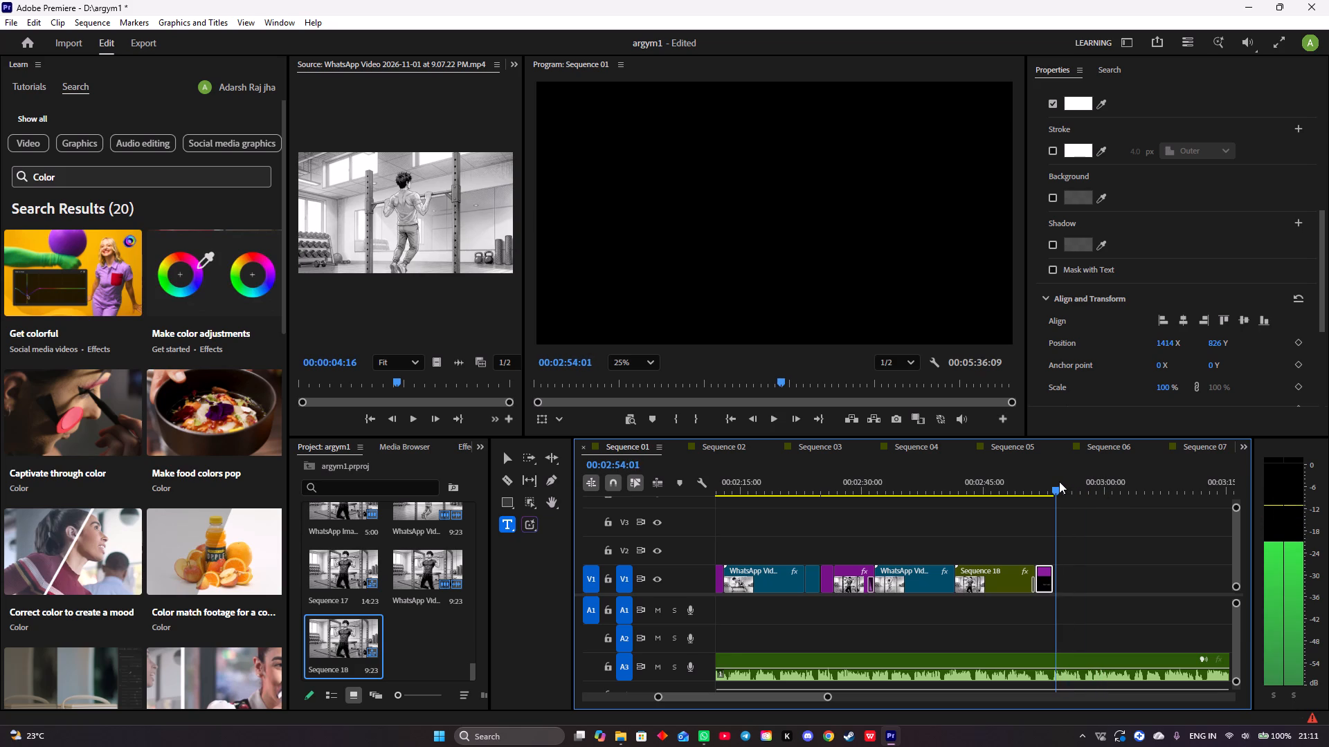
{"action": "left_click_drag", "start_coordinate": [1059, 481], "coordinate": [1056, 479]}
{"action": "key", "text": "space"}
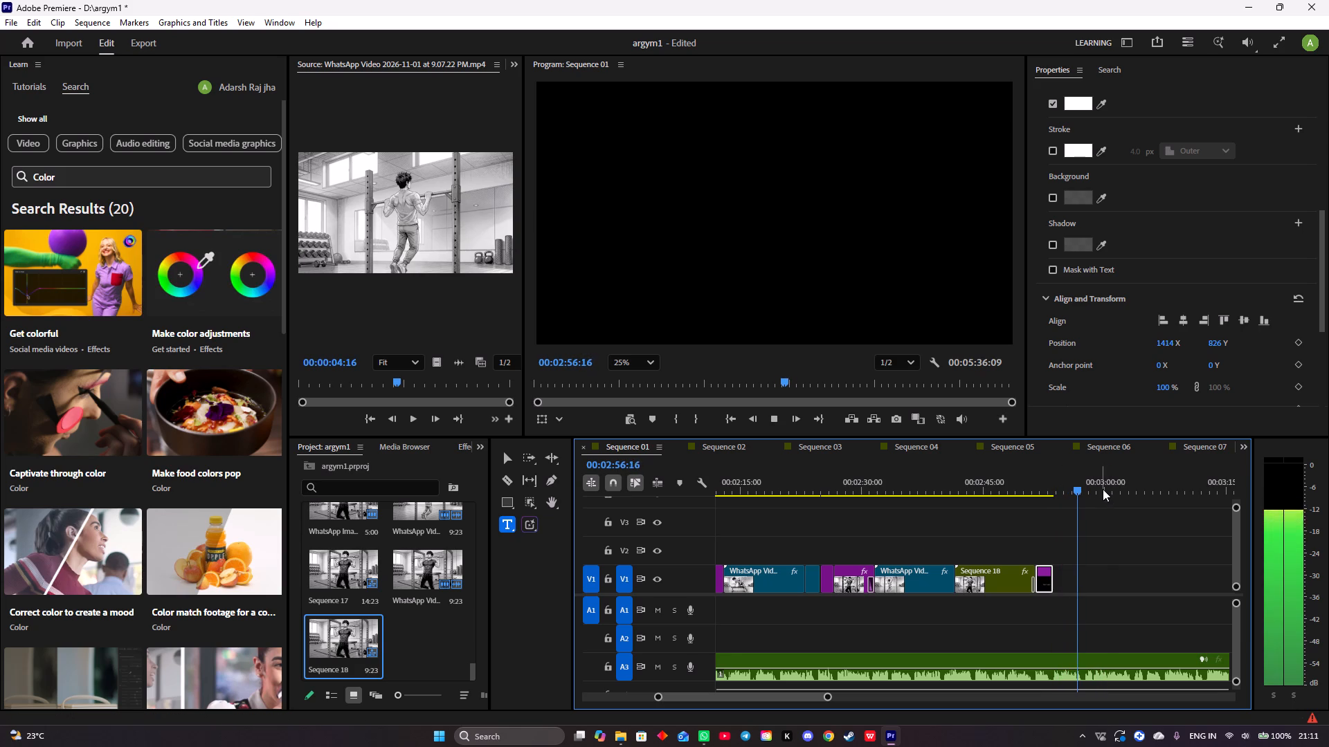
{"action": "key", "text": "space"}
Add a text title reading "Focus on controlled movement and controlled practise" at 00:02:53:18 on V1, directly after the previous title.
{"action": "left_click_drag", "start_coordinate": [1080, 489], "coordinate": [1055, 483]}
{"action": "left_click", "coordinate": [666, 183]}
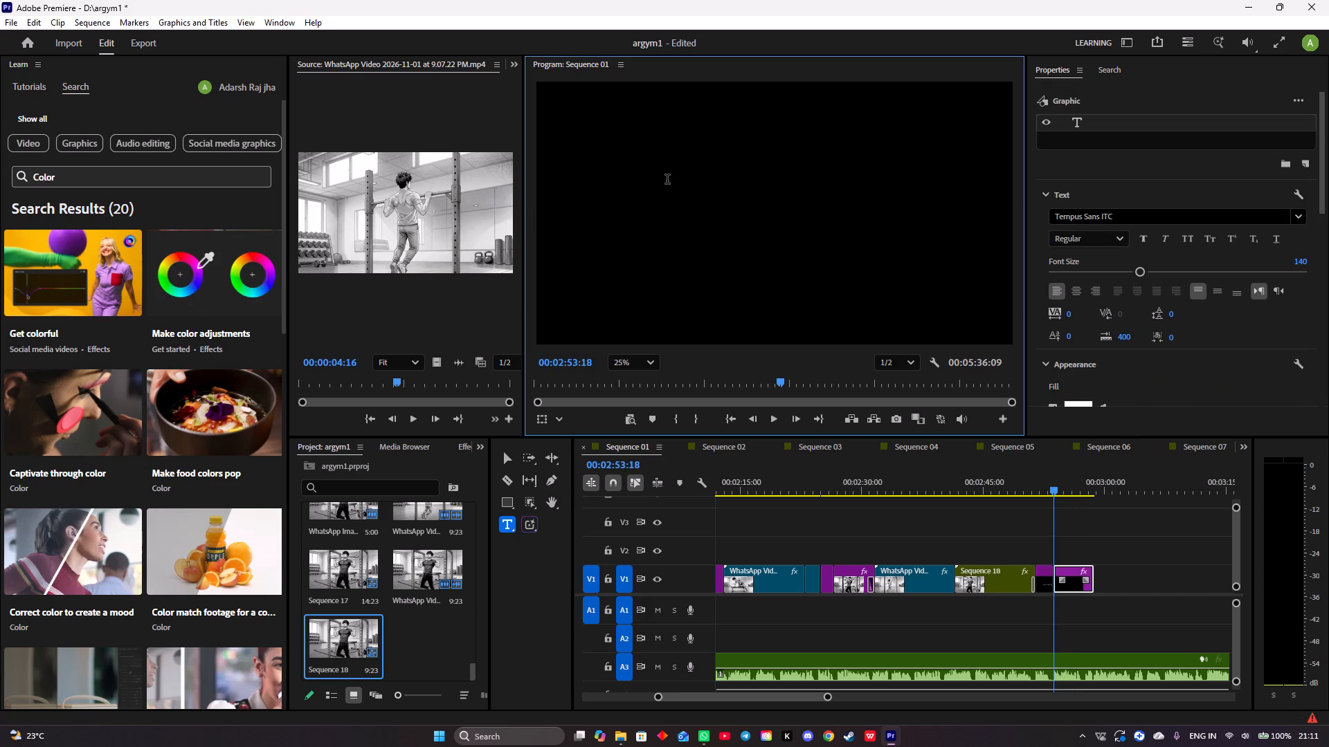
{"action": "key", "text": "o"}
{"action": "type", "text": "cus on controlled movement and controlled prac"}
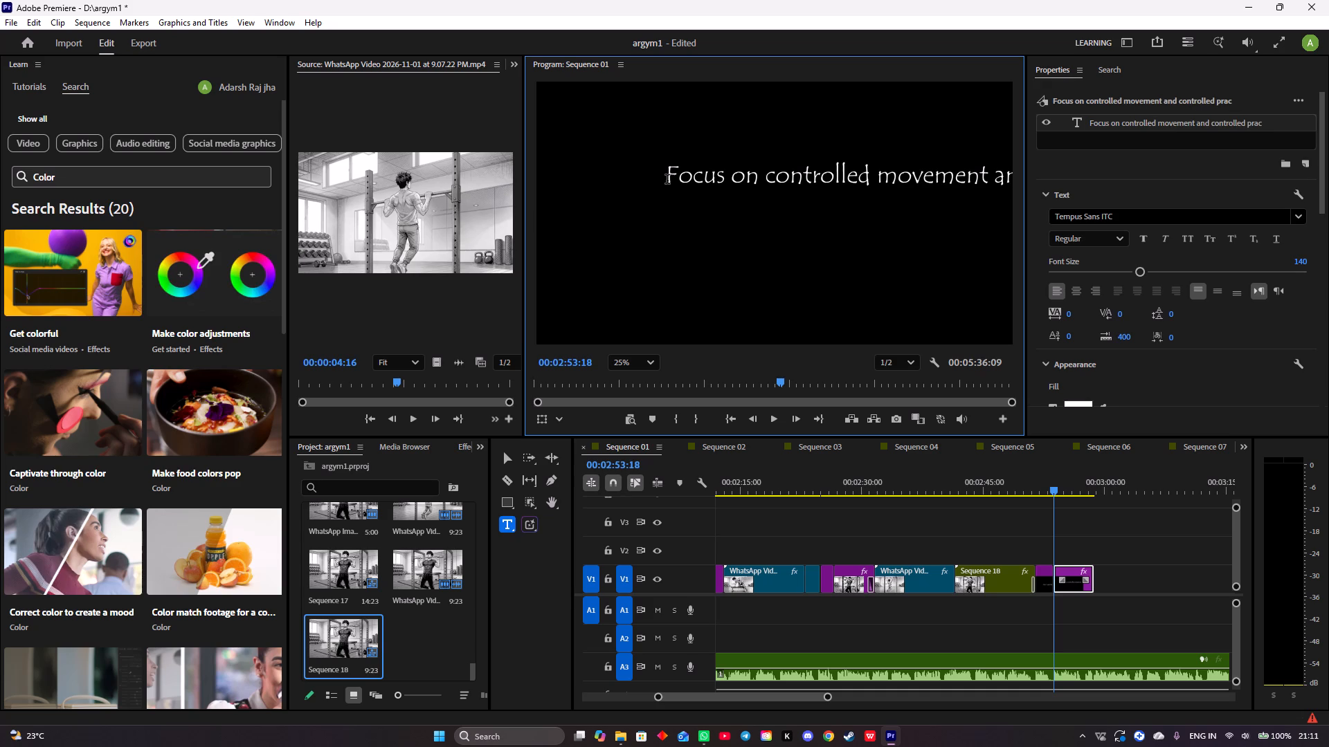
{"action": "type", "text": "tise"}
Centre-align the new title text and shift it horizontally to 974 X.
{"action": "left_click", "coordinate": [1076, 290]}
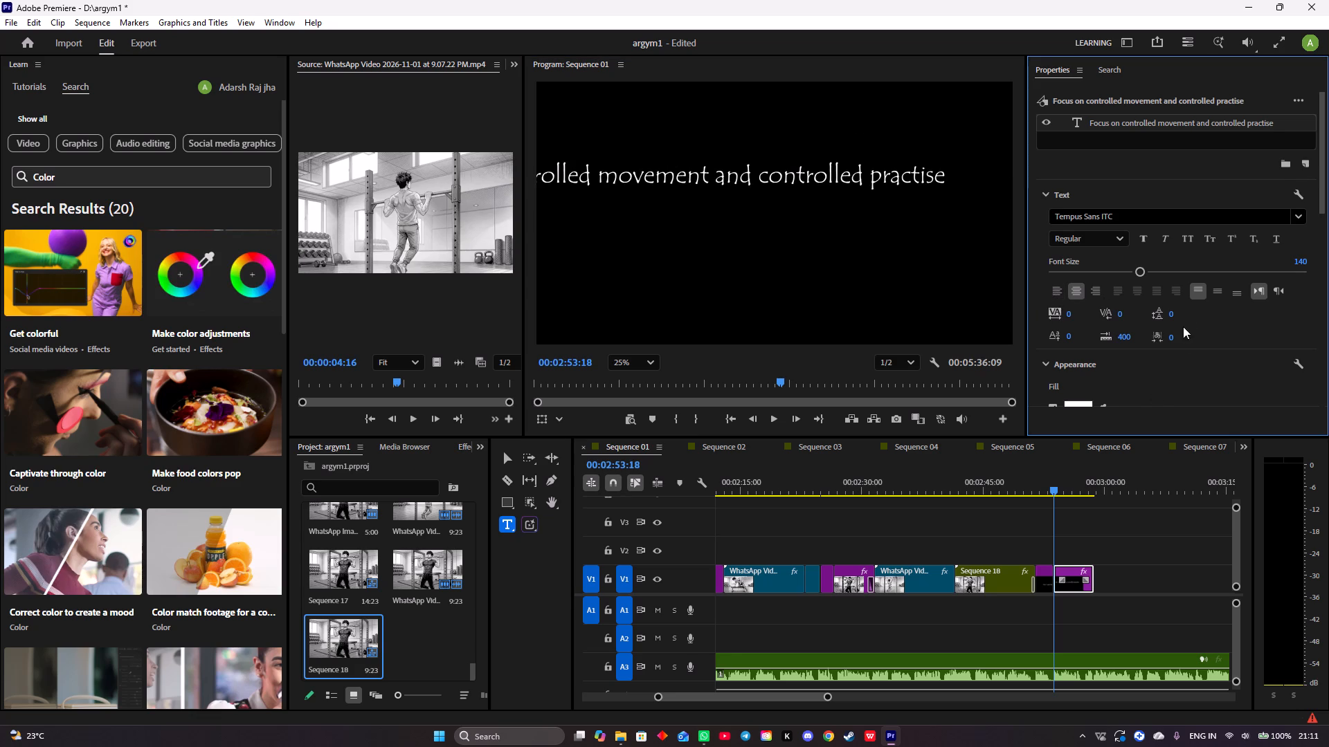
{"action": "scroll", "coordinate": [1155, 326], "scroll_direction": "down", "scroll_amount": 20}
{"action": "scroll", "coordinate": [1155, 326], "scroll_direction": "down", "scroll_amount": 3}
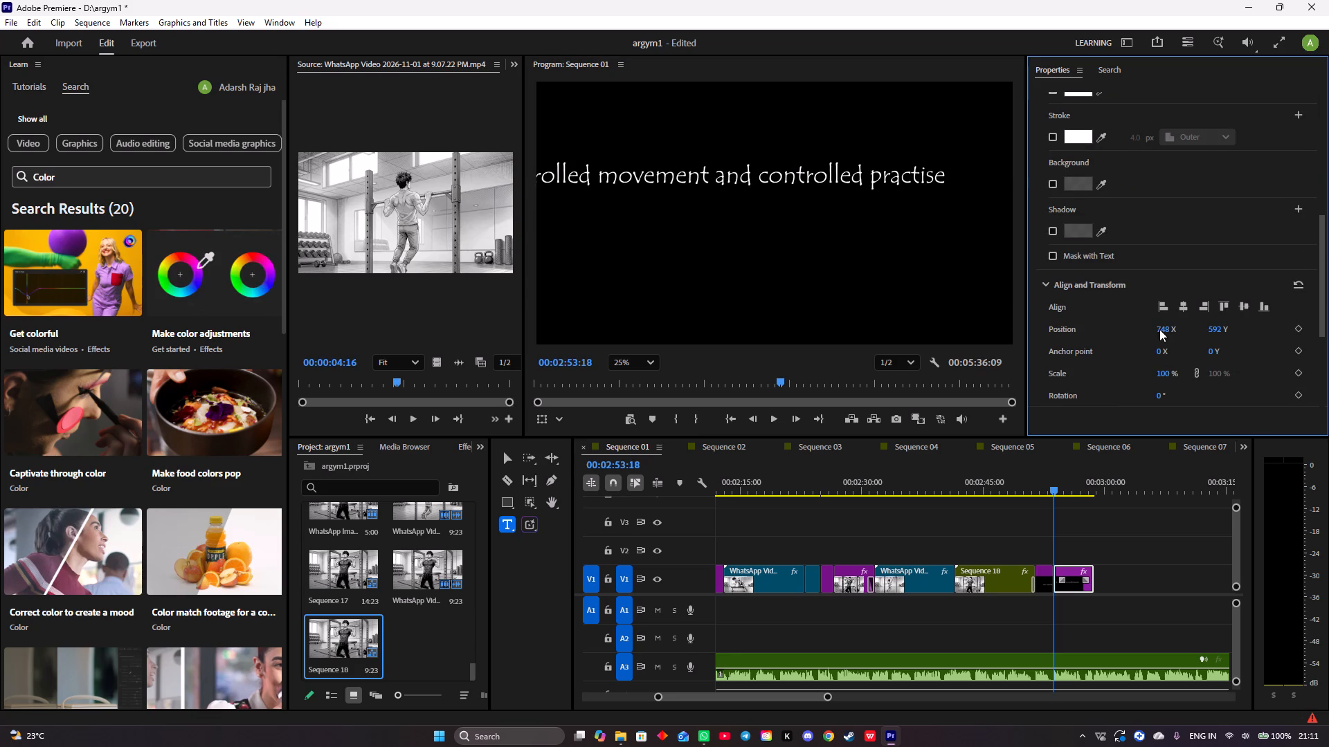
{"action": "left_click_drag", "start_coordinate": [1159, 329], "coordinate": [1328, 340]}
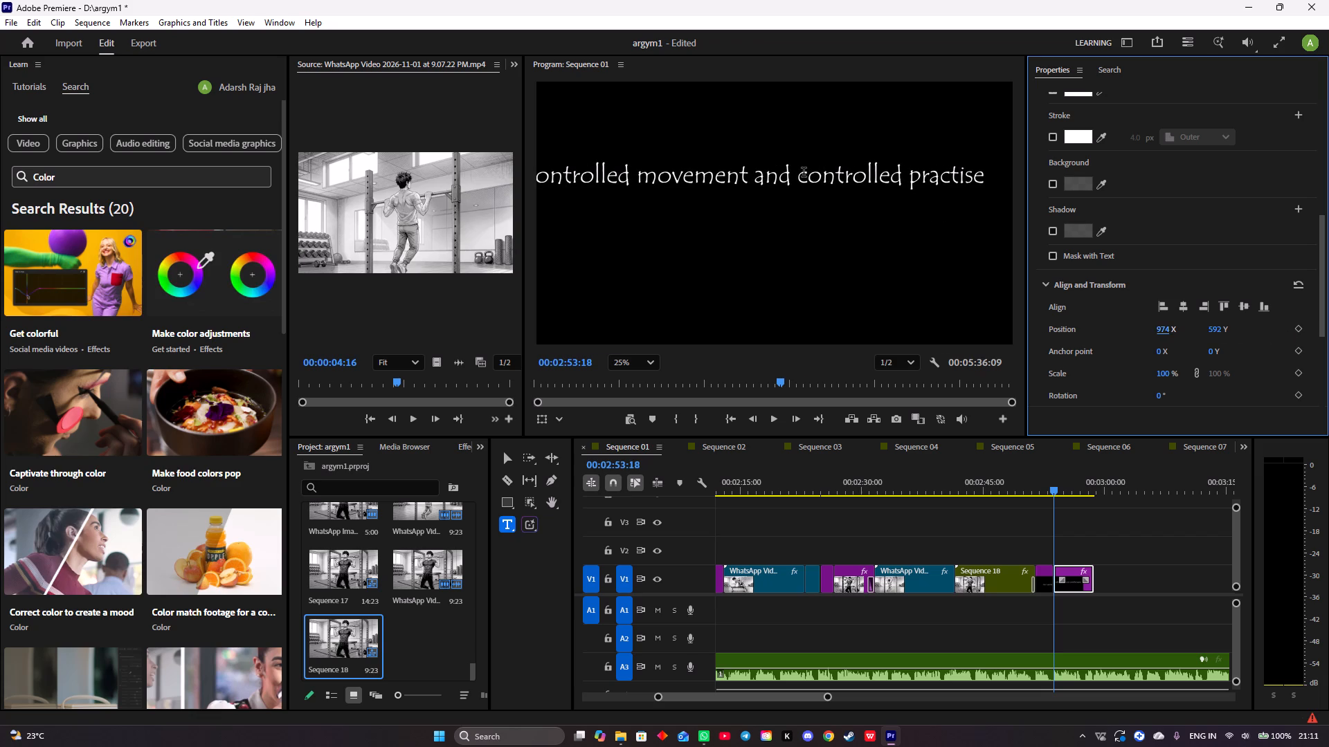
{"action": "left_click_drag", "start_coordinate": [804, 174], "coordinate": [958, 181]}
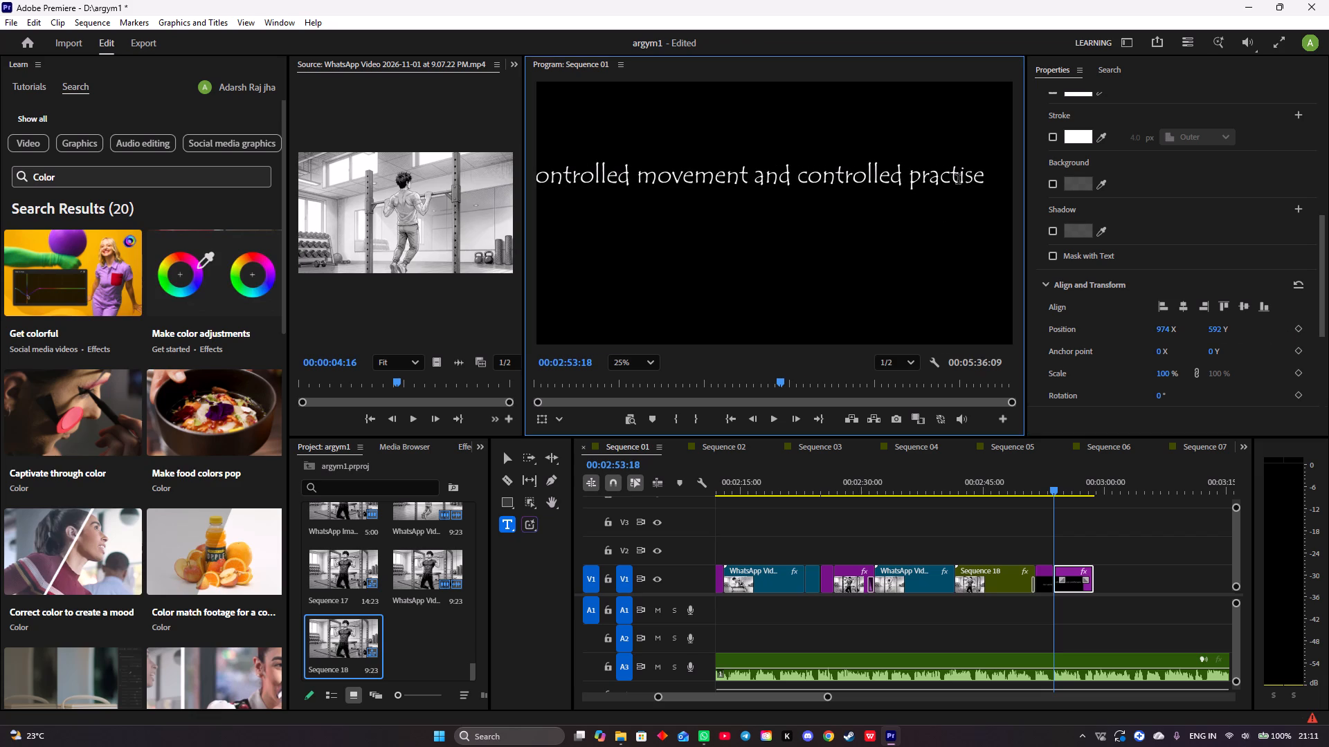
{"action": "left_click_drag", "start_coordinate": [958, 181], "coordinate": [951, 176]}
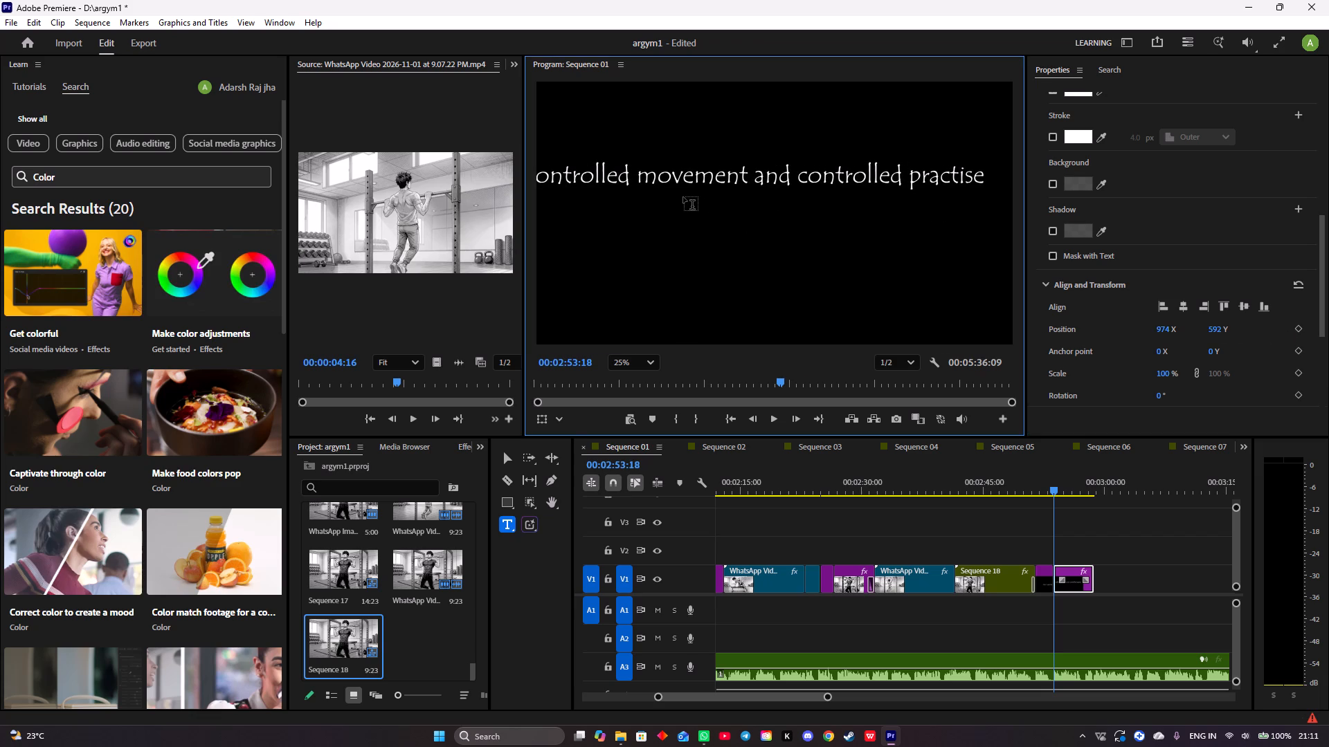
Add a second text layer reading "and controlled practise" to the same title graphic, just below the first line.
{"action": "left_click", "coordinate": [683, 195]}
{"action": "key", "text": "a"}
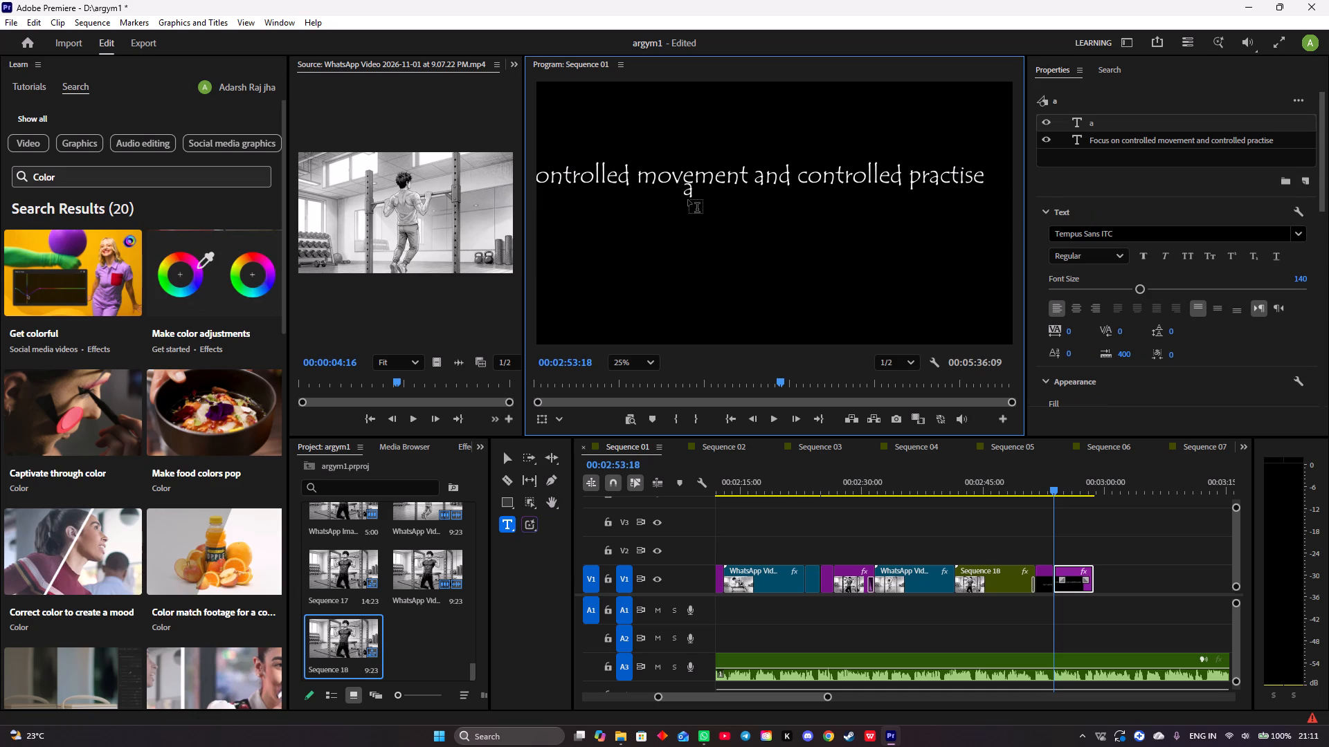
{"action": "type", "text": "nd controlled practise"}
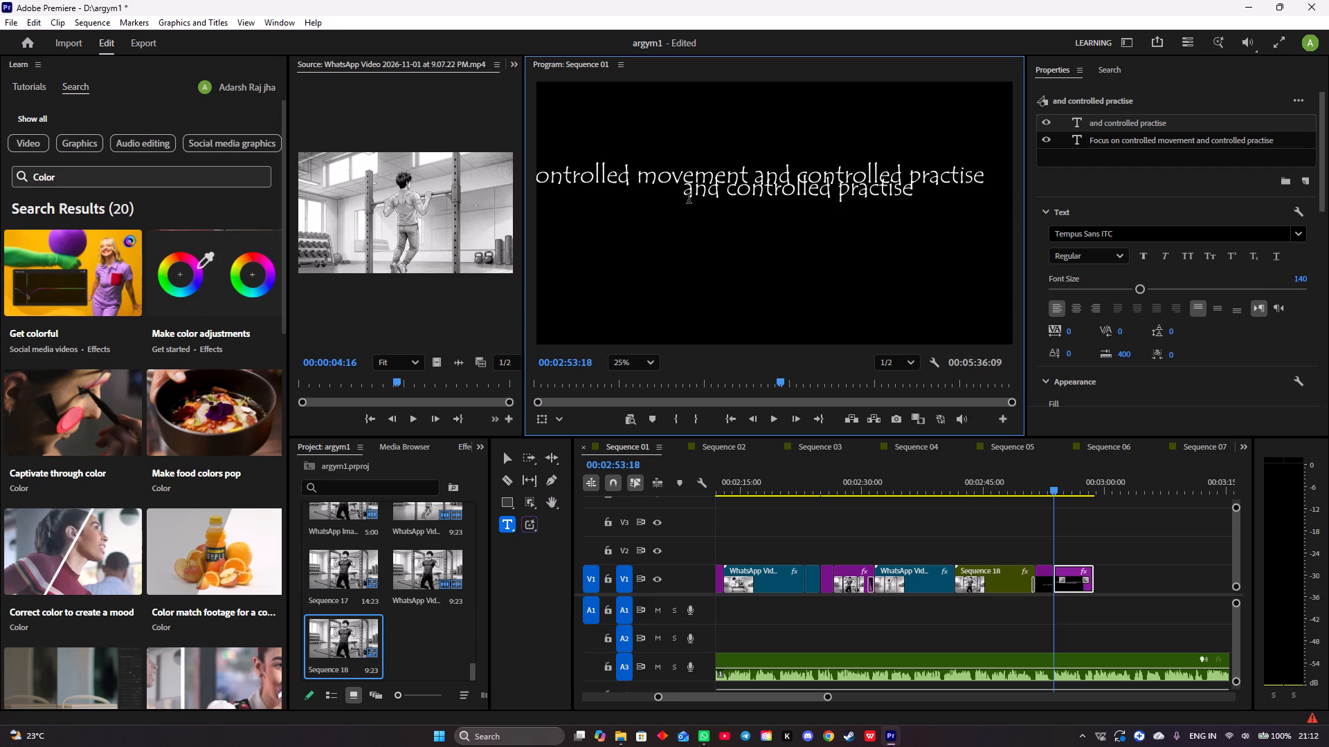
Shorten the first text line to "Focus on controlled movement and" by deleting its last two words.
{"action": "left_click", "coordinate": [982, 182]}
{"action": "key", "text": "BackSpace"}
{"action": "key", "text": "BackSpace"}
{"action": "key", "text": "BackSpace"}
{"action": "key", "text": "BackSpace"}
{"action": "key", "text": "BackSpace"}
{"action": "key", "text": "BackSpace"}
{"action": "key", "text": "BackSpace"}
{"action": "key", "text": "BackSpace"}
{"action": "key", "text": "BackSpace"}
{"action": "key", "text": "BackSpace"}
{"action": "key", "text": "BackSpace"}
{"action": "key", "text": "BackSpace"}
{"action": "key", "text": "BackSpace"}
{"action": "key", "text": "BackSpace"}
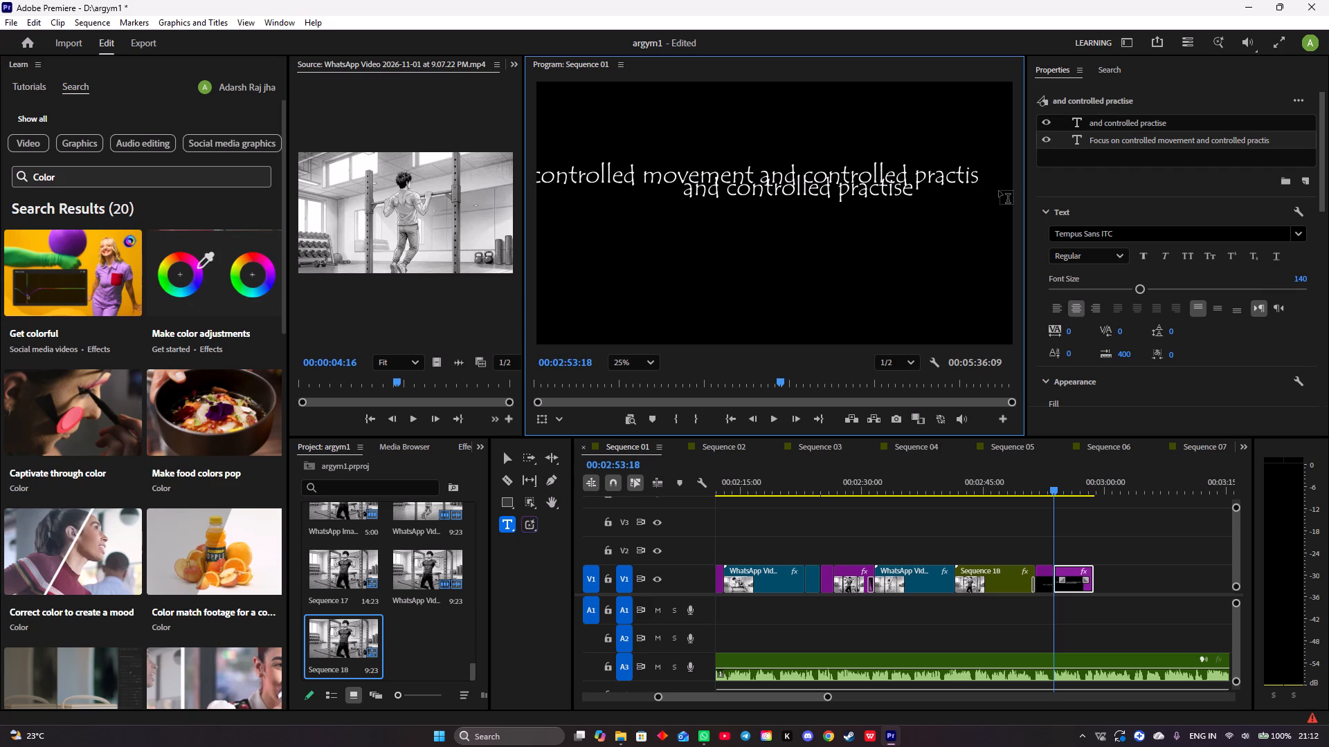
{"action": "key", "text": "BackSpace"}
{"action": "key", "text": "BackSpace"}
{"action": "key", "text": "BackSpace"}
{"action": "key", "text": "BackSpace"}
{"action": "key", "text": "BackSpace"}
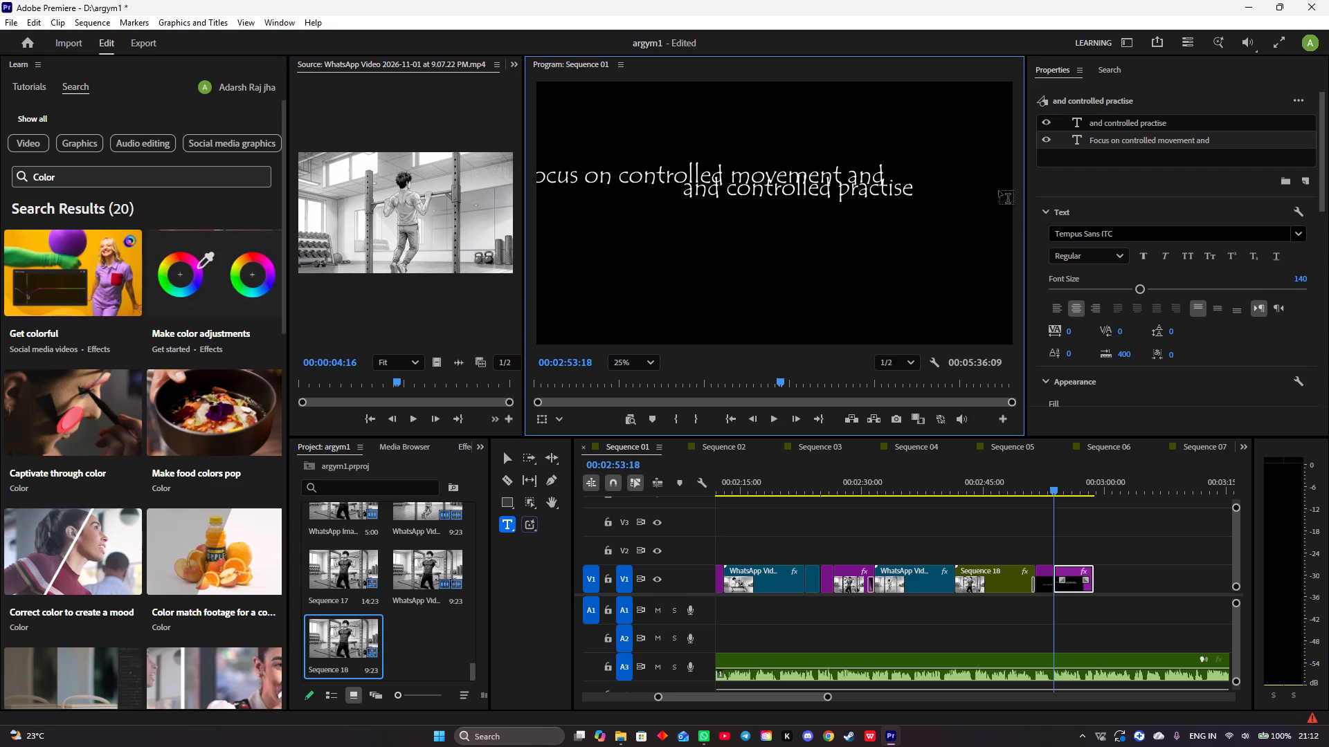
Shift the "Focus on controlled movement and" line horizontally to 1452 X to centre it in the frame.
{"action": "scroll", "coordinate": [1100, 358], "scroll_direction": "down", "scroll_amount": 10}
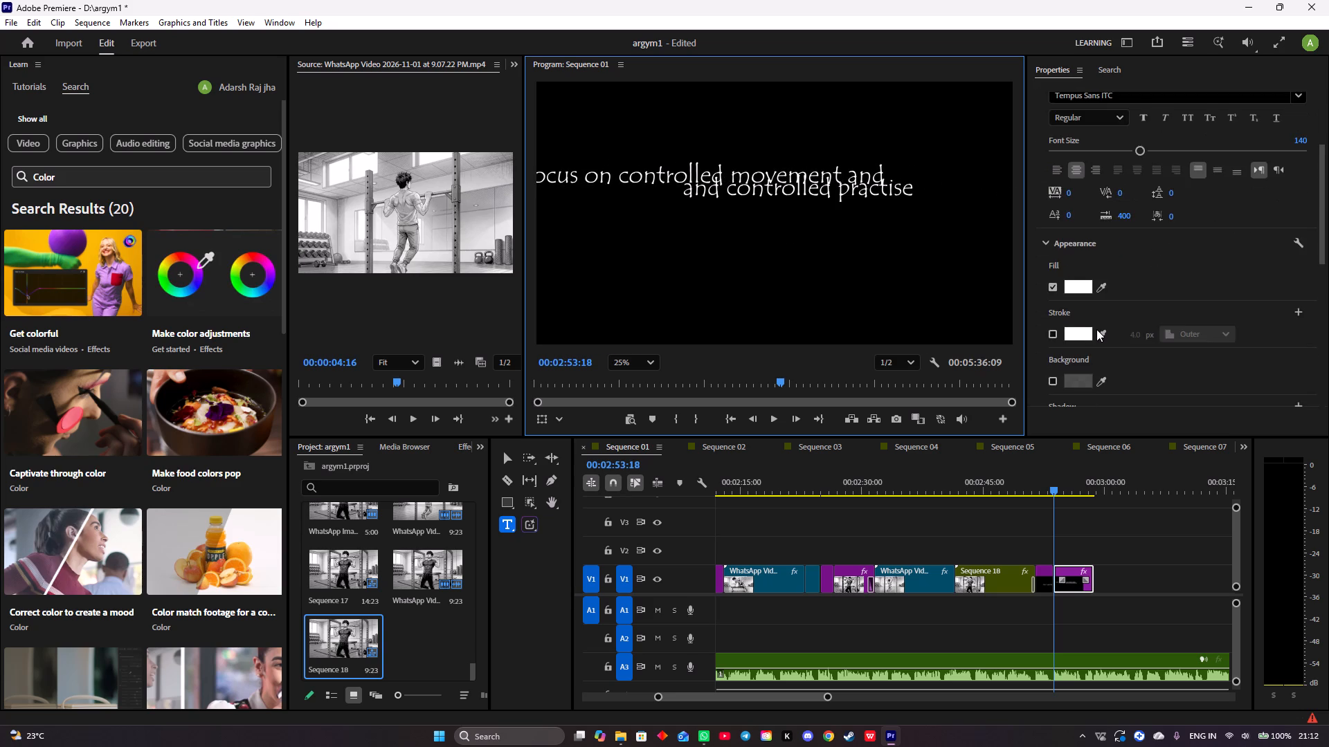
{"action": "scroll", "coordinate": [1098, 329], "scroll_direction": "down", "scroll_amount": 11}
{"action": "left_click_drag", "start_coordinate": [1161, 371], "coordinate": [1202, 371]}
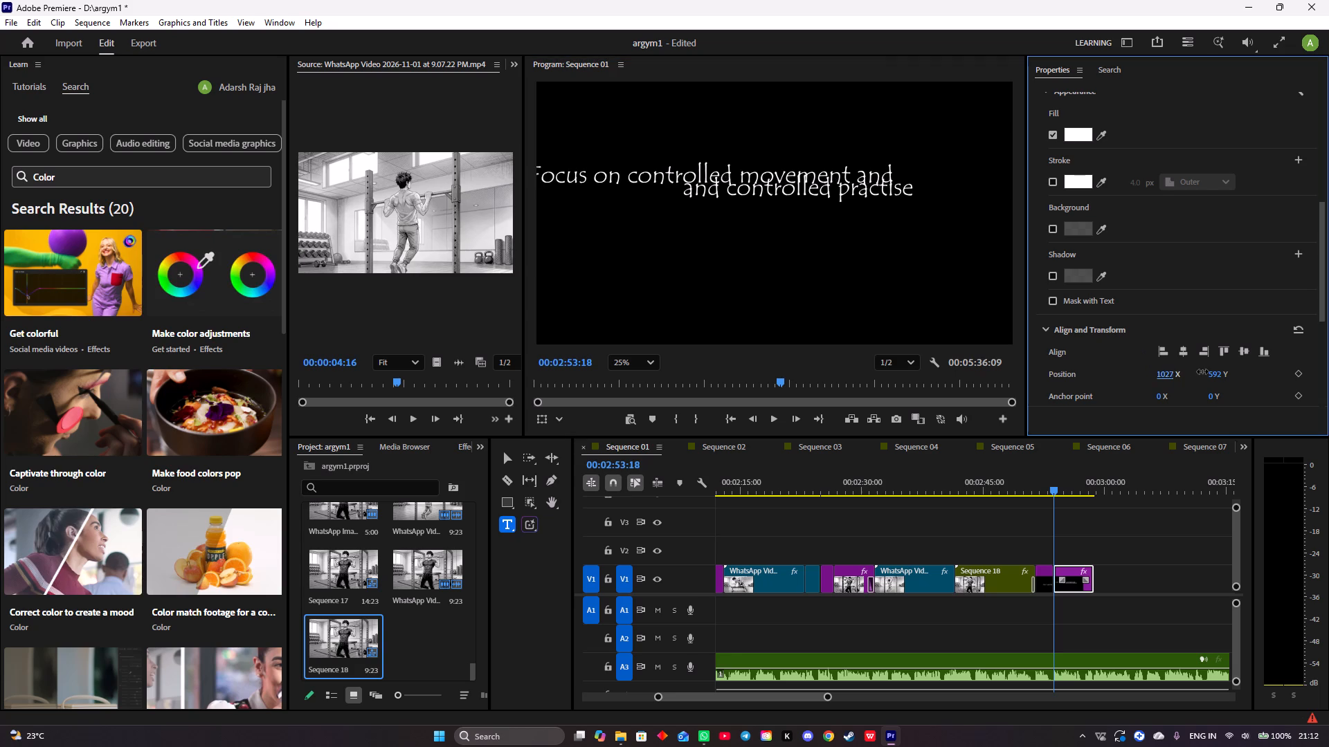
{"action": "left_click_drag", "start_coordinate": [1202, 371], "coordinate": [1328, 372]}
{"action": "left_click_drag", "start_coordinate": [1161, 375], "coordinate": [1180, 371]}
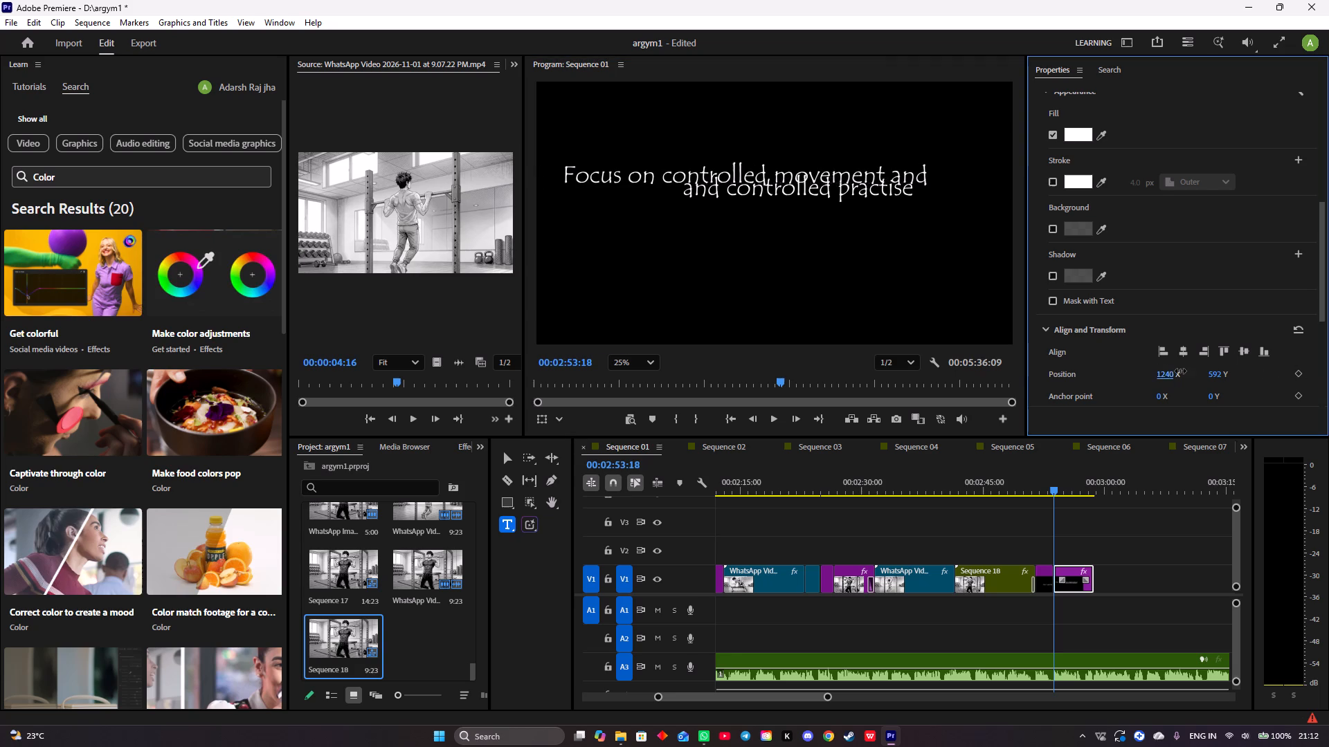
{"action": "left_click_drag", "start_coordinate": [1180, 371], "coordinate": [1319, 372]}
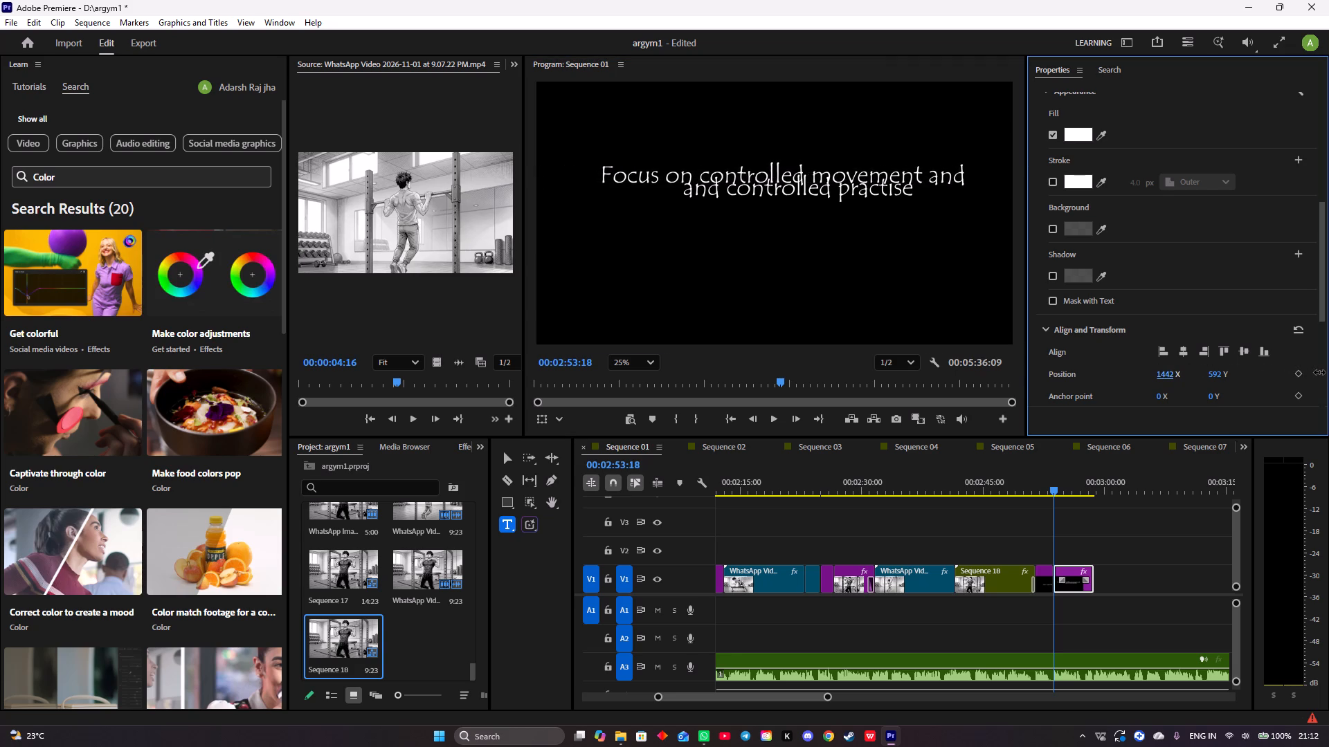
{"action": "left_click_drag", "start_coordinate": [1319, 372], "coordinate": [1328, 374]}
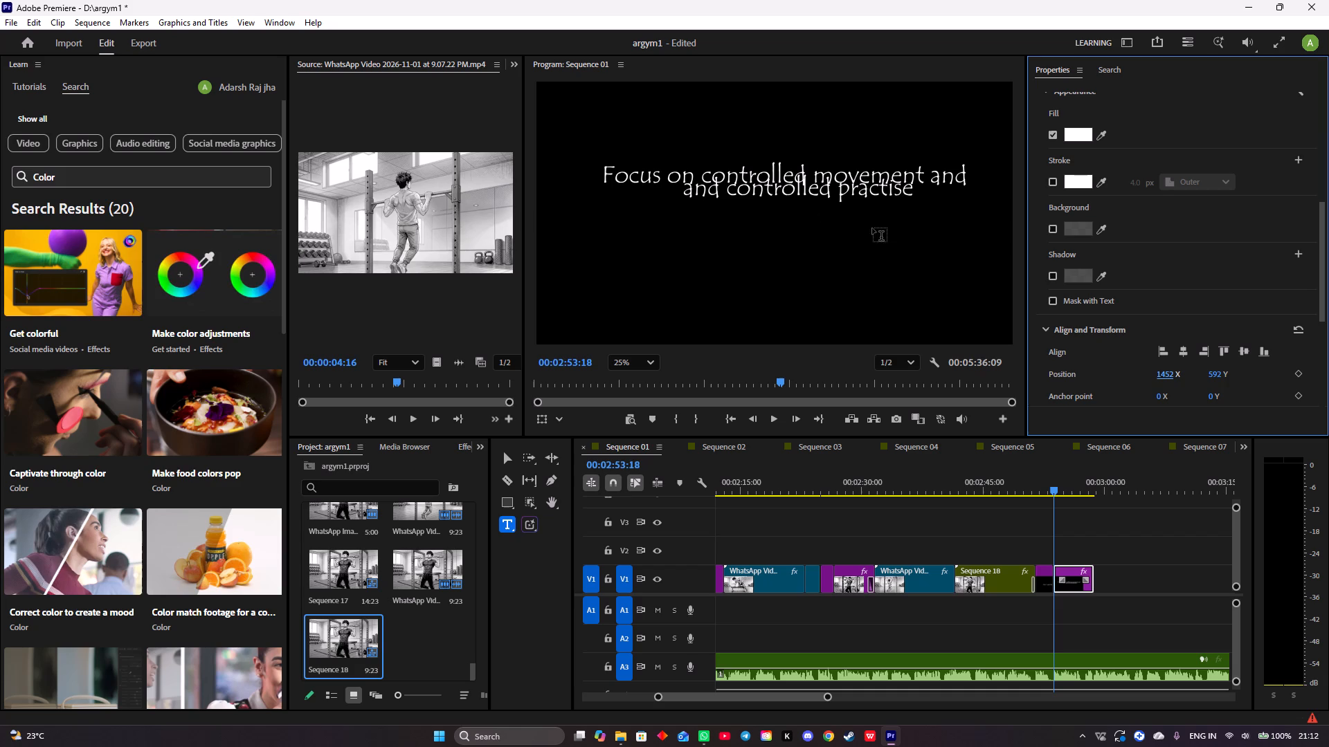
Delete the leading "and" from the second text line so it reads "controlled practise".
{"action": "left_click", "coordinate": [727, 191]}
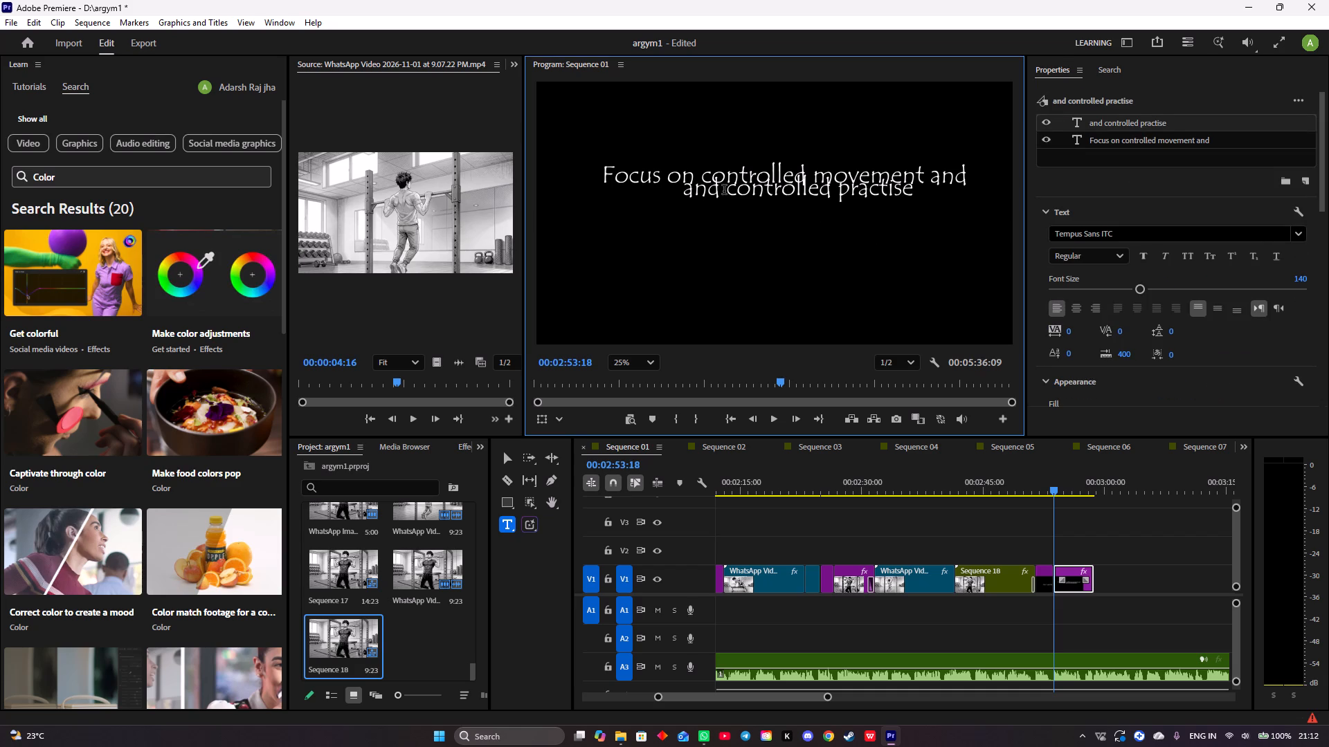
{"action": "key", "text": "BackSpace"}
{"action": "key", "text": "BackSpace"}
{"action": "key", "text": "BackSpace"}
{"action": "key", "text": "BackSpace"}
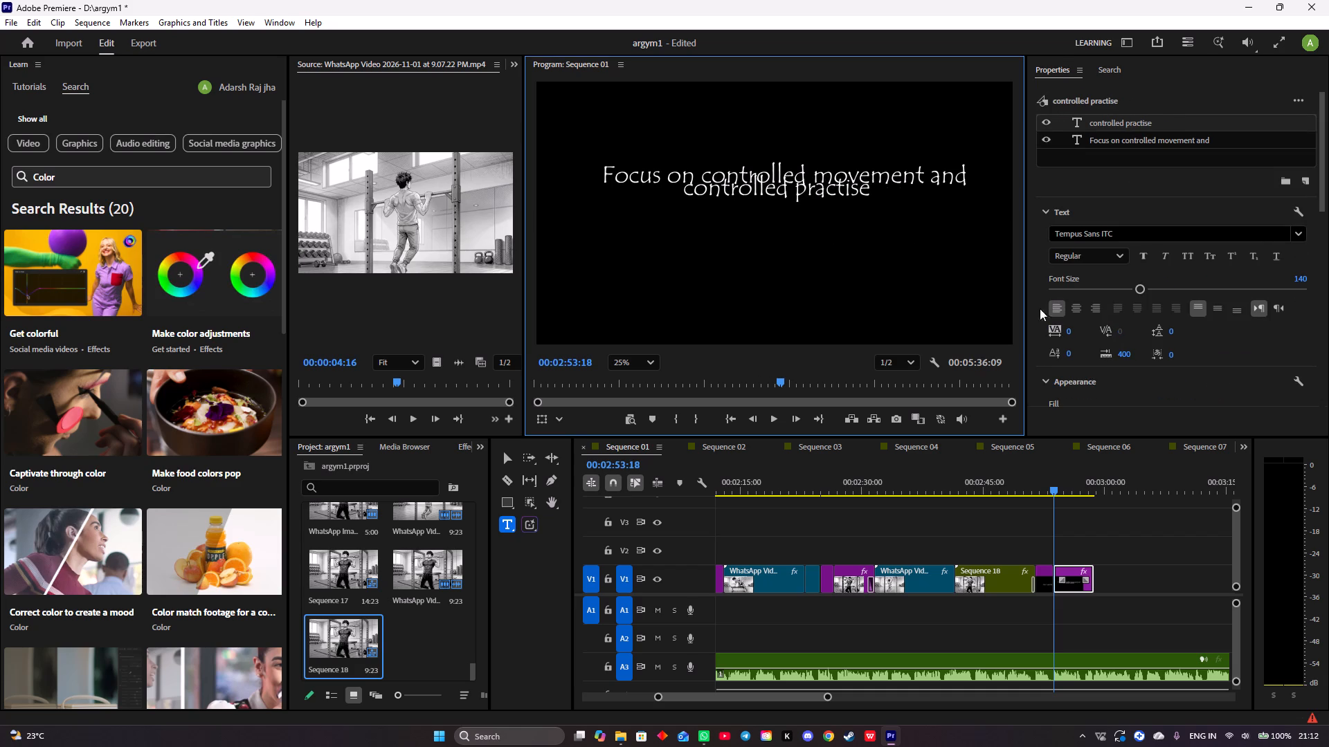
Centre-align the "controlled practise" line, lower it to 964 Y and centre it horizontally beneath the first line.
{"action": "left_click", "coordinate": [1063, 305]}
{"action": "left_click", "coordinate": [1069, 306]}
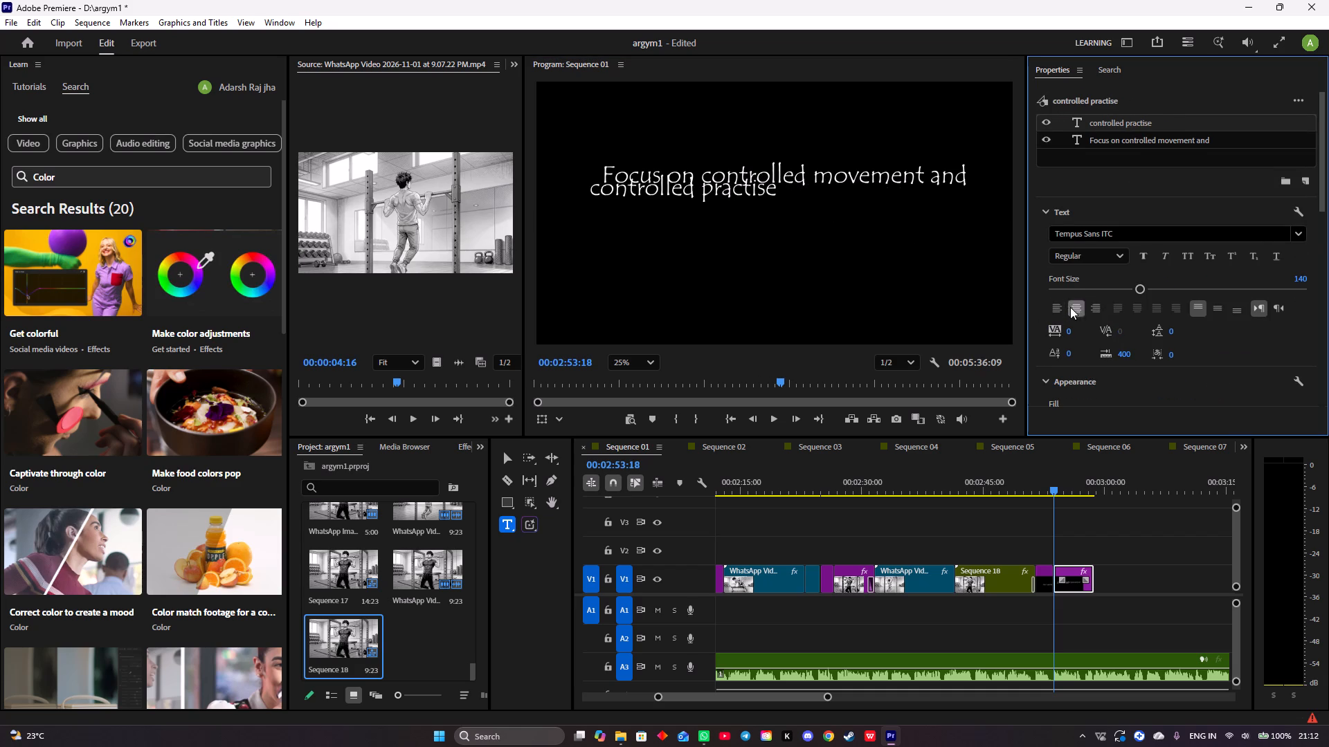
{"action": "scroll", "coordinate": [1087, 313], "scroll_direction": "down", "scroll_amount": 20}
{"action": "scroll", "coordinate": [1087, 313], "scroll_direction": "down", "scroll_amount": 5}
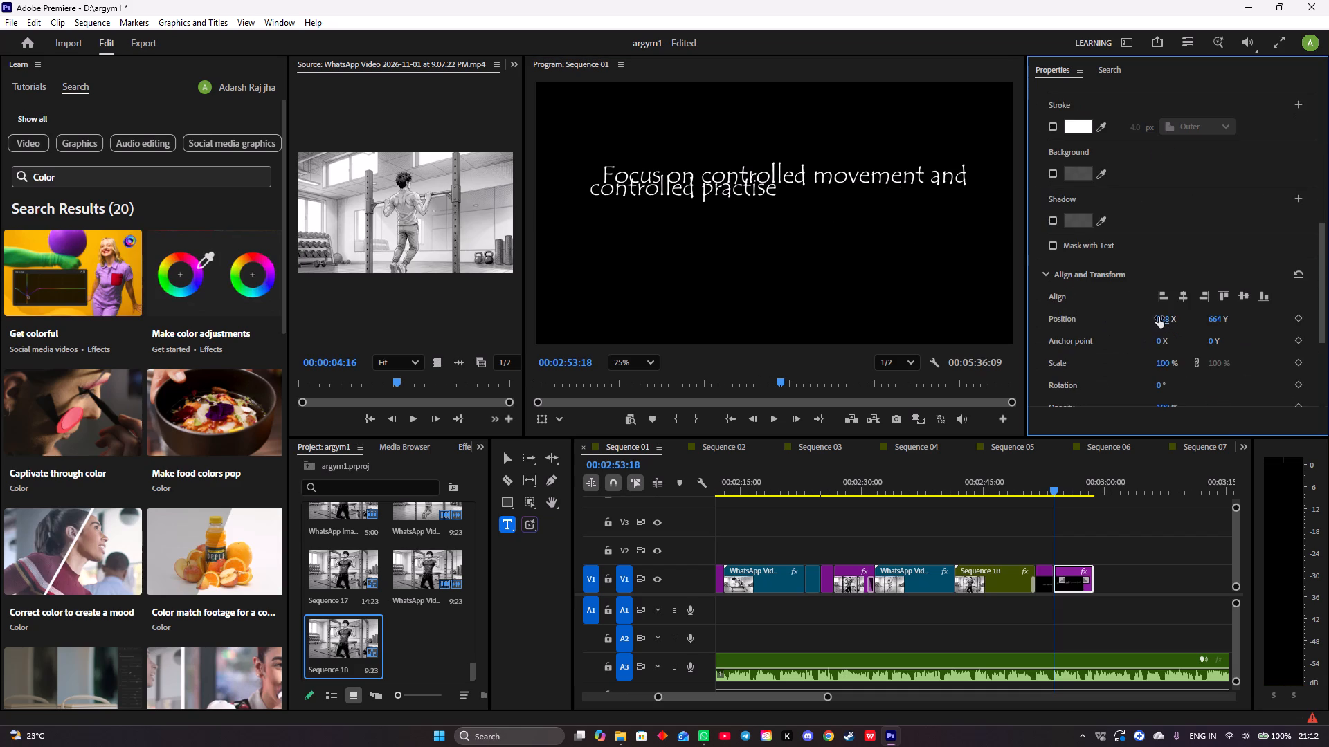
{"action": "left_click_drag", "start_coordinate": [1158, 317], "coordinate": [1328, 333]}
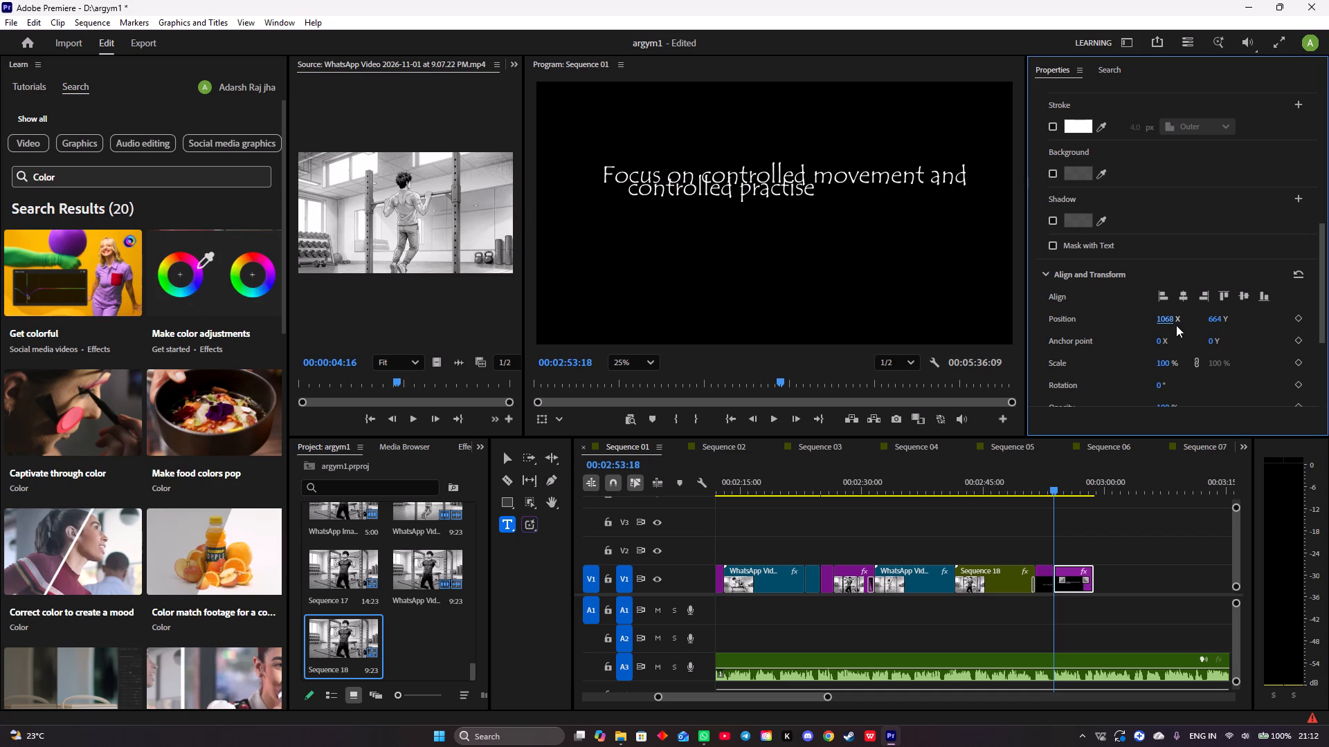
{"action": "left_click_drag", "start_coordinate": [1158, 315], "coordinate": [1328, 329]}
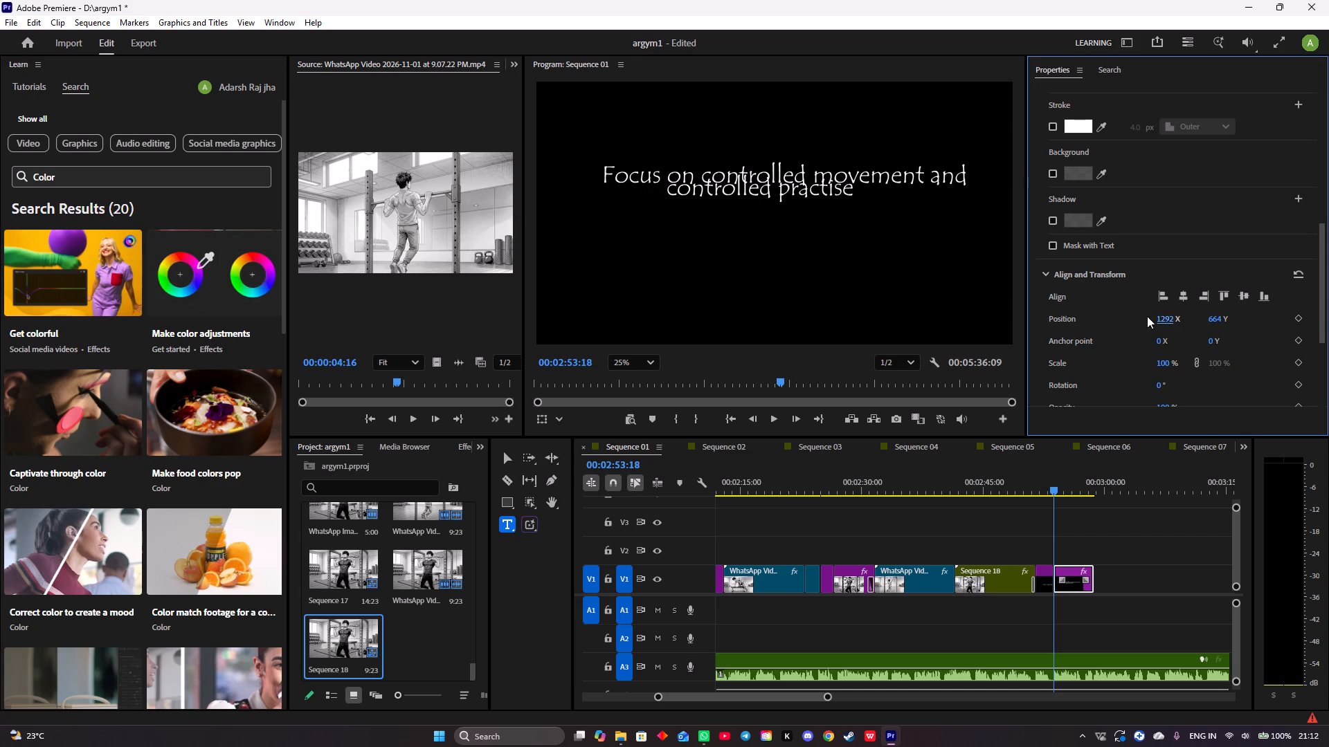
{"action": "left_click_drag", "start_coordinate": [1159, 319], "coordinate": [1184, 320]}
{"action": "left_click_drag", "start_coordinate": [1204, 317], "coordinate": [1213, 317]}
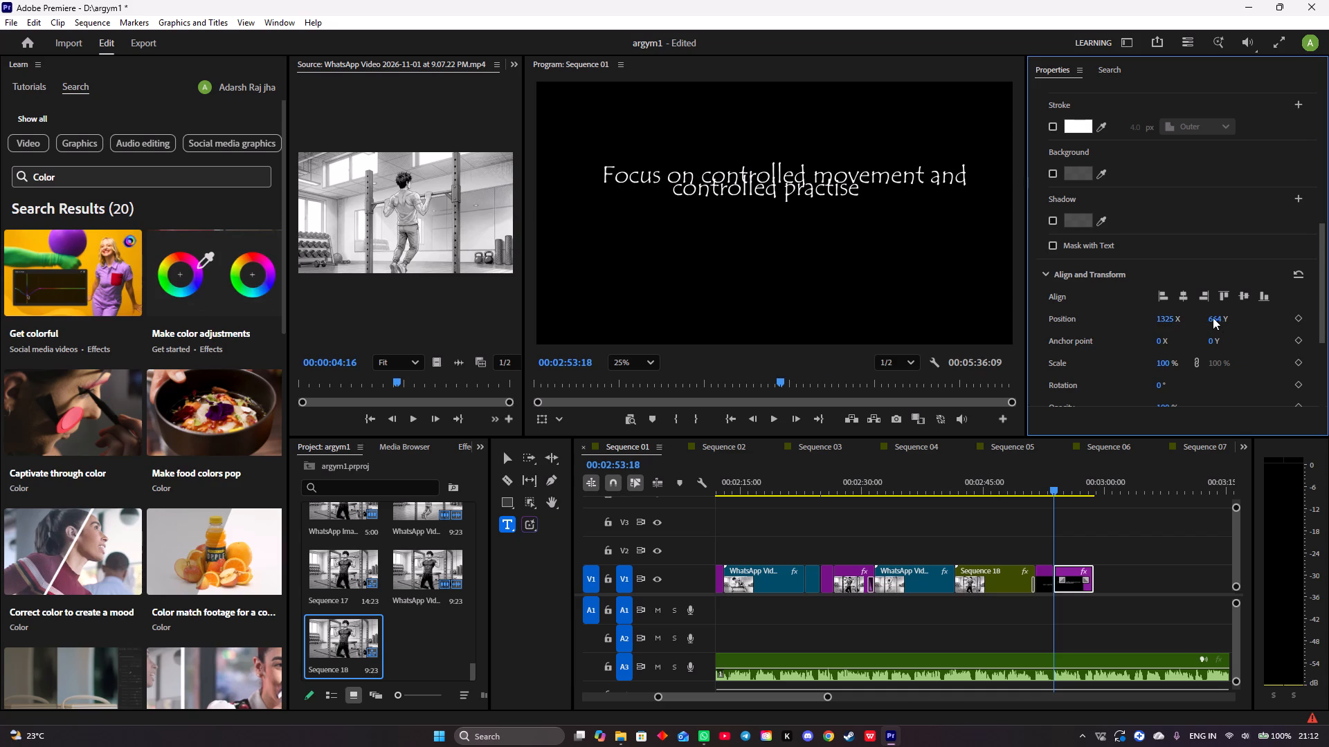
{"action": "left_click_drag", "start_coordinate": [1213, 317], "coordinate": [1233, 320]}
{"action": "left_click_drag", "start_coordinate": [1213, 319], "coordinate": [1328, 314]}
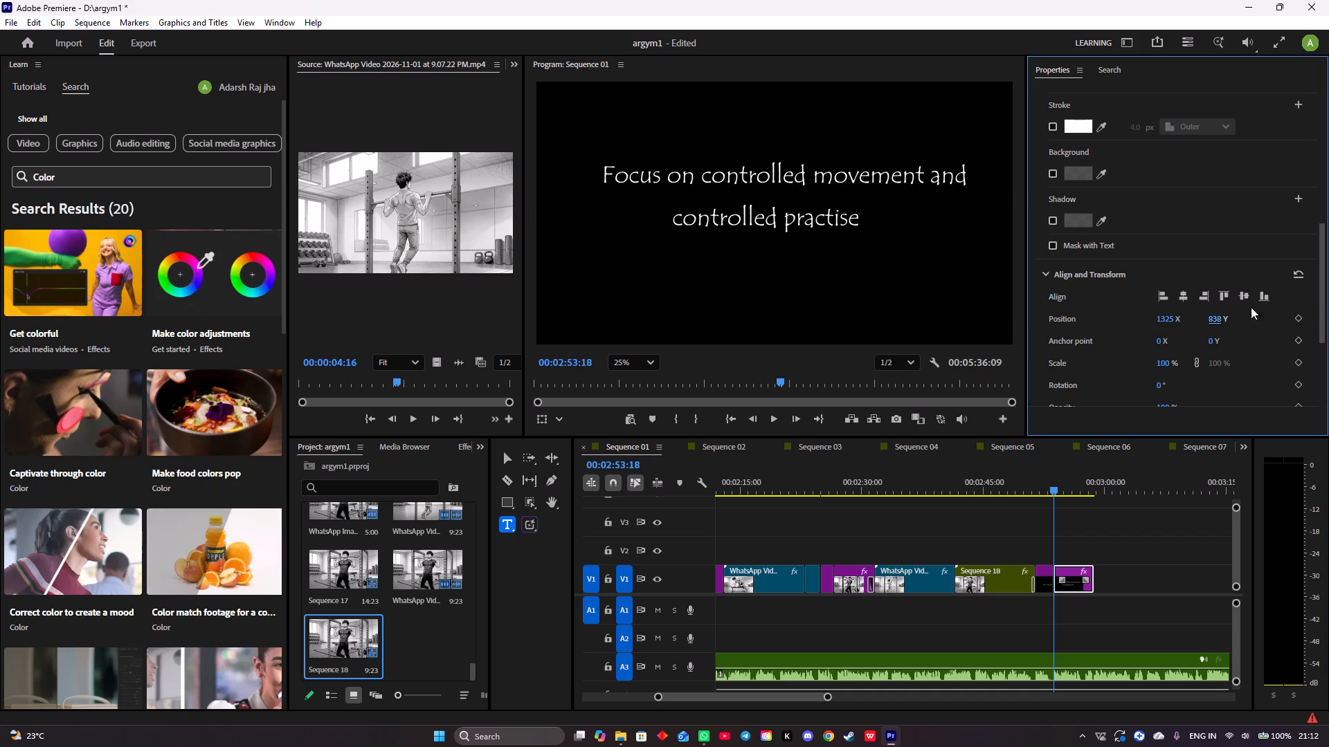
{"action": "left_click_drag", "start_coordinate": [1211, 320], "coordinate": [1299, 317]}
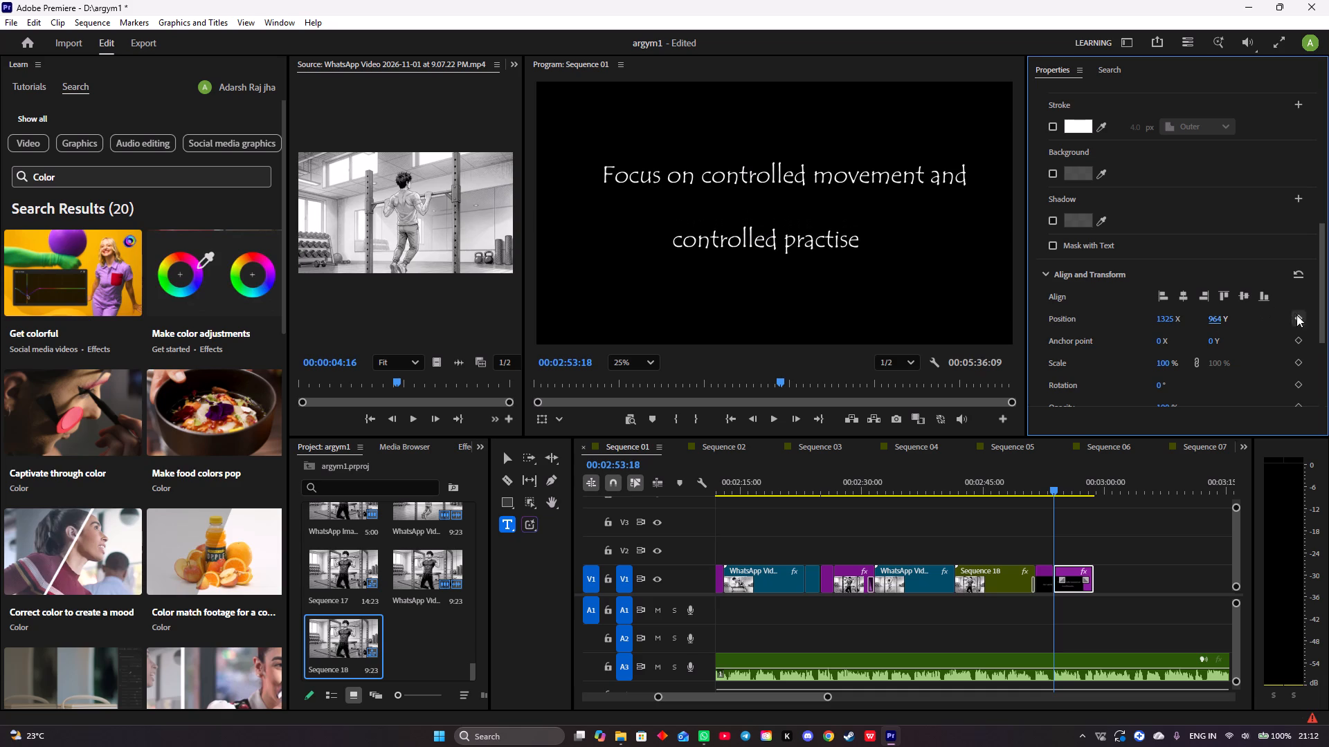
{"action": "left_click_drag", "start_coordinate": [1159, 316], "coordinate": [1204, 324]}
Lower the "Focus on controlled movement and" line to 739 Y, closer to the second line.
{"action": "left_click", "coordinate": [821, 176]}
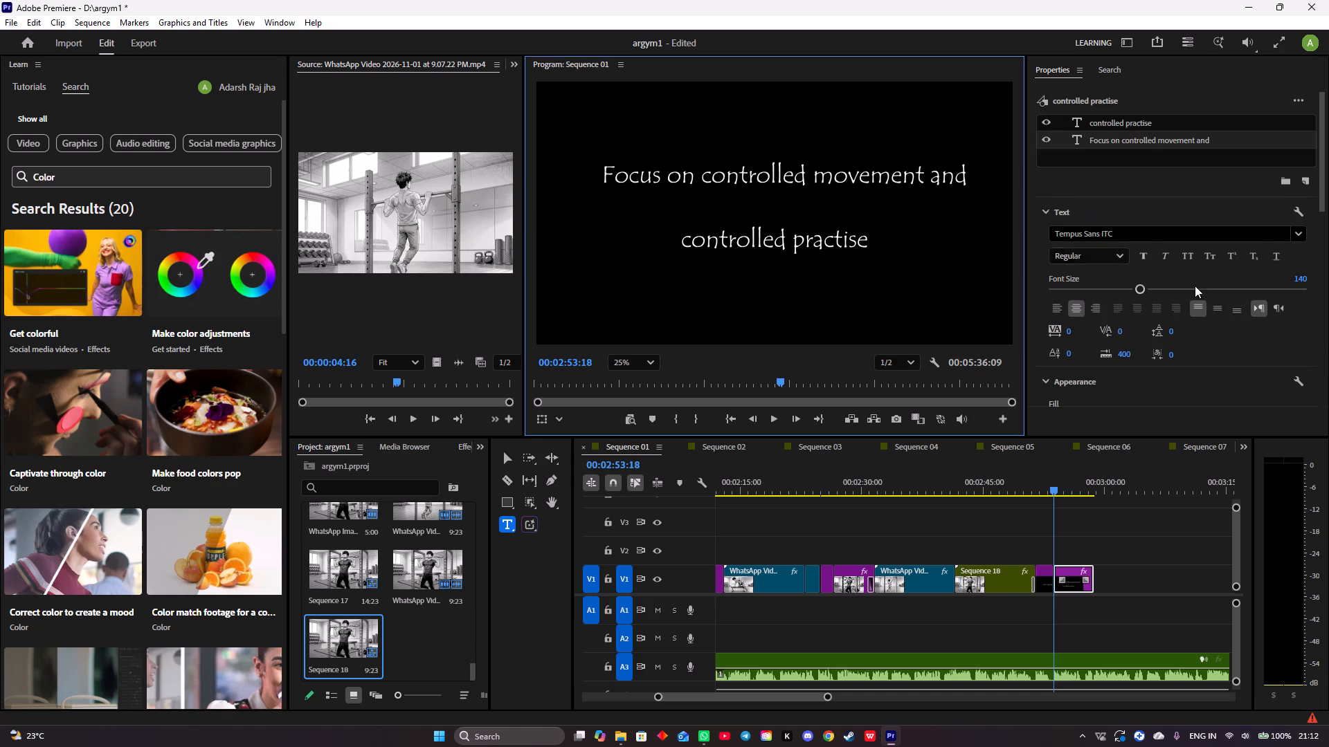
{"action": "scroll", "coordinate": [1195, 326], "scroll_direction": "down", "scroll_amount": 20}
{"action": "scroll", "coordinate": [1195, 326], "scroll_direction": "down", "scroll_amount": 6}
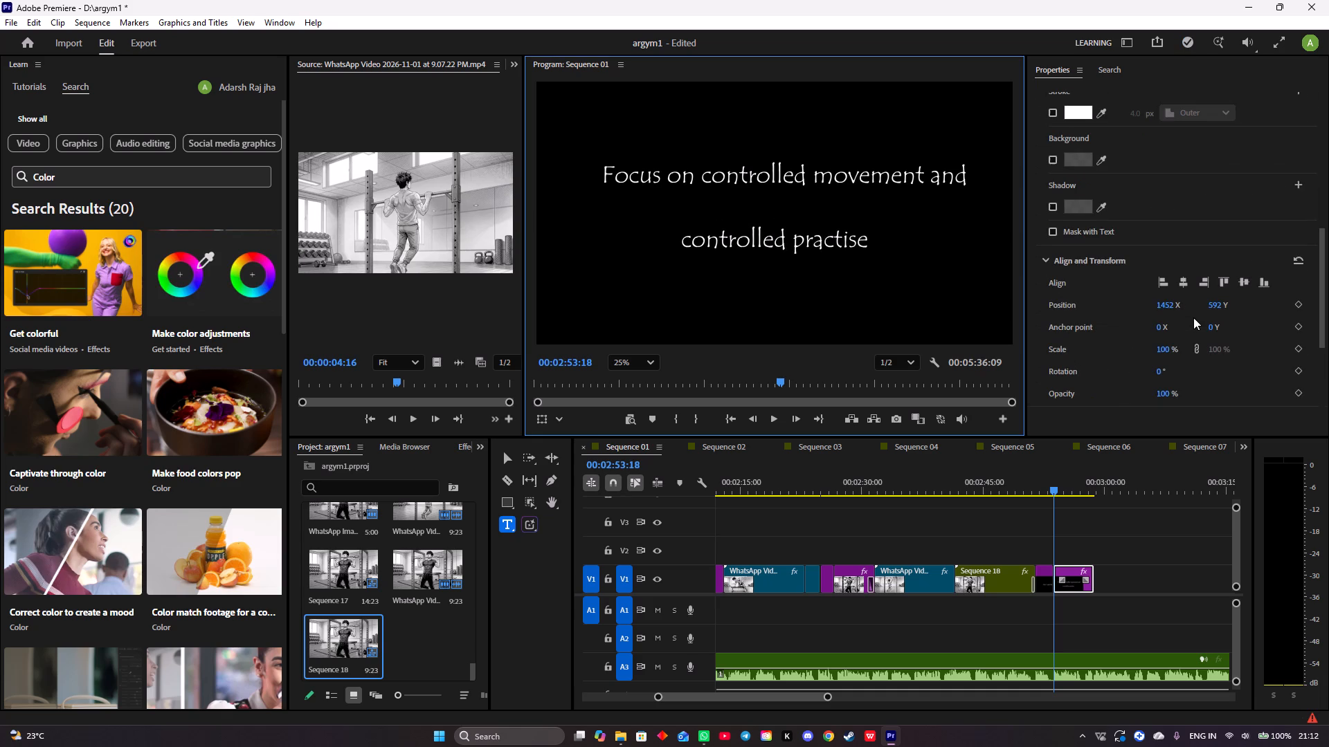
{"action": "left_click_drag", "start_coordinate": [1214, 302], "coordinate": [1324, 313]}
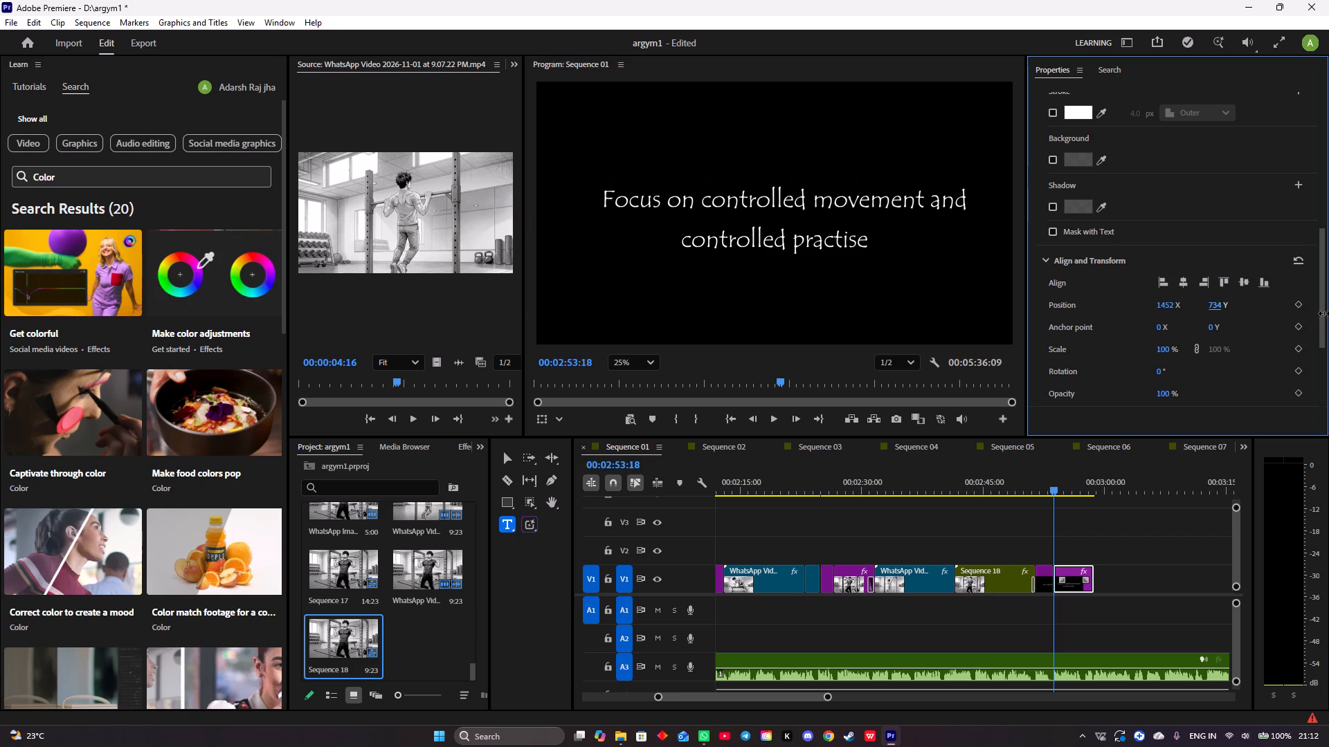
{"action": "left_click_drag", "start_coordinate": [1324, 313], "coordinate": [1328, 314]}
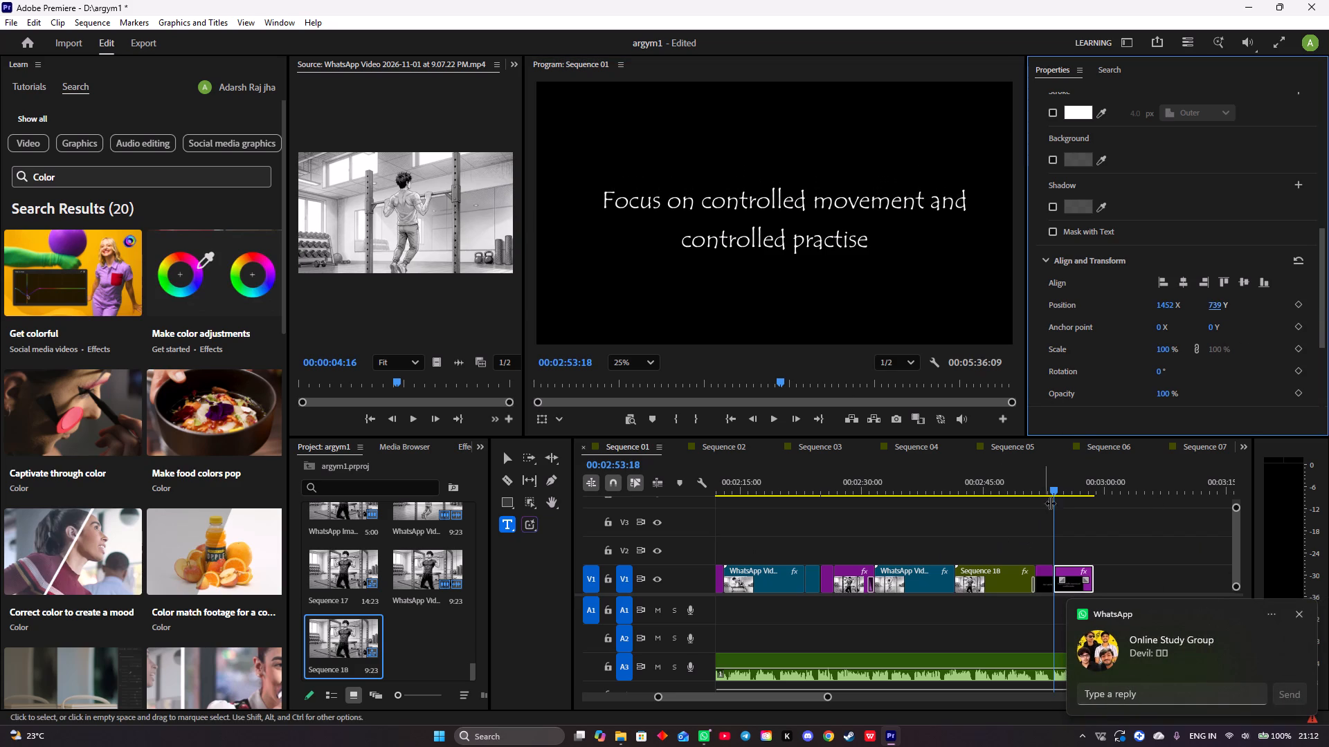
Replace "controlled" with "consistent" in the title's second line so it reads "consistent practise".
{"action": "left_click_drag", "start_coordinate": [1055, 488], "coordinate": [1035, 488]}
{"action": "key", "text": "space"}
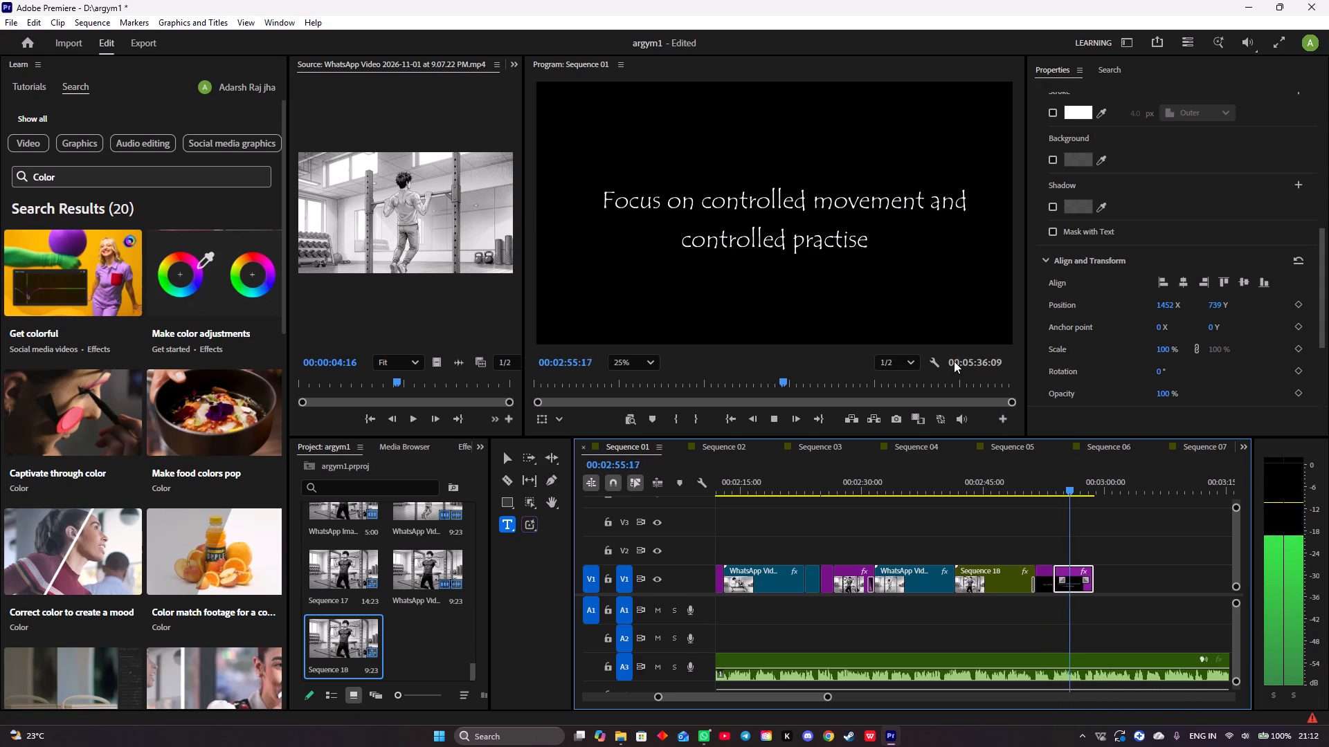
{"action": "key", "text": "space"}
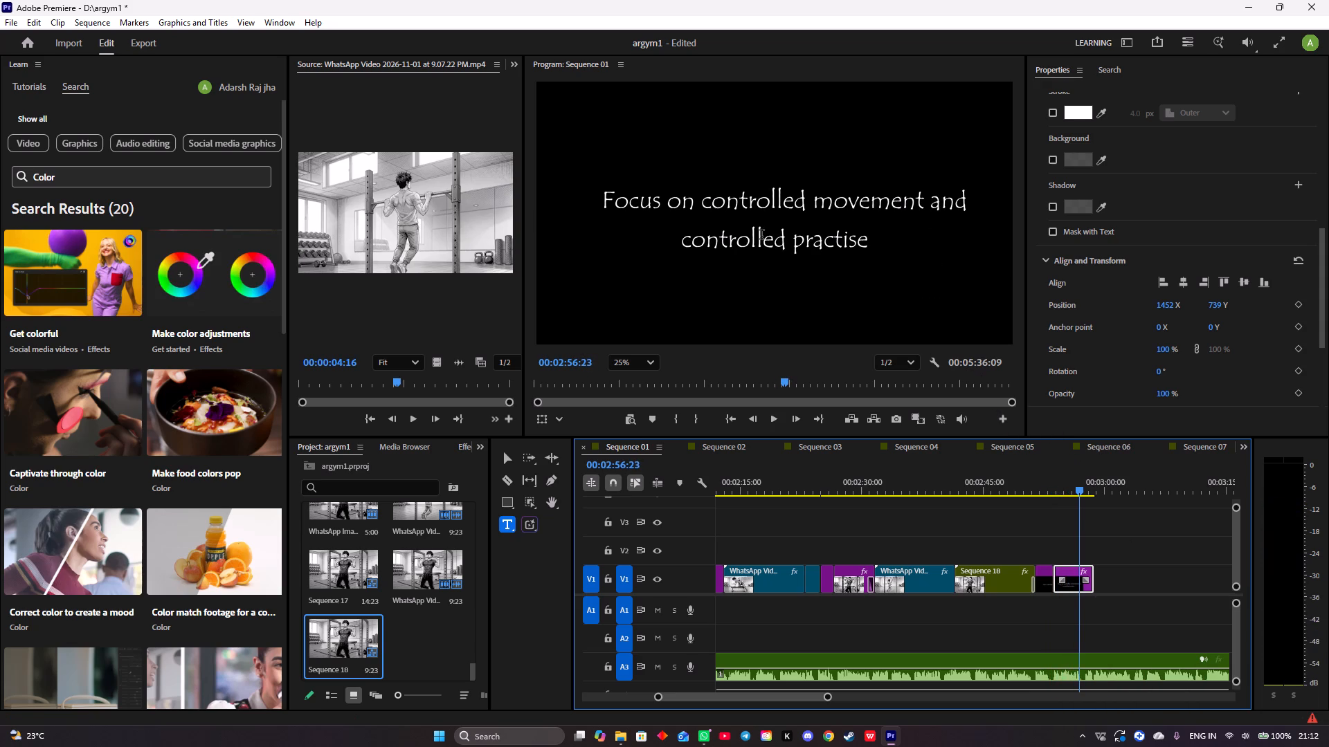
{"action": "left_click", "coordinate": [786, 241]}
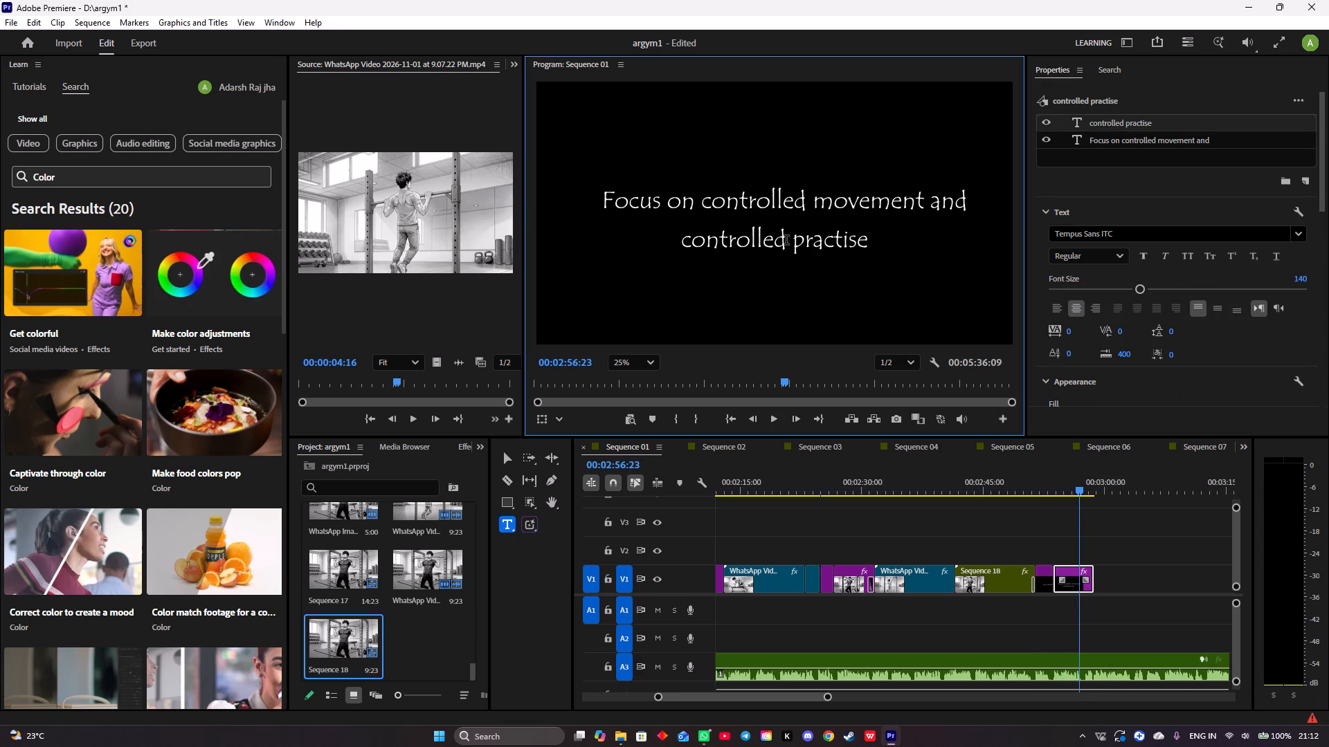
{"action": "key", "text": "BackSpace"}
{"action": "key", "text": "BackSpace"}
{"action": "key", "text": "BackSpace"}
{"action": "key", "text": "BackSpace"}
{"action": "key", "text": "BackSpace"}
{"action": "key", "text": "BackSpace"}
{"action": "key", "text": "BackSpace"}
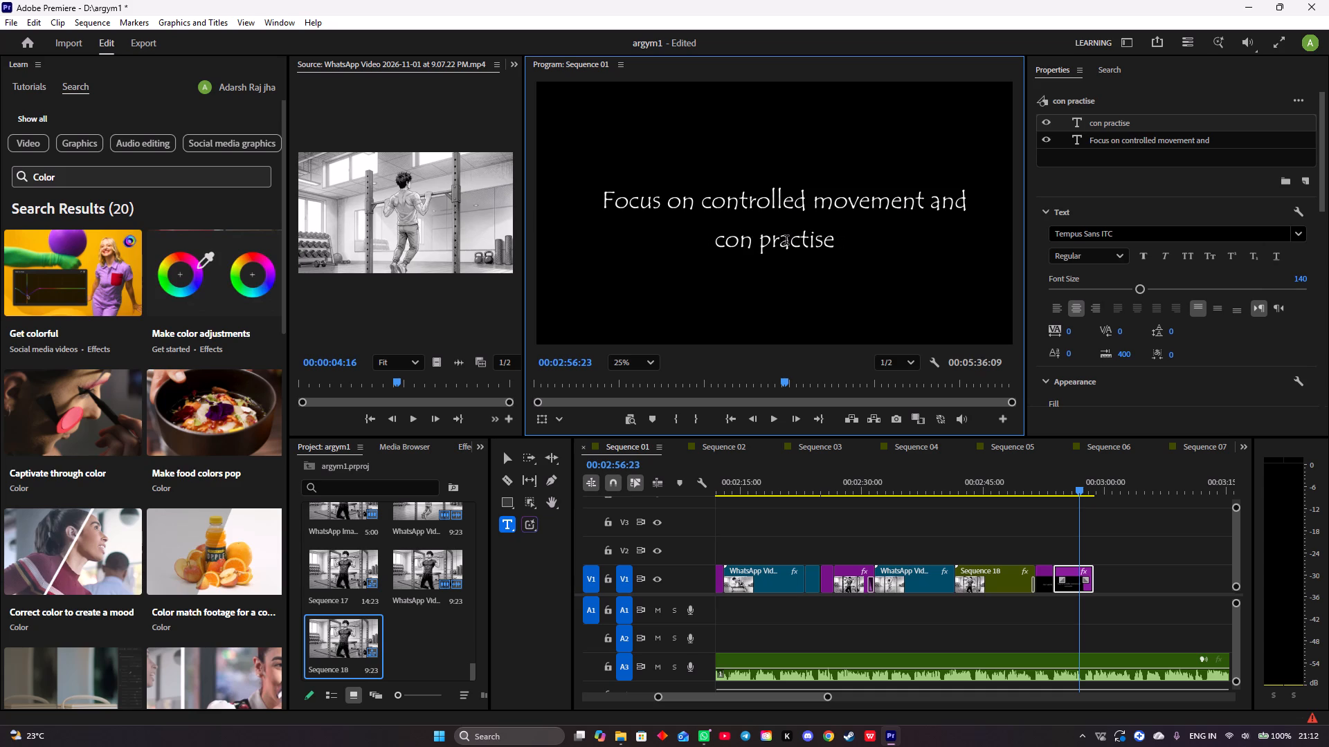
{"action": "type", "text": "sistent"}
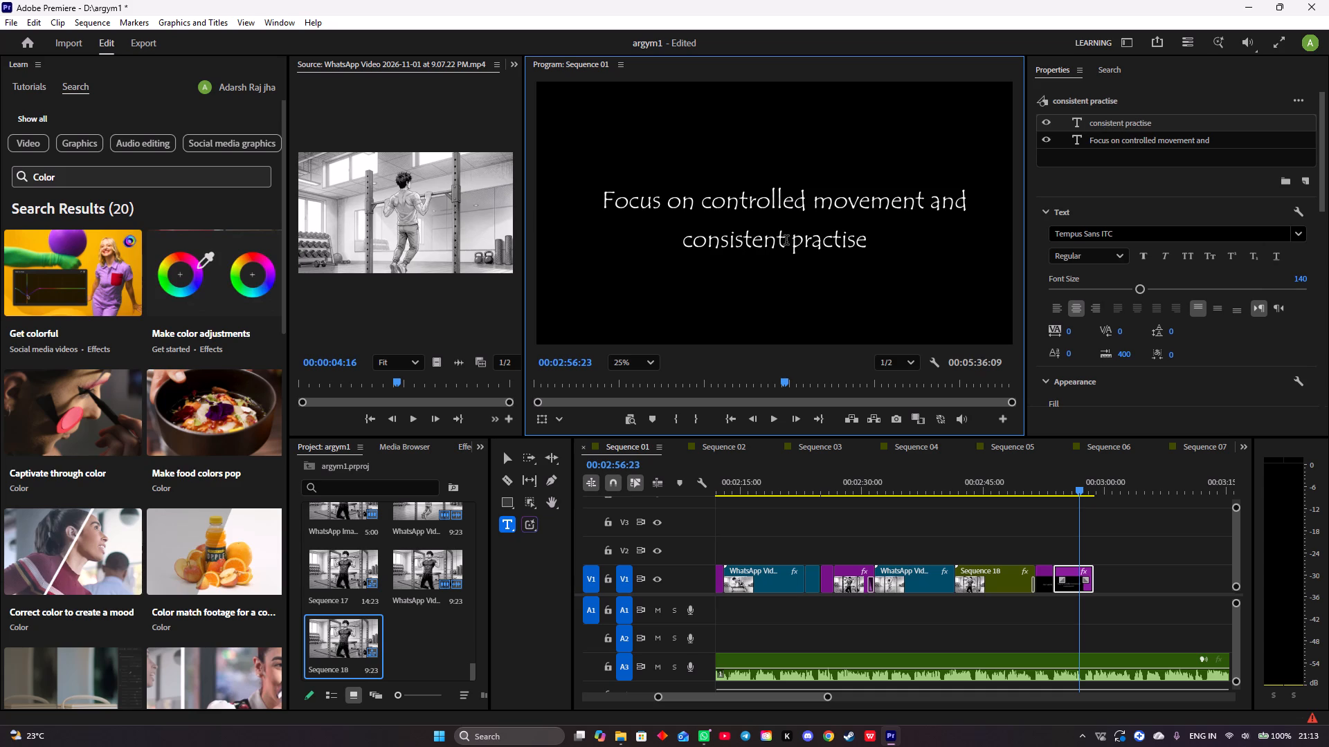
Play back the "Focus on controlled movement and consistent practise" title and trim its end to 00:02:57:00.
{"action": "left_click_drag", "start_coordinate": [1078, 490], "coordinate": [1069, 488]}
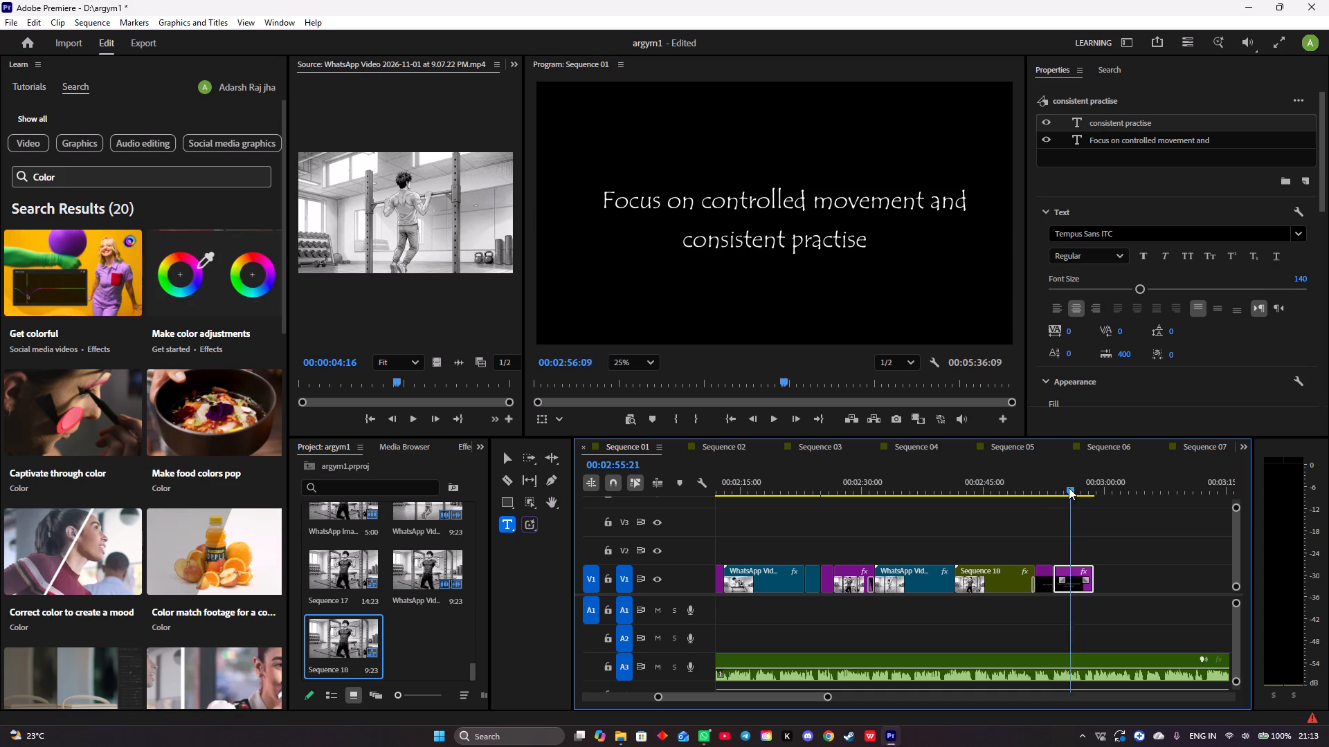
{"action": "left_click_drag", "start_coordinate": [1069, 488], "coordinate": [1042, 488]}
{"action": "key", "text": "space"}
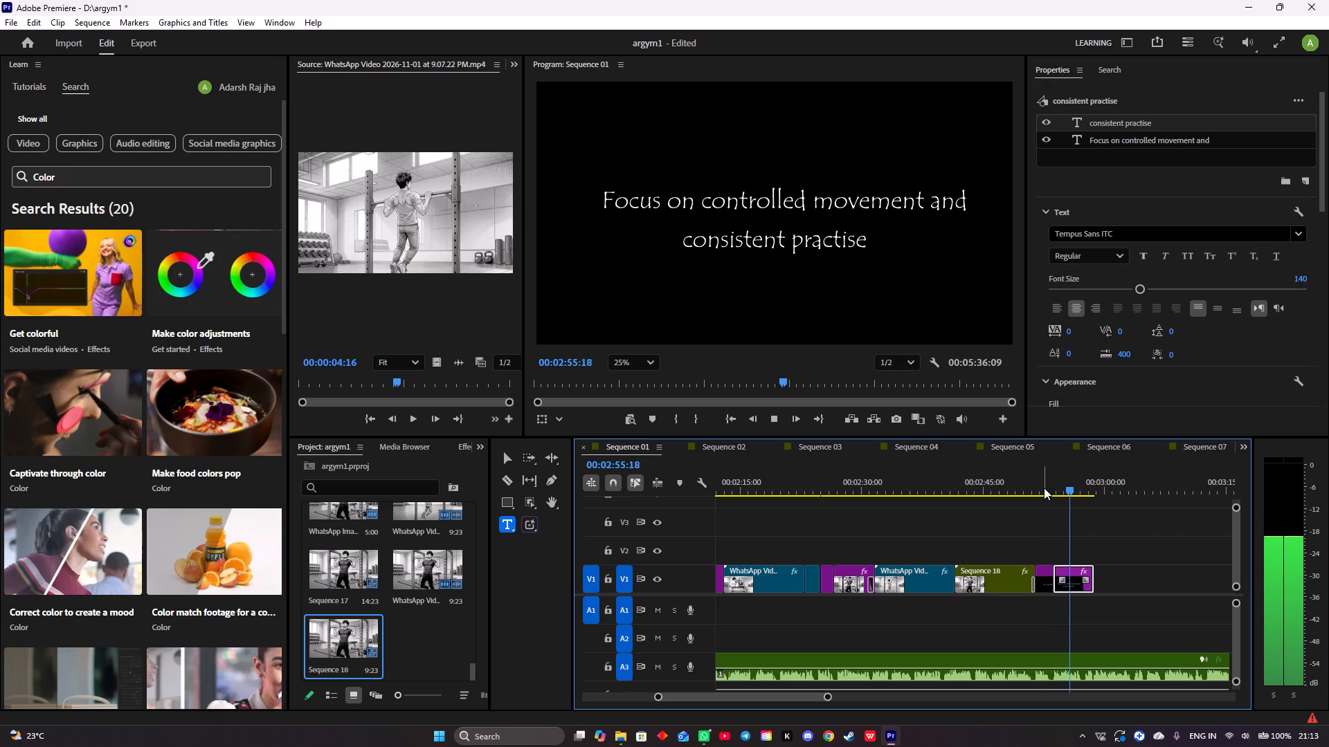
{"action": "key", "text": "space"}
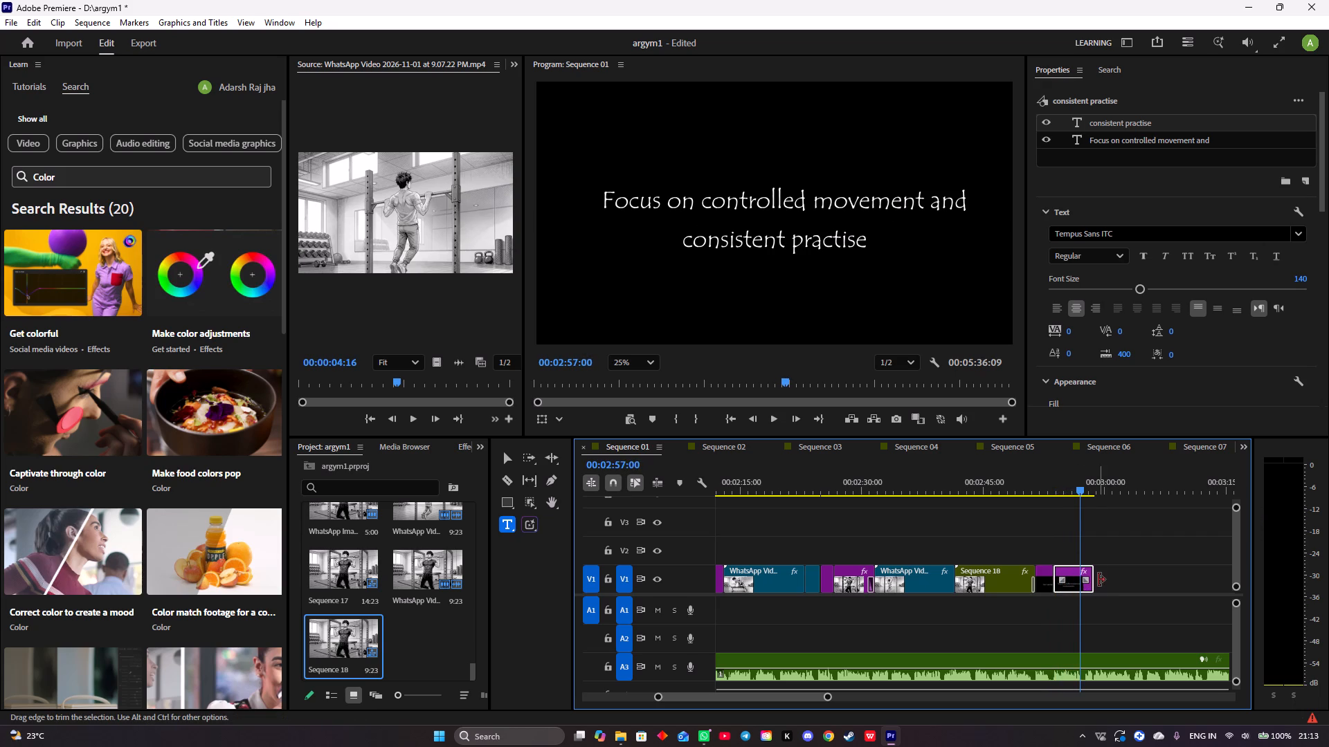
{"action": "left_click_drag", "start_coordinate": [1093, 567], "coordinate": [1083, 566]}
Listen to the music following the "consistent practise" title and add a new text title "Overtime" at 00:02:57:01.
{"action": "left_click_drag", "start_coordinate": [1081, 486], "coordinate": [1056, 484]}
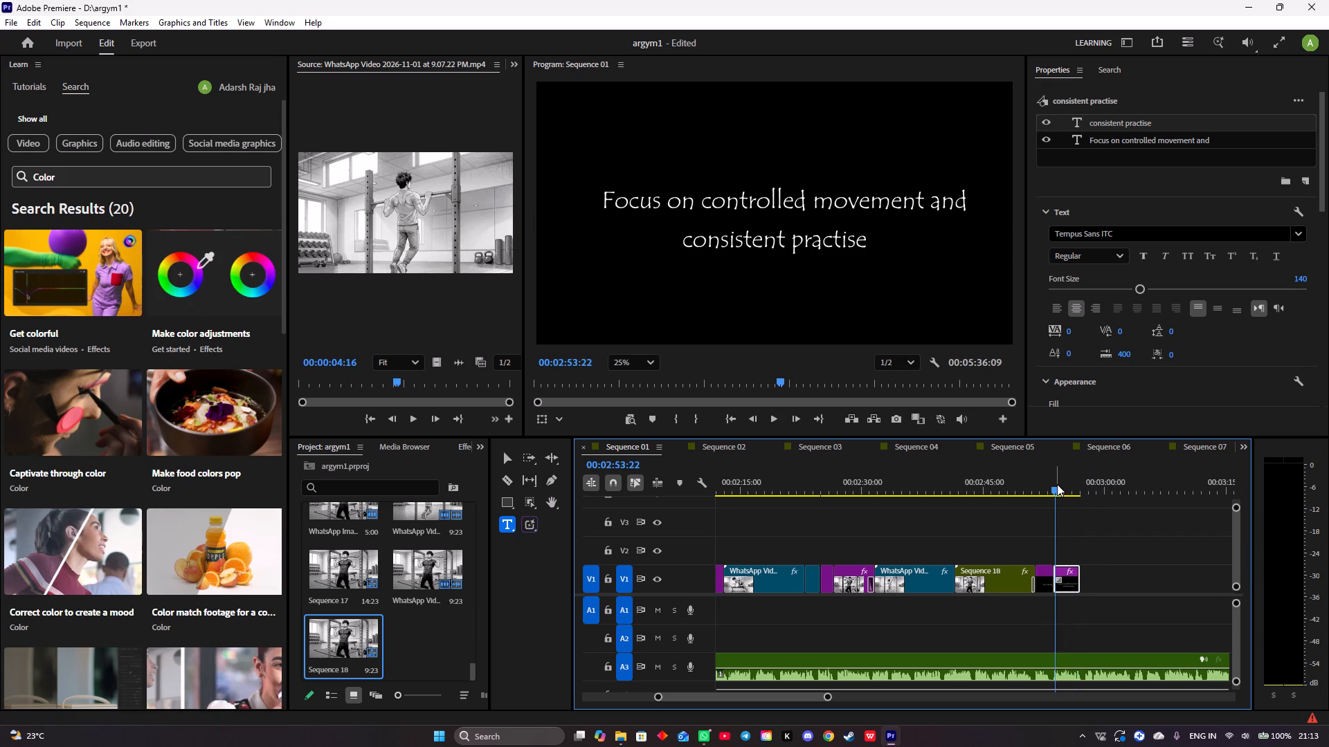
{"action": "key", "text": "space"}
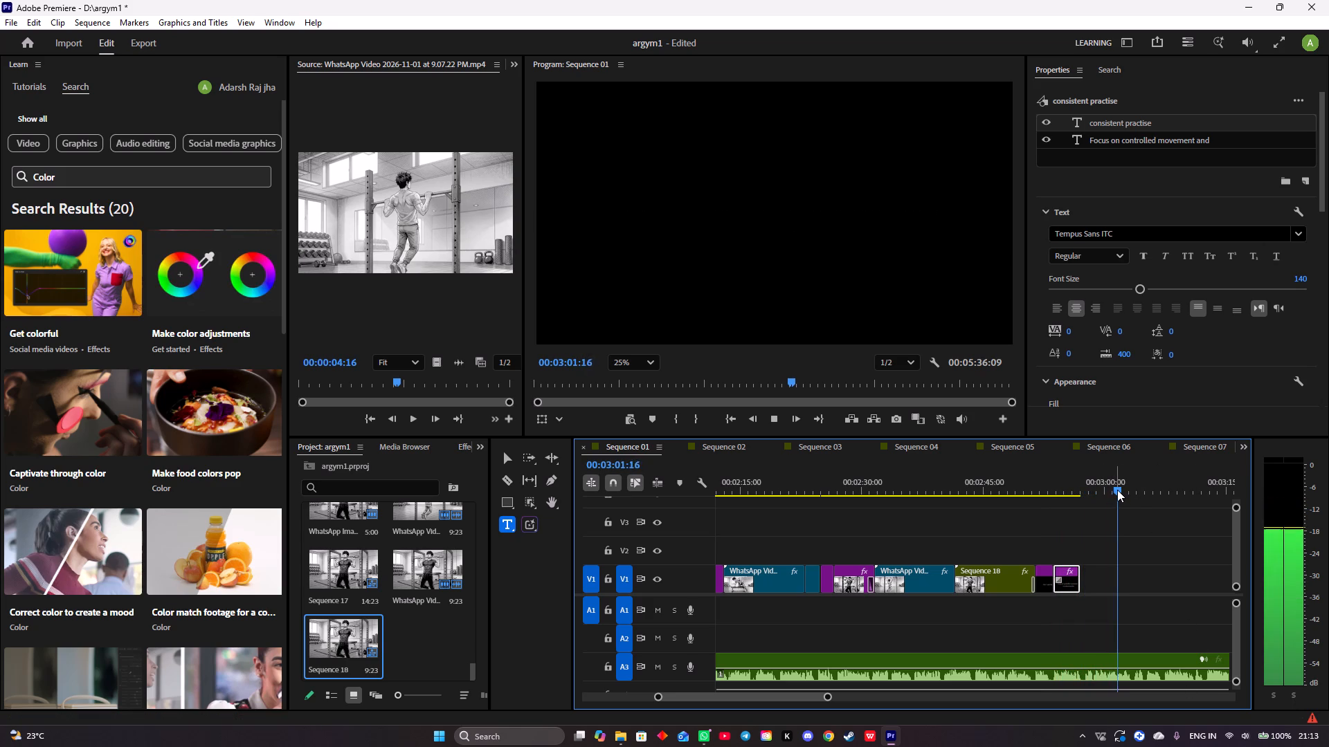
{"action": "key", "text": "space"}
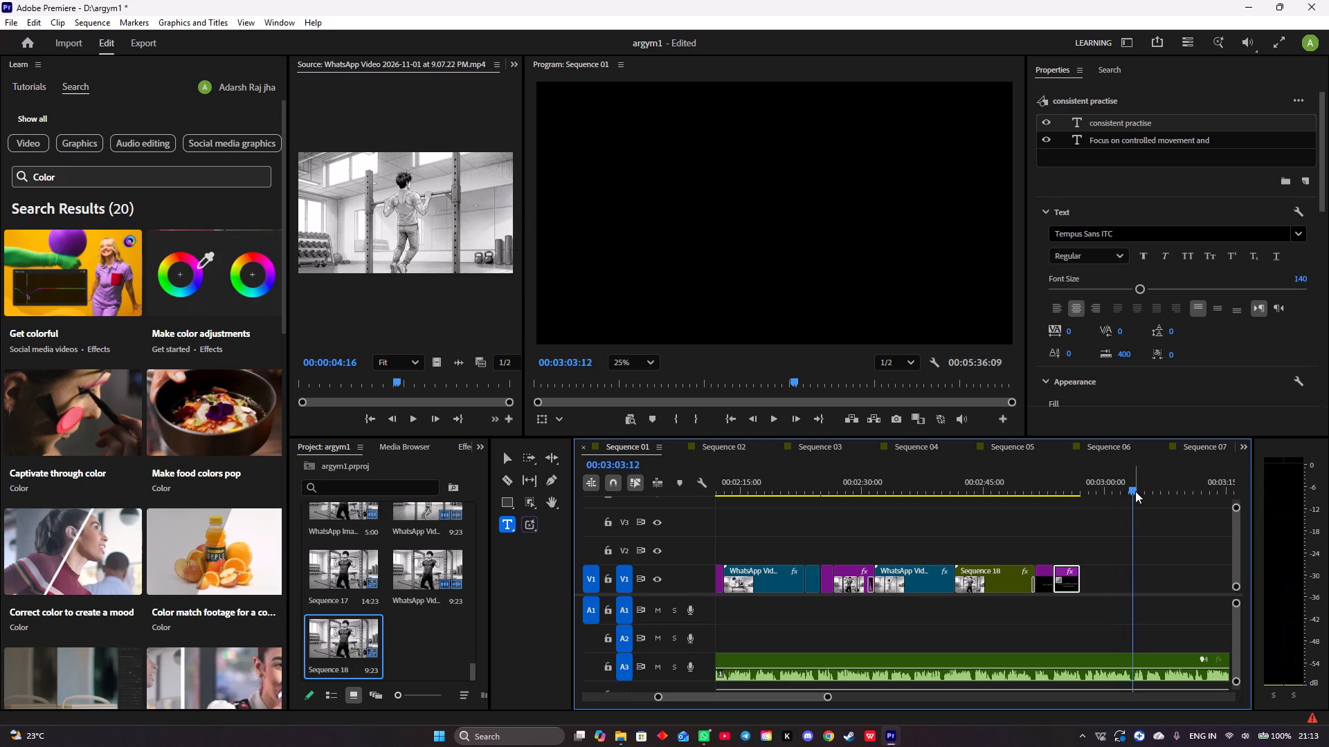
{"action": "left_click_drag", "start_coordinate": [1134, 490], "coordinate": [1085, 495]}
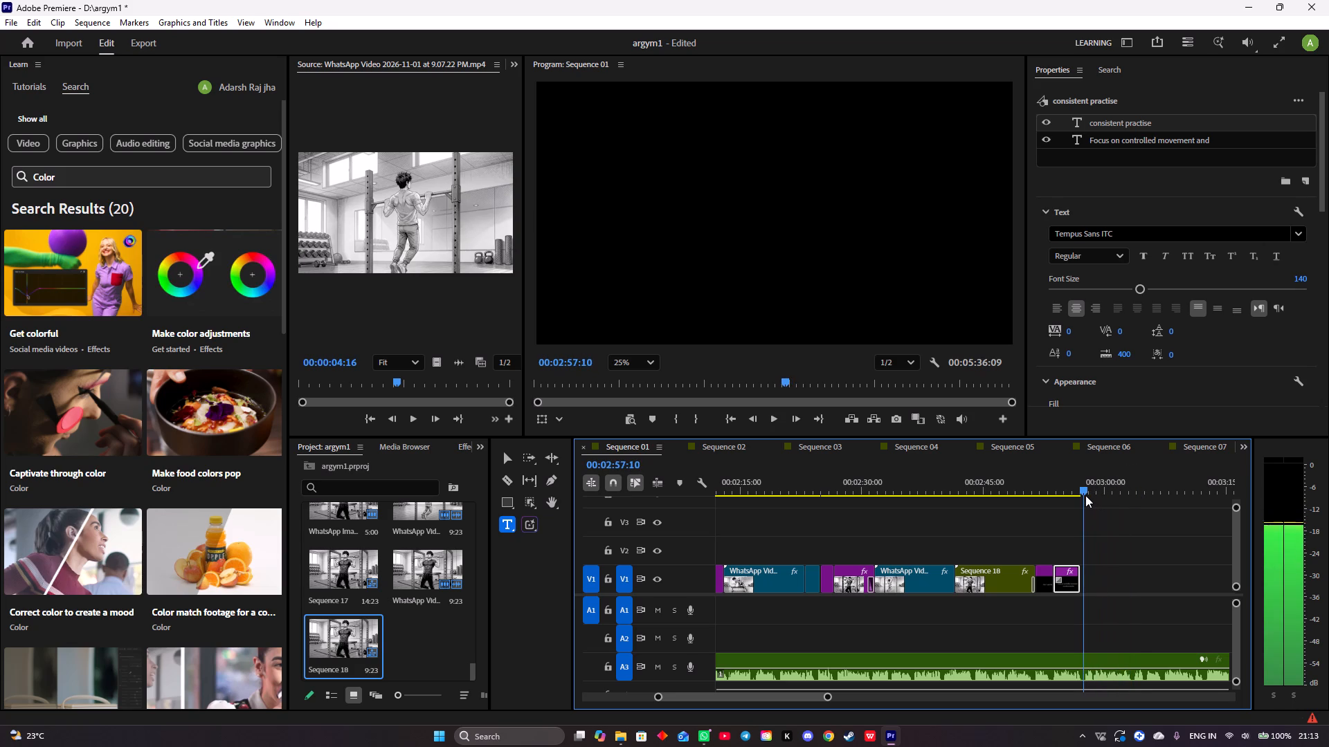
{"action": "left_click_drag", "start_coordinate": [1085, 495], "coordinate": [1083, 494]}
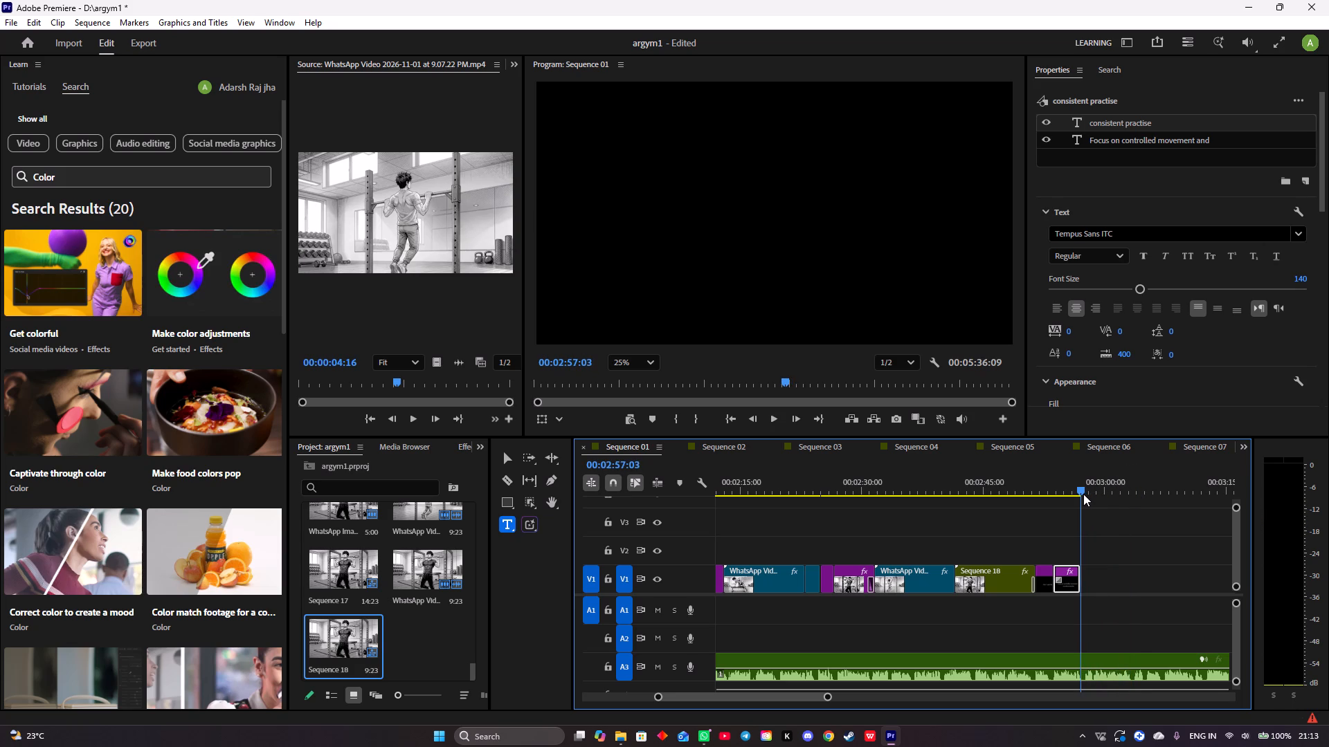
{"action": "key", "text": "space"}
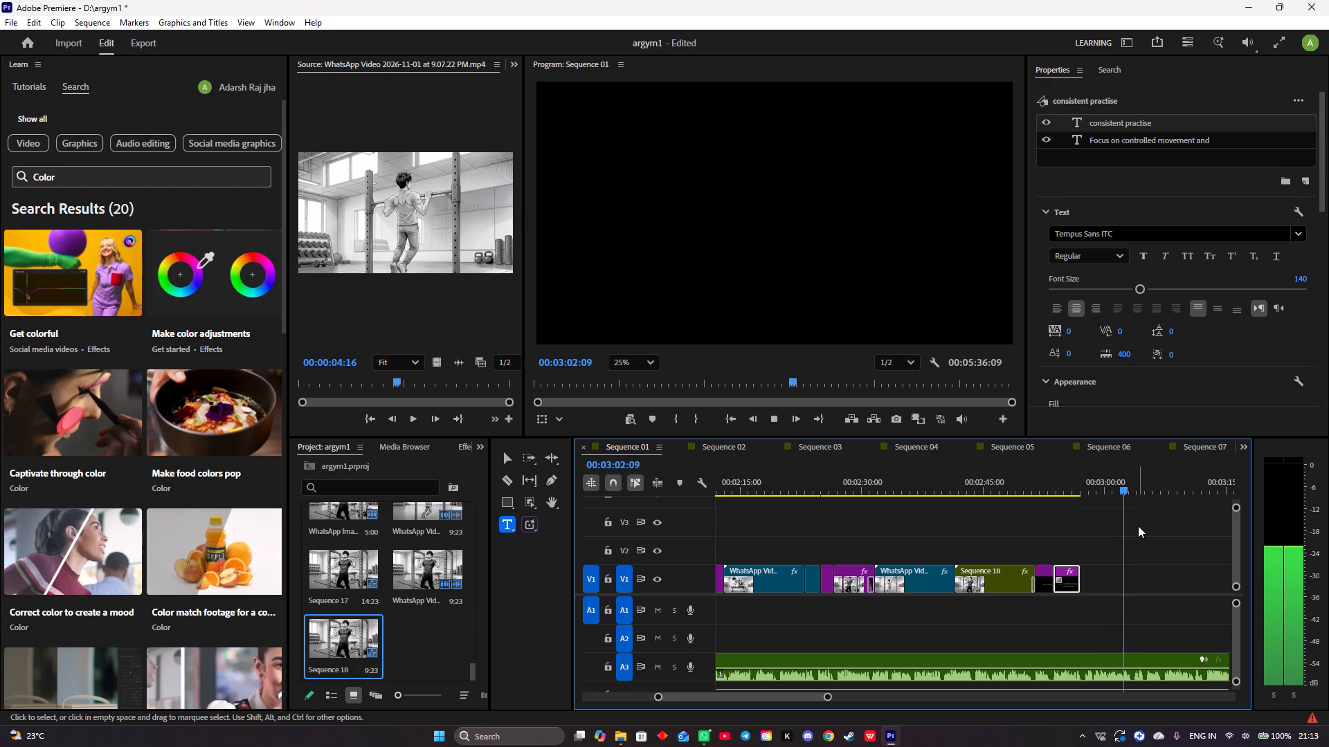
{"action": "key", "text": "space"}
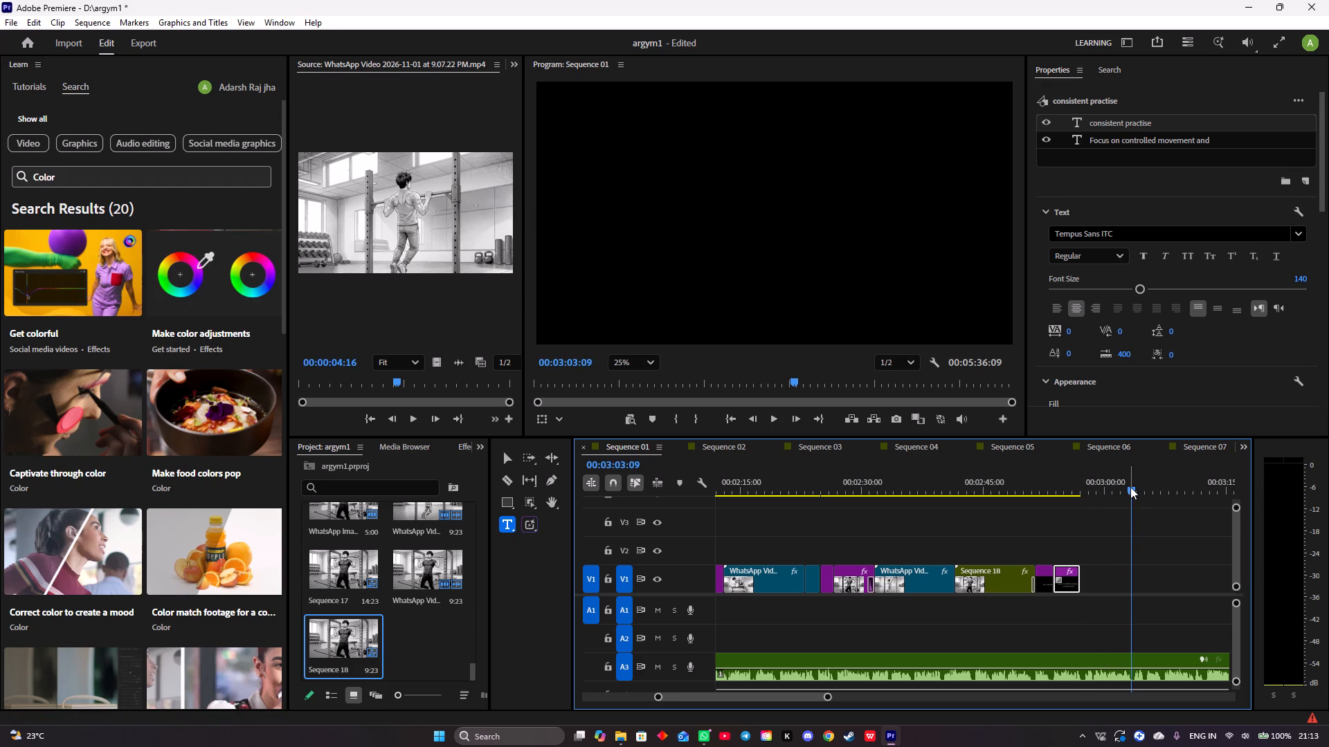
{"action": "left_click_drag", "start_coordinate": [1130, 487], "coordinate": [1080, 488]}
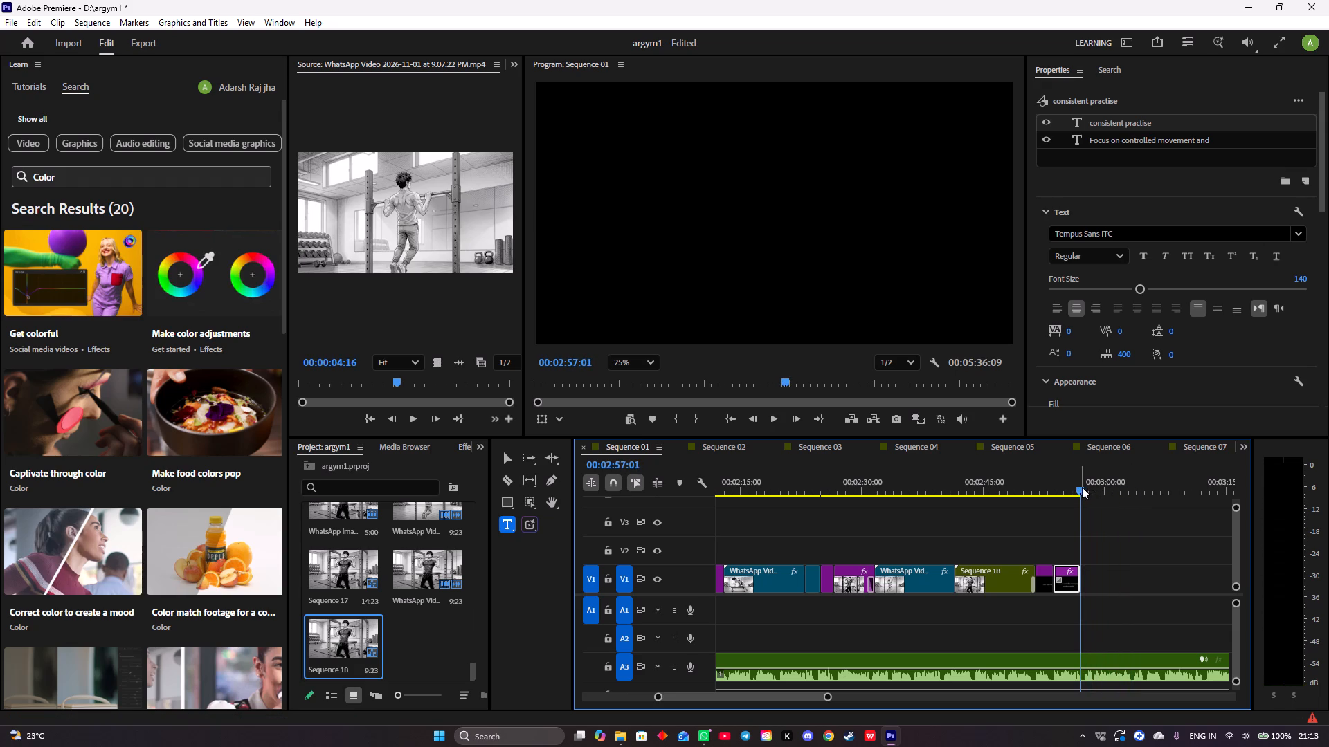
{"action": "left_click", "coordinate": [722, 192]}
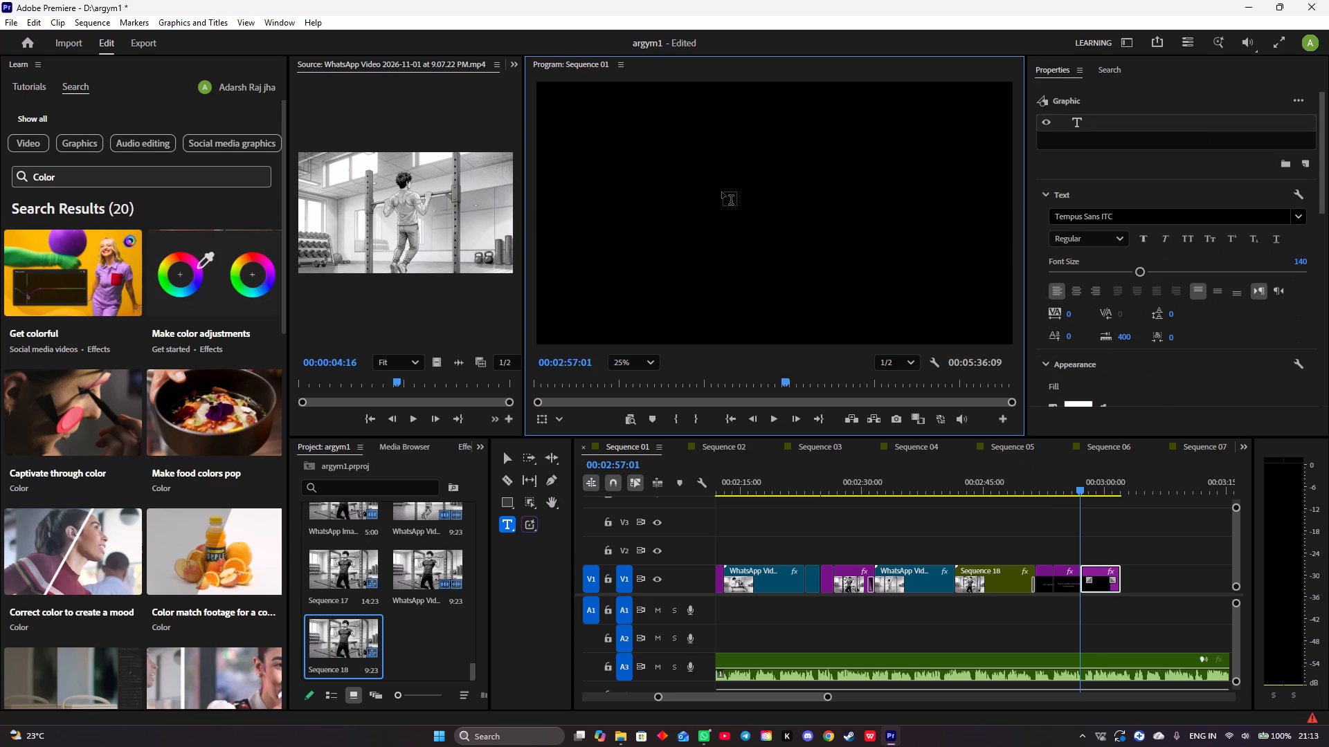
{"action": "type", "text": "vertime"}
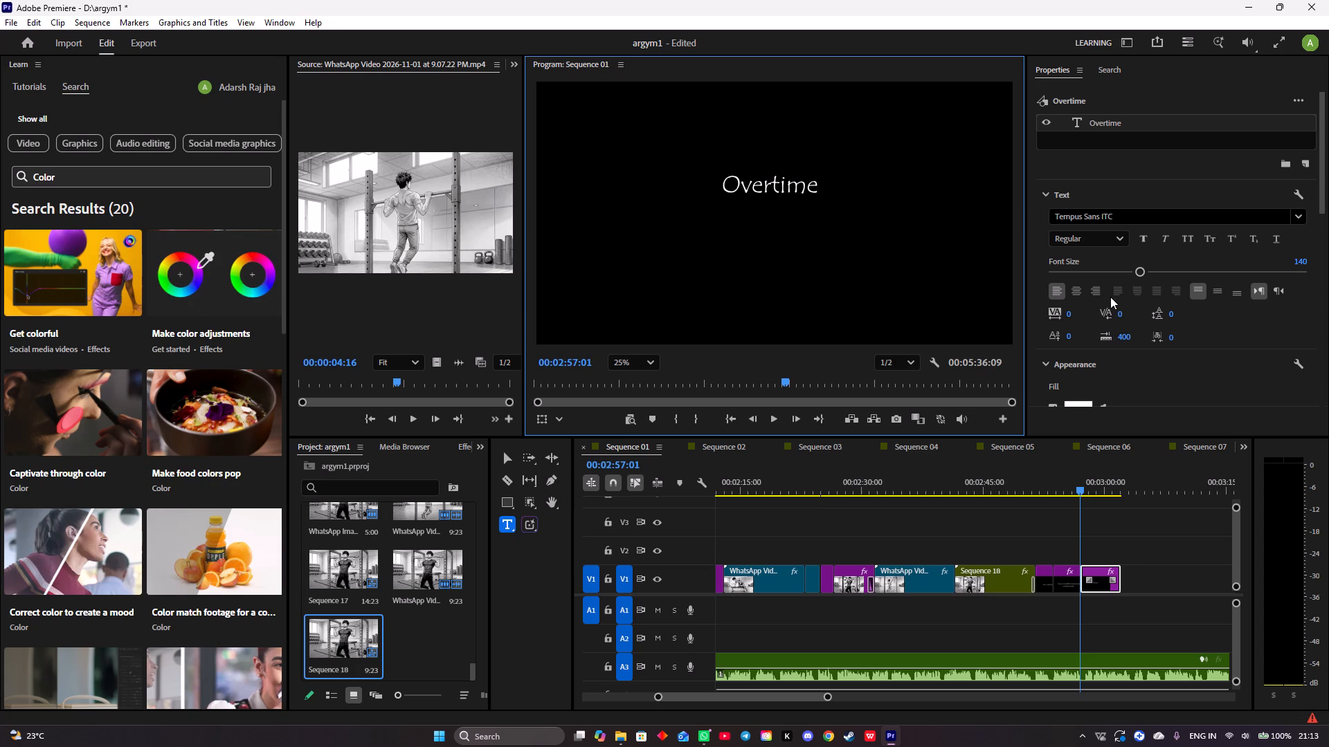
Move the "Overtime" text to 1139 X and 794 Y, near the centre of the frame.
{"action": "left_click", "coordinate": [1173, 335]}
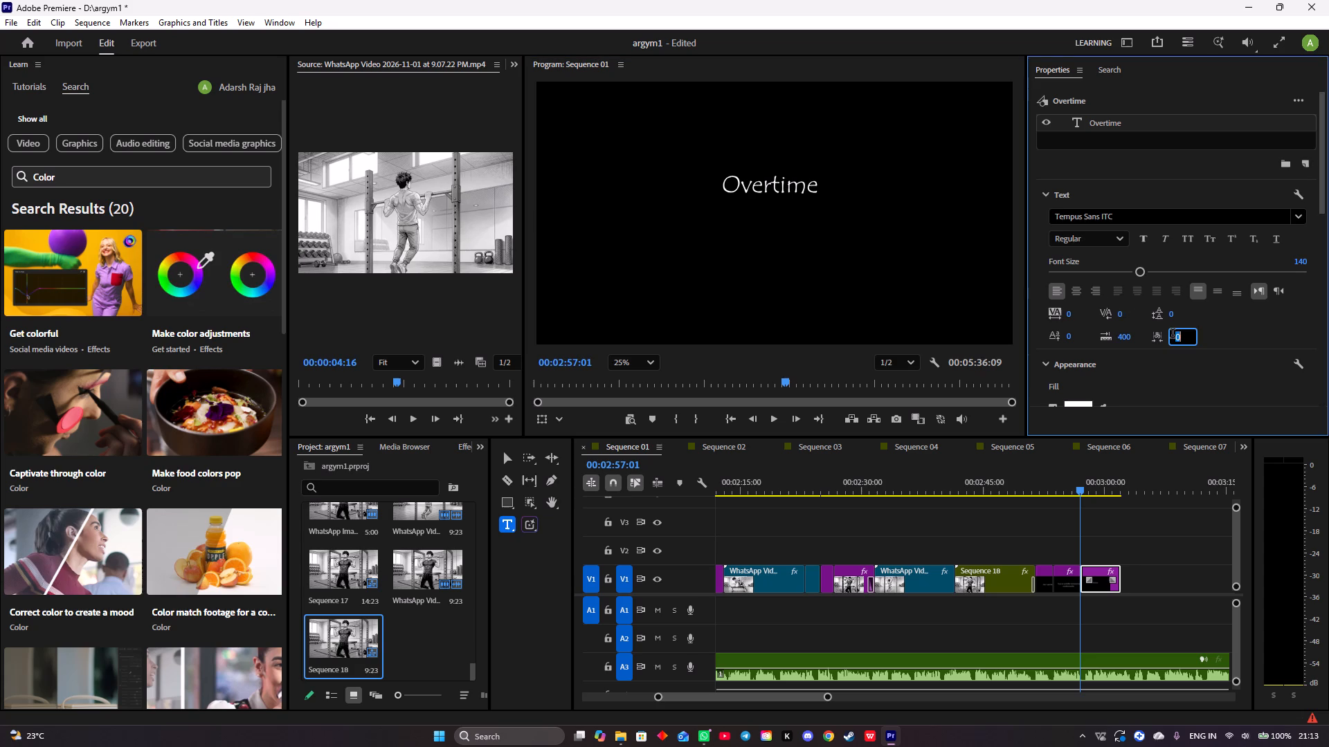
{"action": "scroll", "coordinate": [1183, 332], "scroll_direction": "down", "scroll_amount": 7}
{"action": "scroll", "coordinate": [1183, 331], "scroll_direction": "down", "scroll_amount": 20}
{"action": "scroll", "coordinate": [1183, 331], "scroll_direction": "down", "scroll_amount": 1}
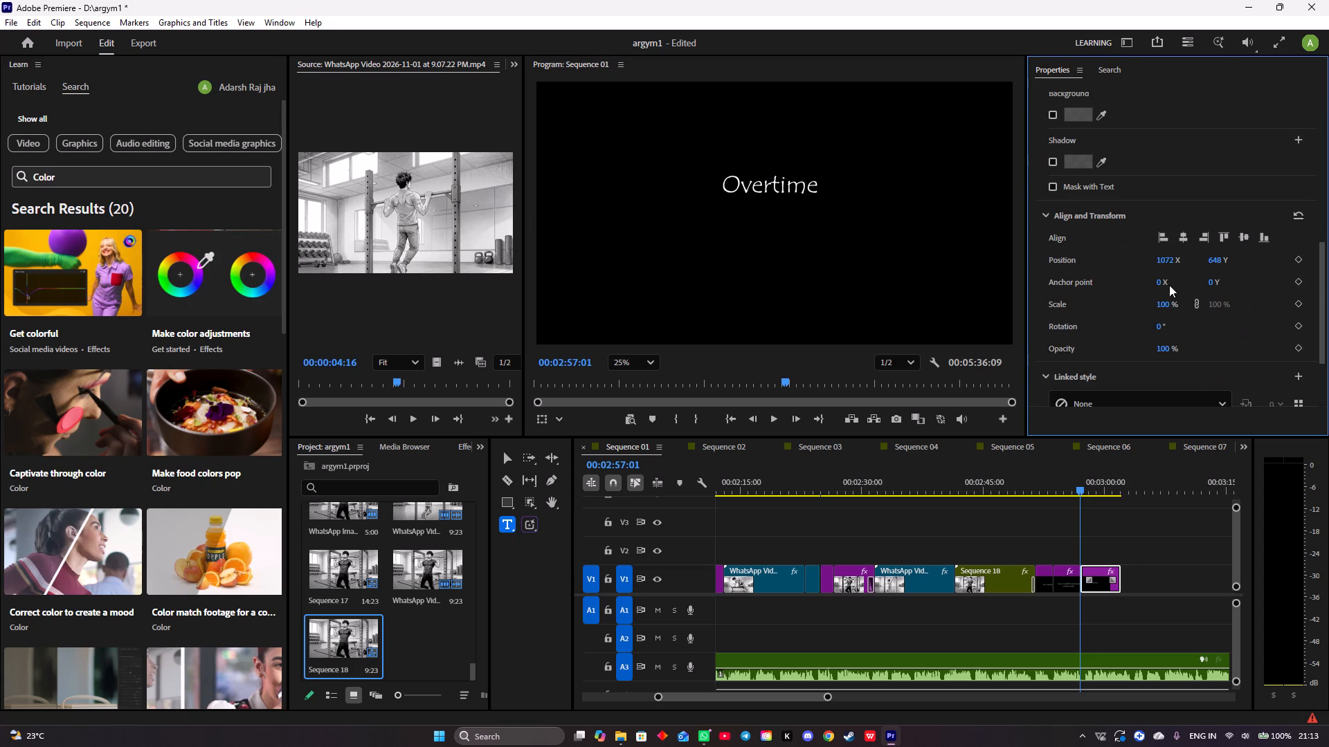
{"action": "left_click_drag", "start_coordinate": [1161, 262], "coordinate": [1207, 260]}
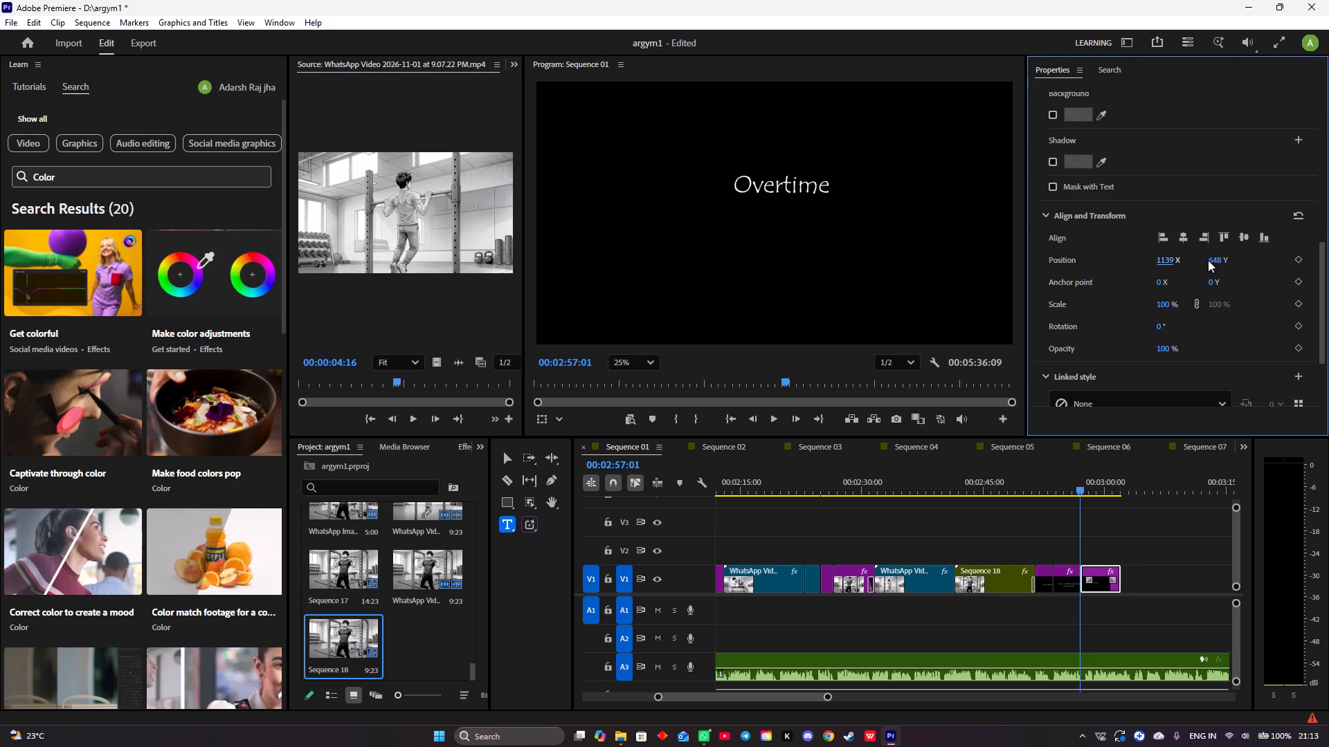
{"action": "left_click_drag", "start_coordinate": [1208, 260], "coordinate": [1242, 263]}
{"action": "left_click_drag", "start_coordinate": [1207, 255], "coordinate": [1224, 251]}
{"action": "left_click_drag", "start_coordinate": [1215, 255], "coordinate": [1326, 284]}
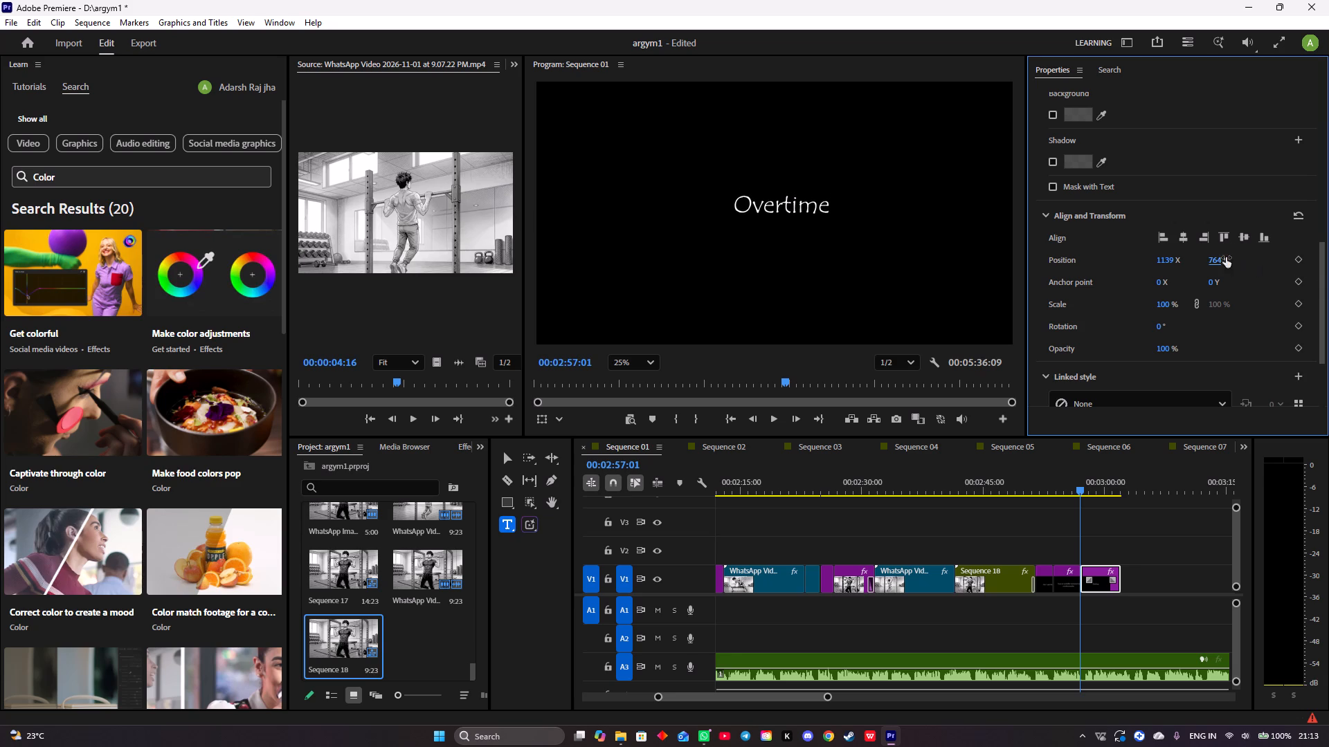
{"action": "left_click_drag", "start_coordinate": [1212, 257], "coordinate": [1238, 260]}
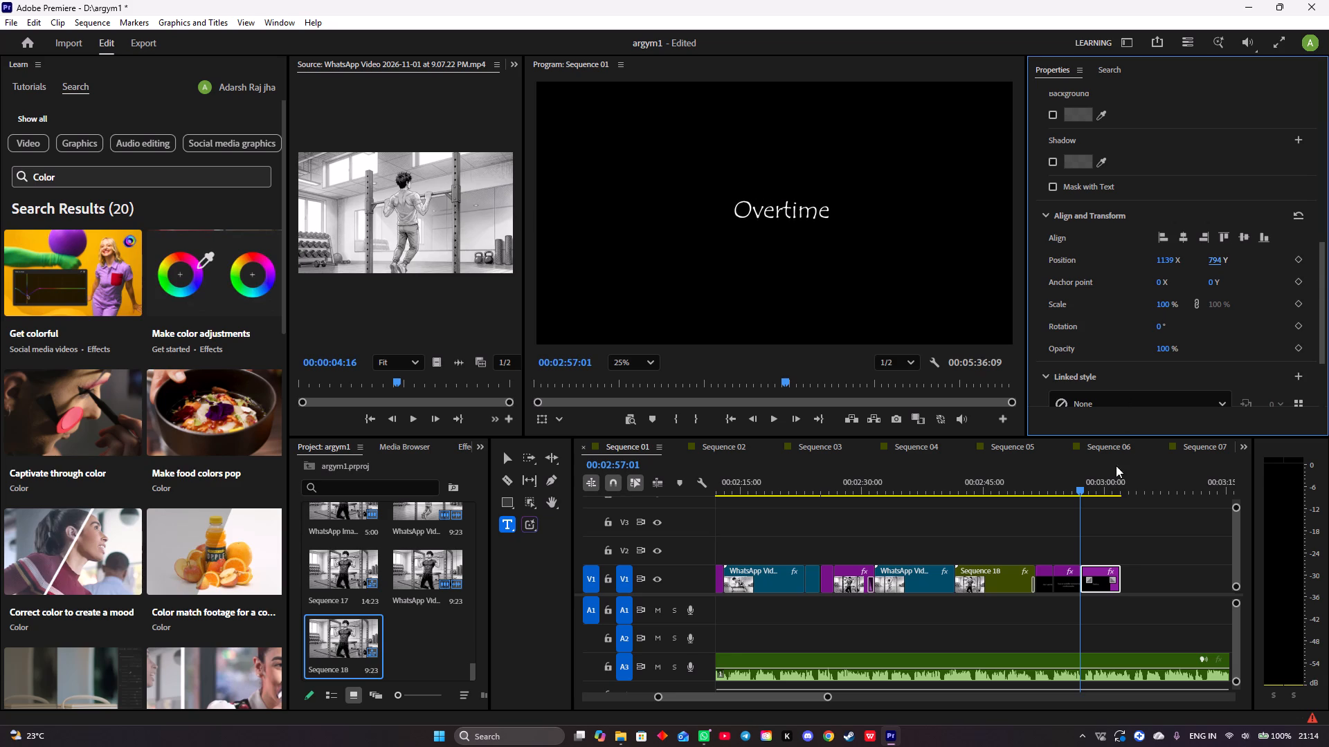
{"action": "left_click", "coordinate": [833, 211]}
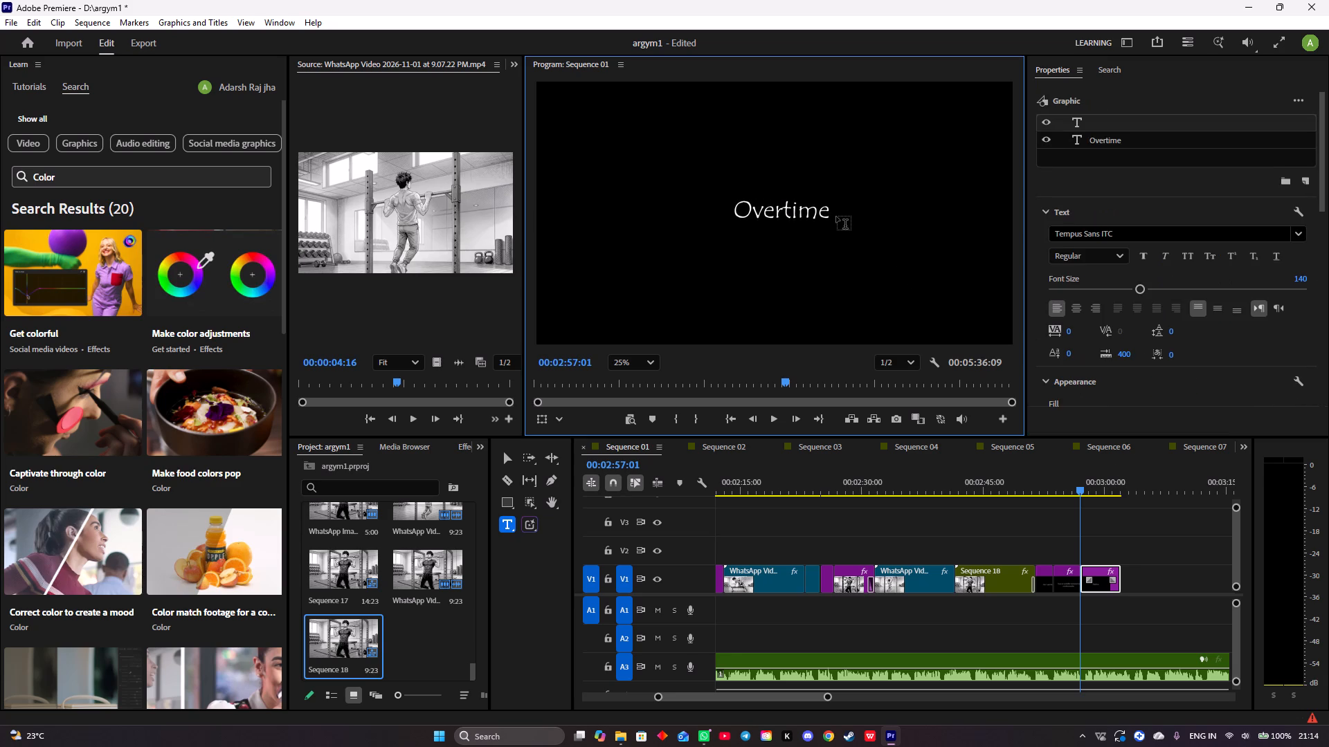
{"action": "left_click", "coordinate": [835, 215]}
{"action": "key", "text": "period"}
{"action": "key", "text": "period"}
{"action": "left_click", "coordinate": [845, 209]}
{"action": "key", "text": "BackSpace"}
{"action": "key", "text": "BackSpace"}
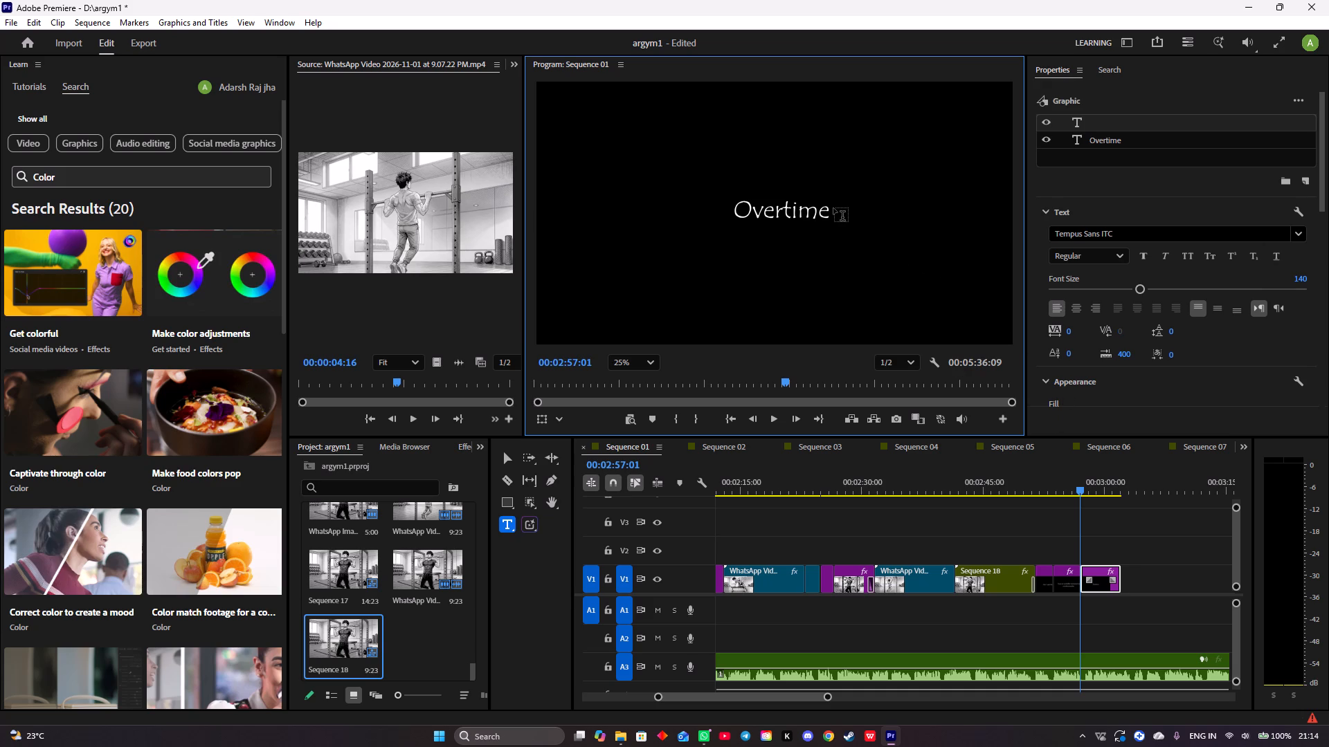
Append two dots to the "Overtime" text so it reads "Overtime..".
{"action": "left_click", "coordinate": [824, 212]}
{"action": "type", "text": ".."}
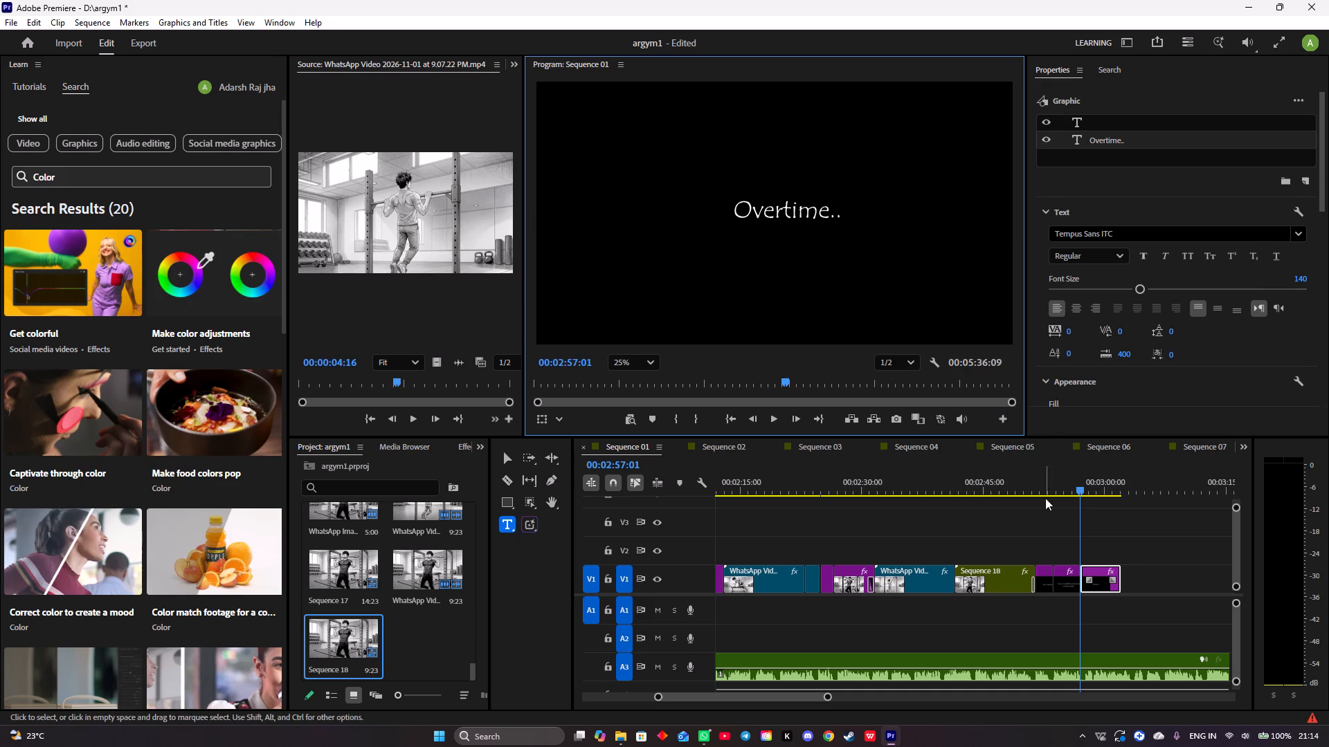
Play through the titles with the music and trim the end of the "Overtime.." title to 00:02:58:18.
{"action": "left_click", "coordinate": [1080, 487]}
{"action": "left_click_drag", "start_coordinate": [1080, 486], "coordinate": [1049, 483]}
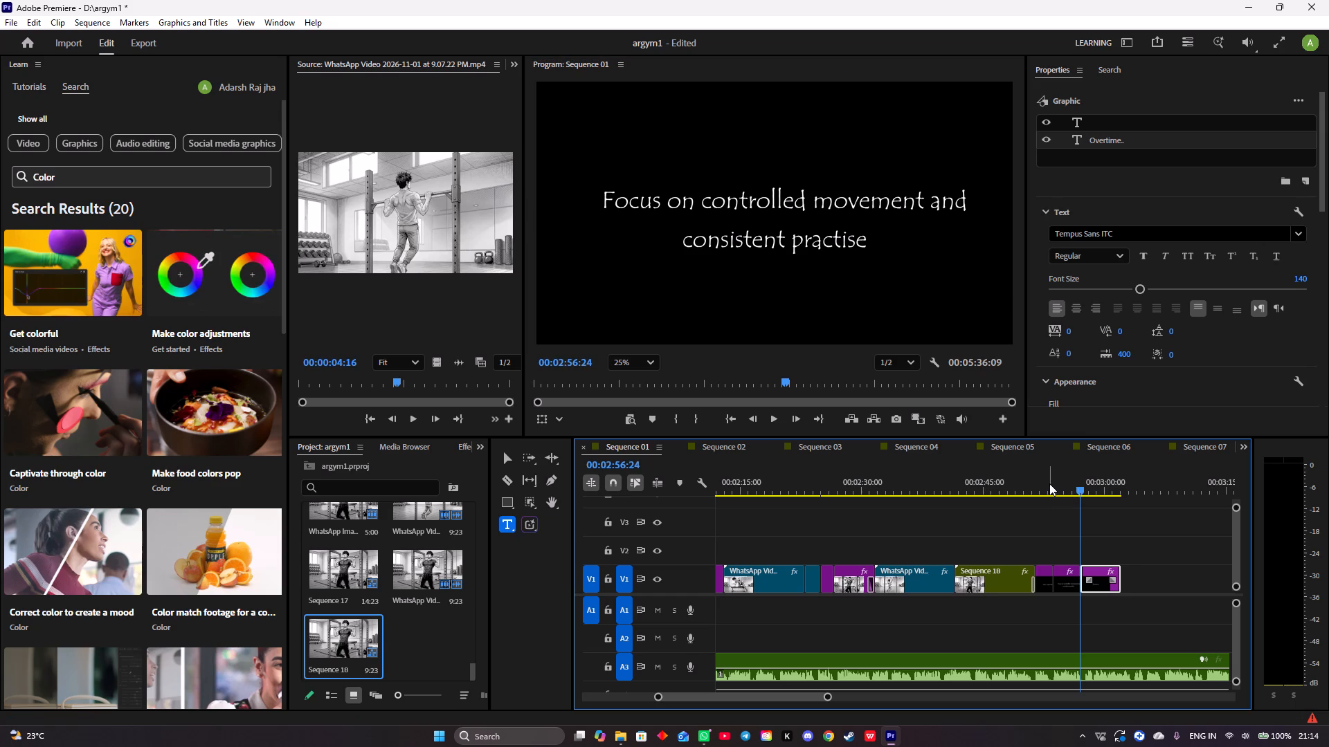
{"action": "left_click_drag", "start_coordinate": [1049, 483], "coordinate": [1049, 483]}
{"action": "left_click_drag", "start_coordinate": [1079, 488], "coordinate": [1051, 491]}
{"action": "key", "text": "space"}
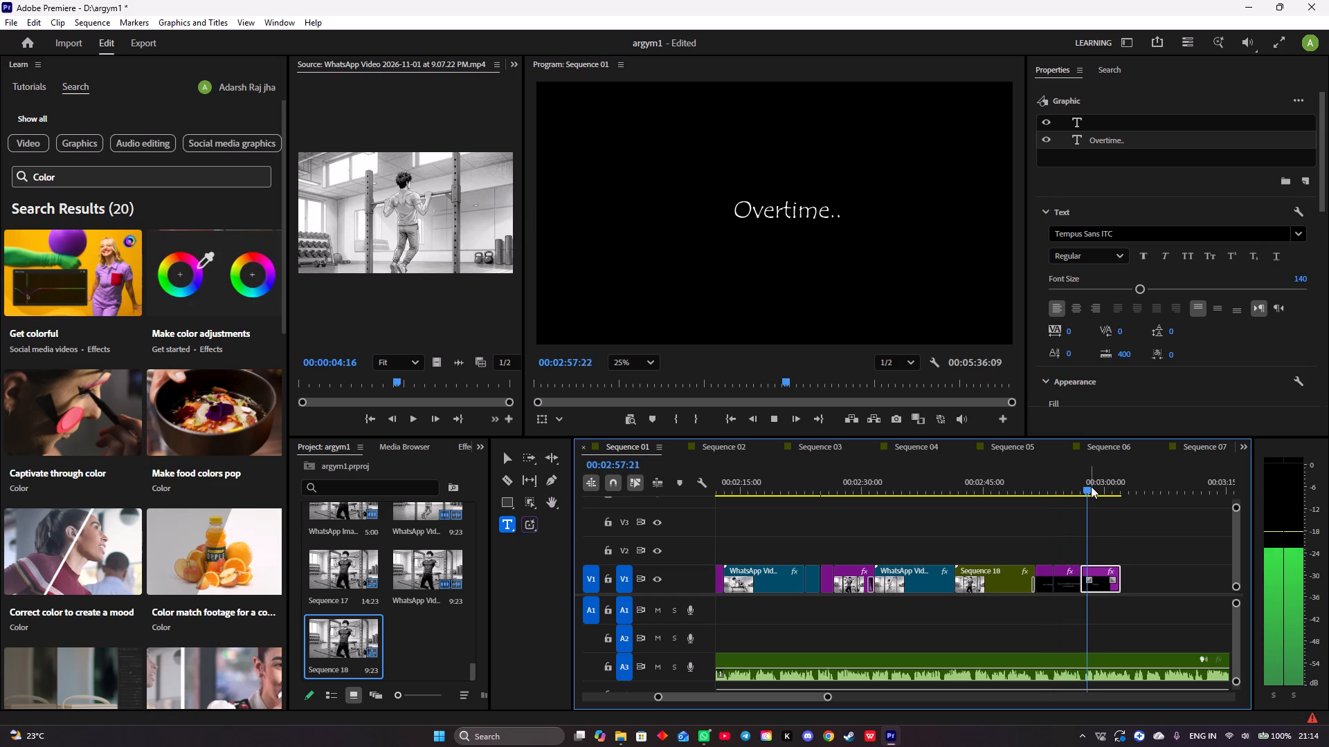
{"action": "key", "text": "space"}
{"action": "key", "text": "space"}
{"action": "key", "text": "space"}
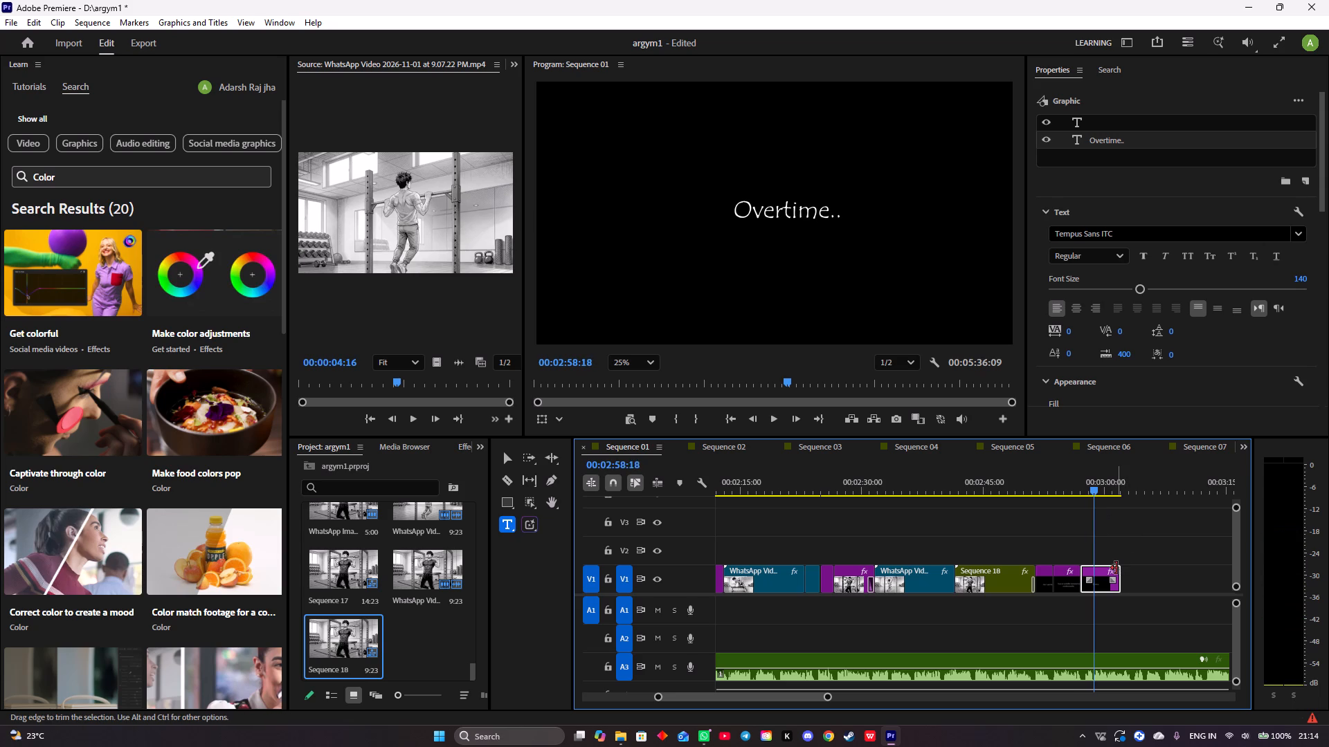
{"action": "left_click_drag", "start_coordinate": [1122, 571], "coordinate": [1097, 572]}
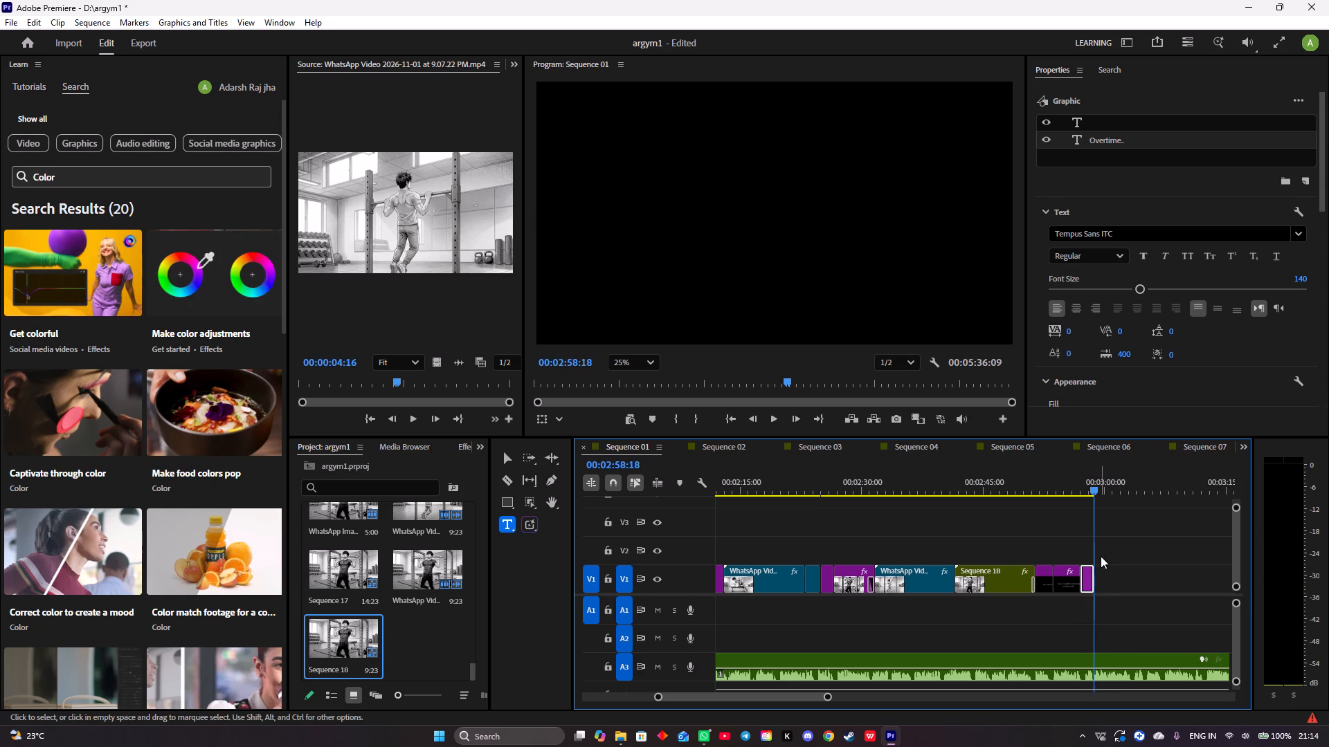
Listen to the music after the "Overtime.." title and add a new text title "Improving your pulling strength can" at 00:02:58:21.
{"action": "key", "text": "space"}
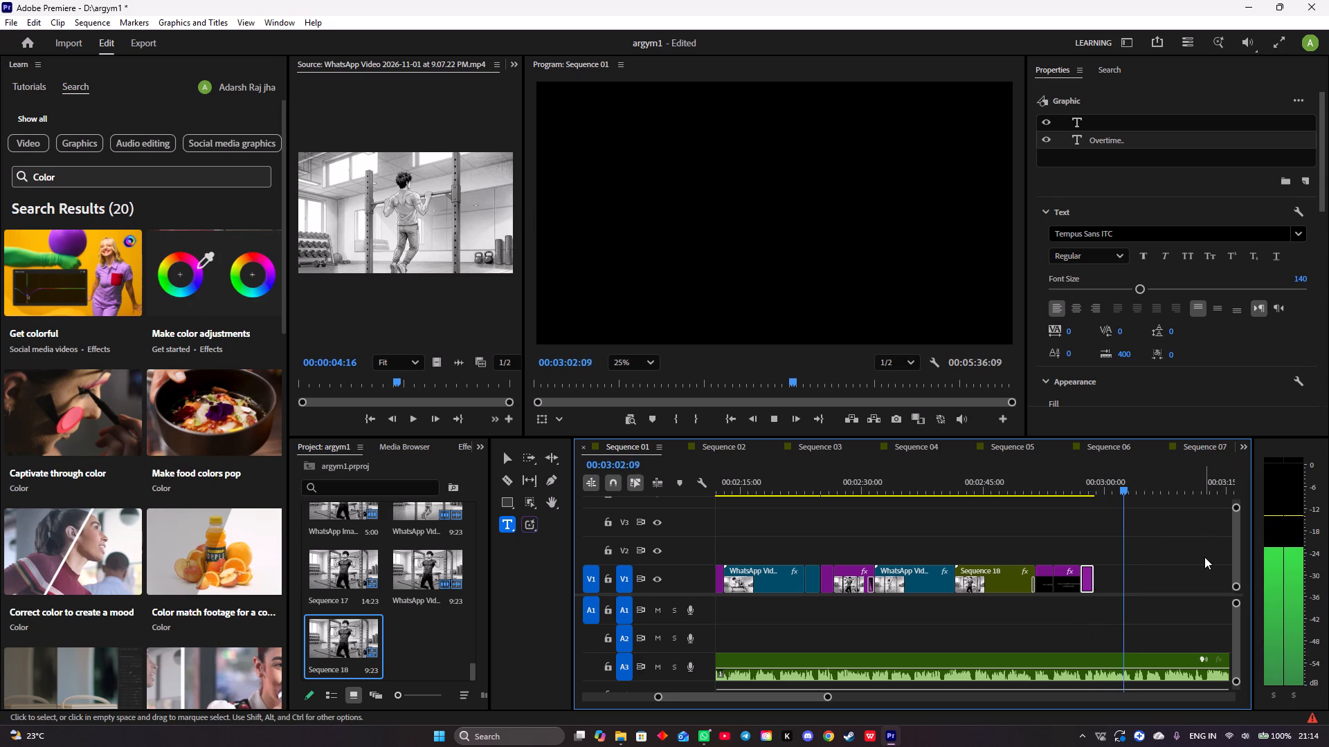
{"action": "key", "text": "space"}
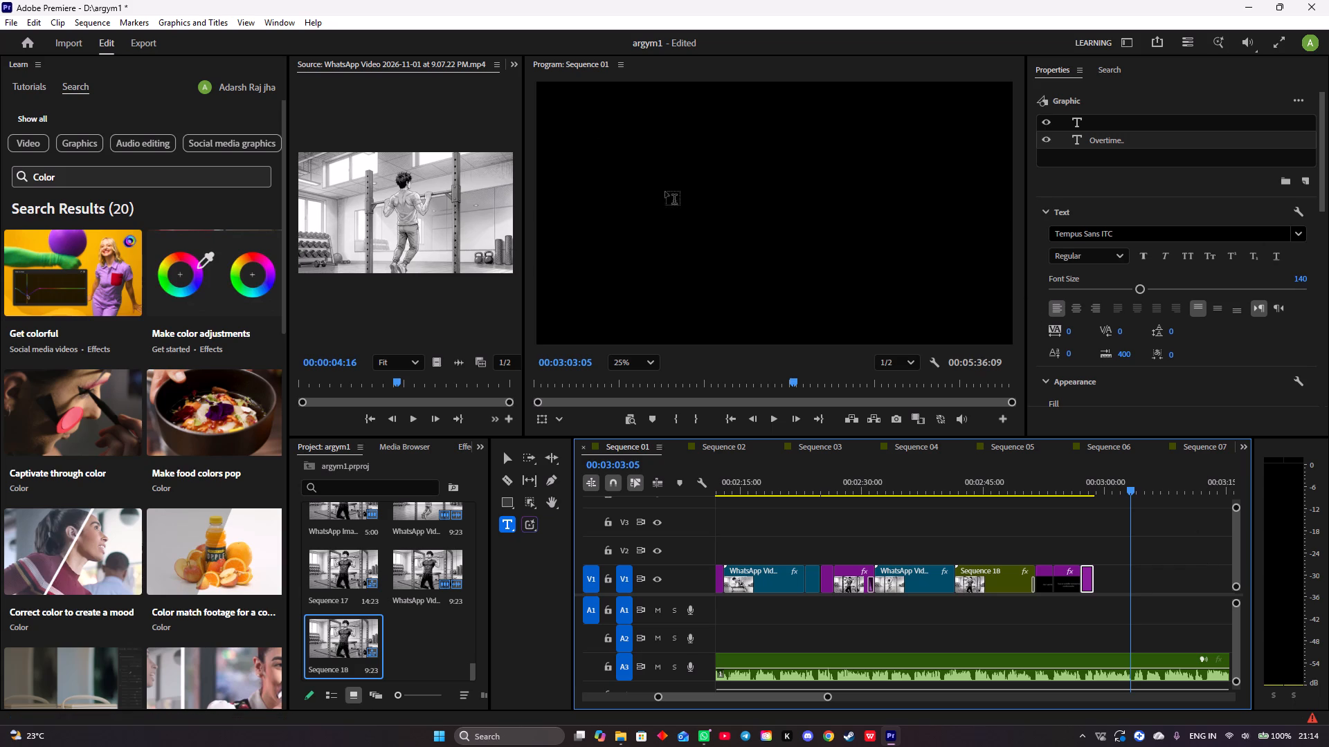
{"action": "left_click_drag", "start_coordinate": [1130, 492], "coordinate": [1114, 492]}
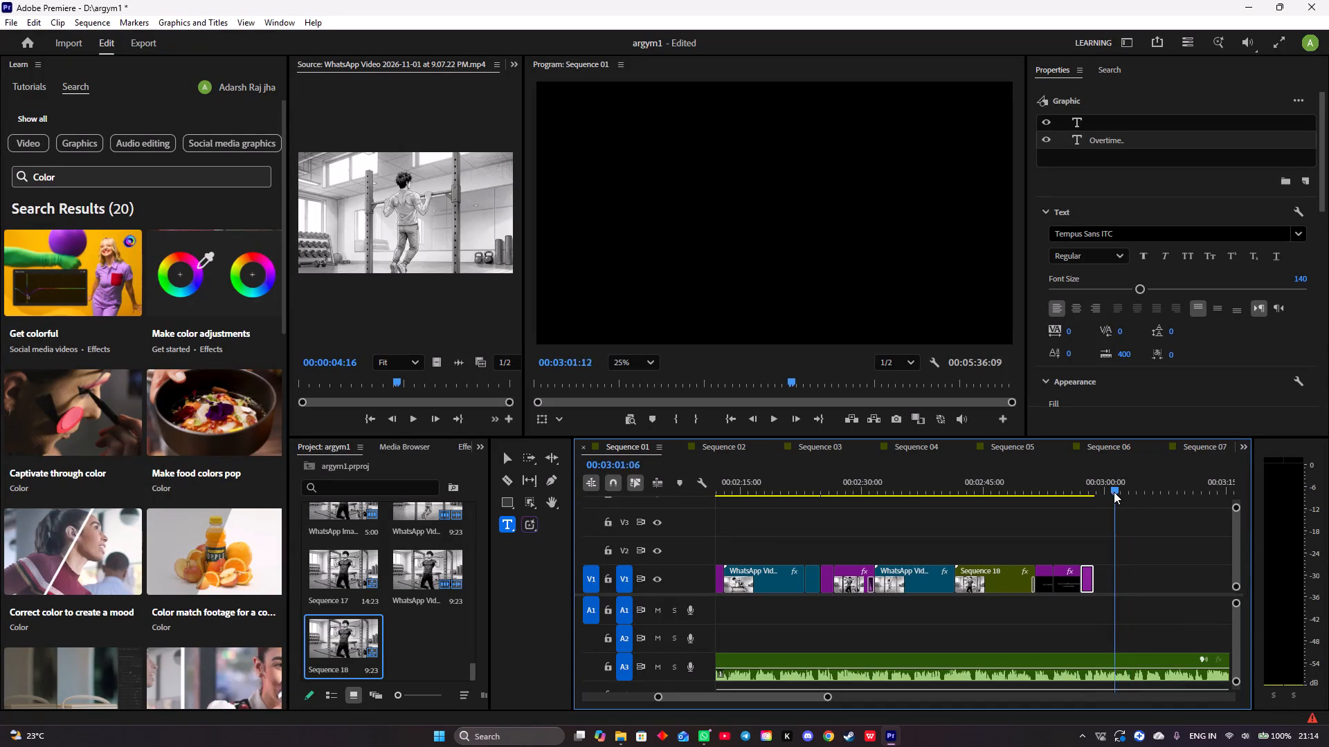
{"action": "left_click_drag", "start_coordinate": [1114, 492], "coordinate": [1094, 493]}
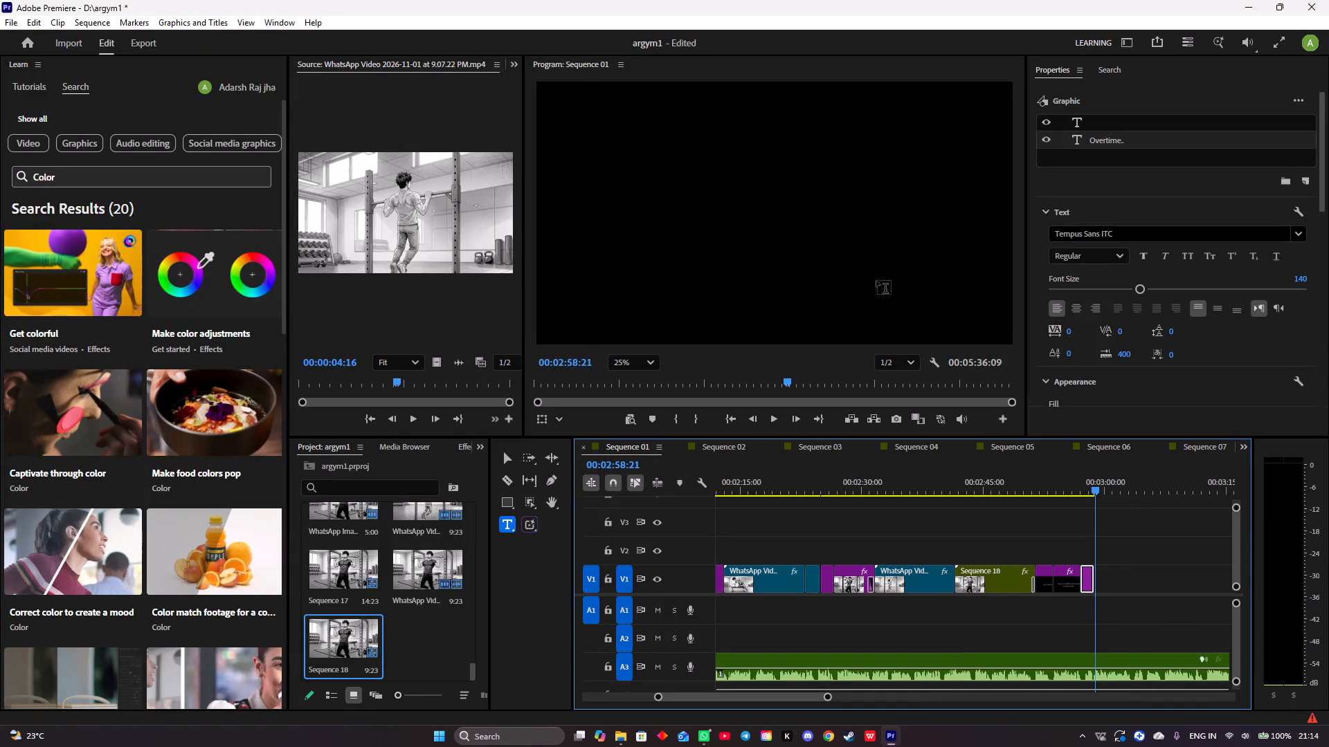
{"action": "left_click", "coordinate": [684, 181]}
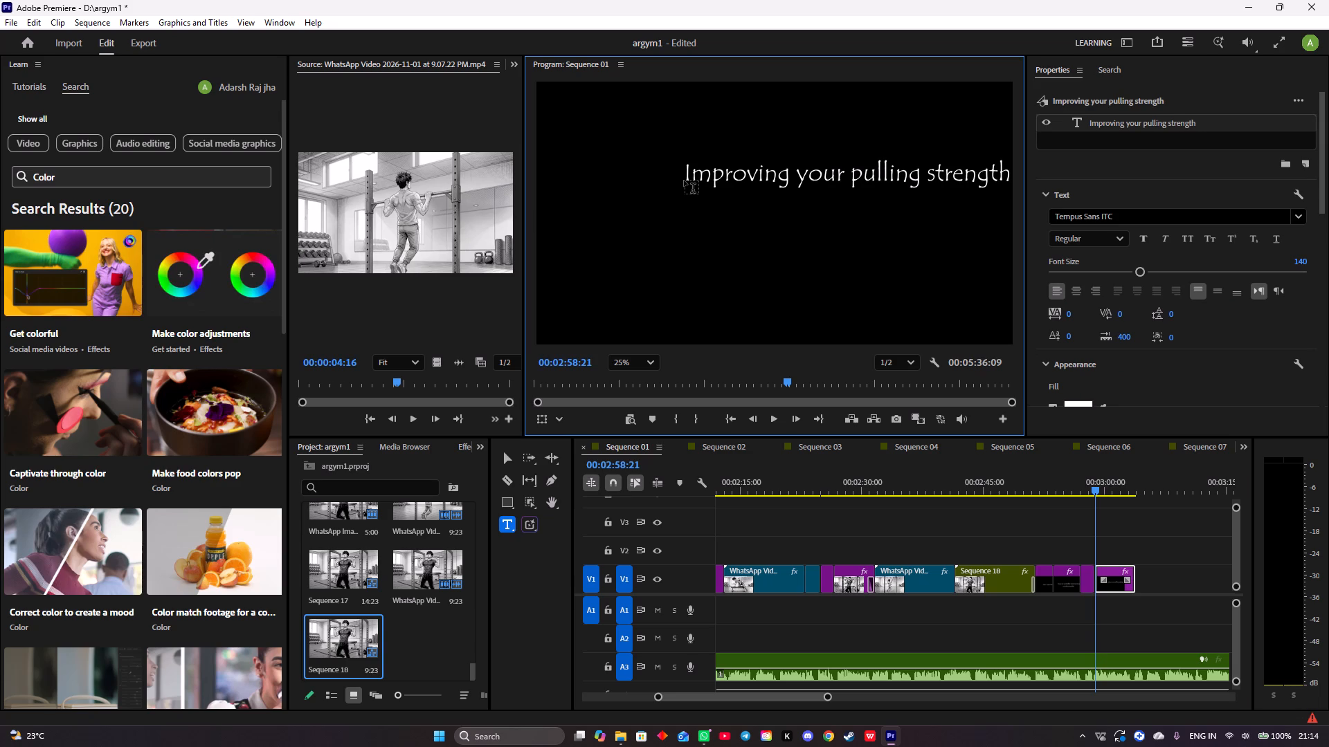
{"action": "type", "text": "can"}
{"action": "key", "text": "space"}
Add a second text line "help you develop" below the first line in the same title.
{"action": "left_click", "coordinate": [699, 214]}
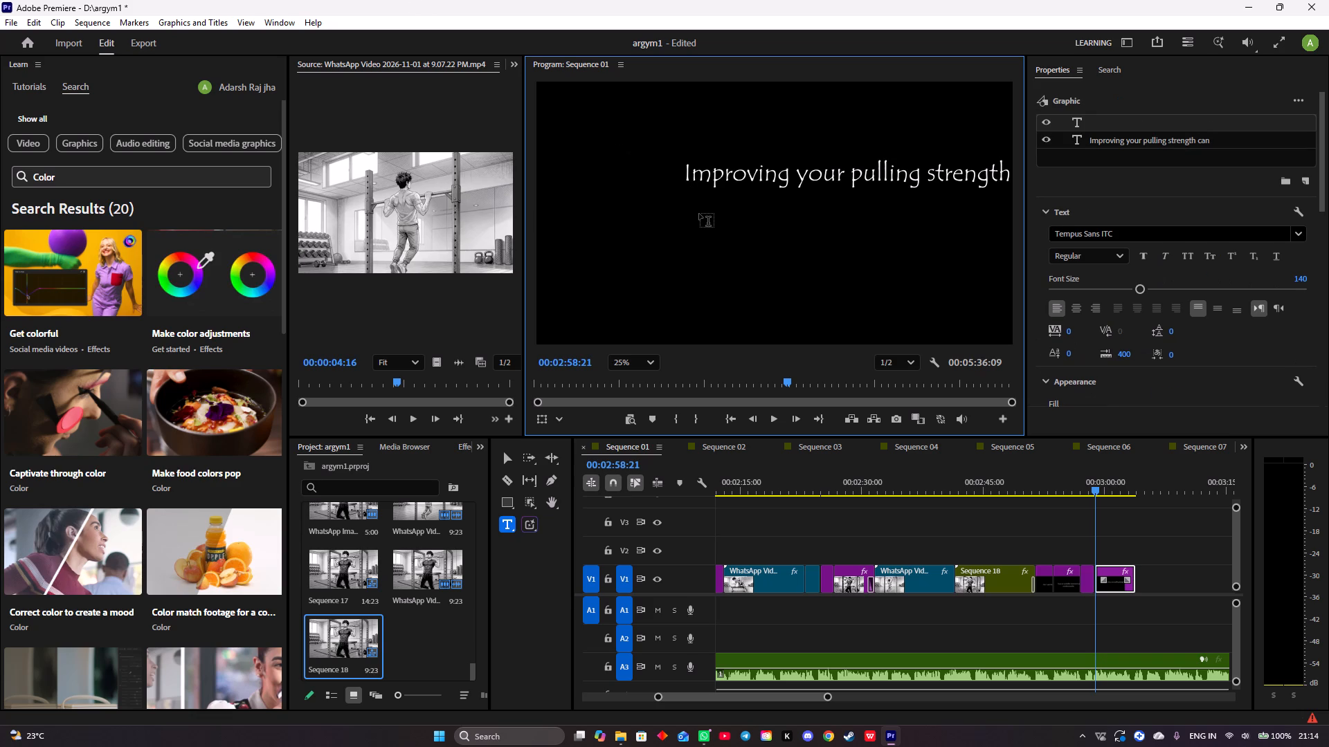
{"action": "type", "text": "help you develop"}
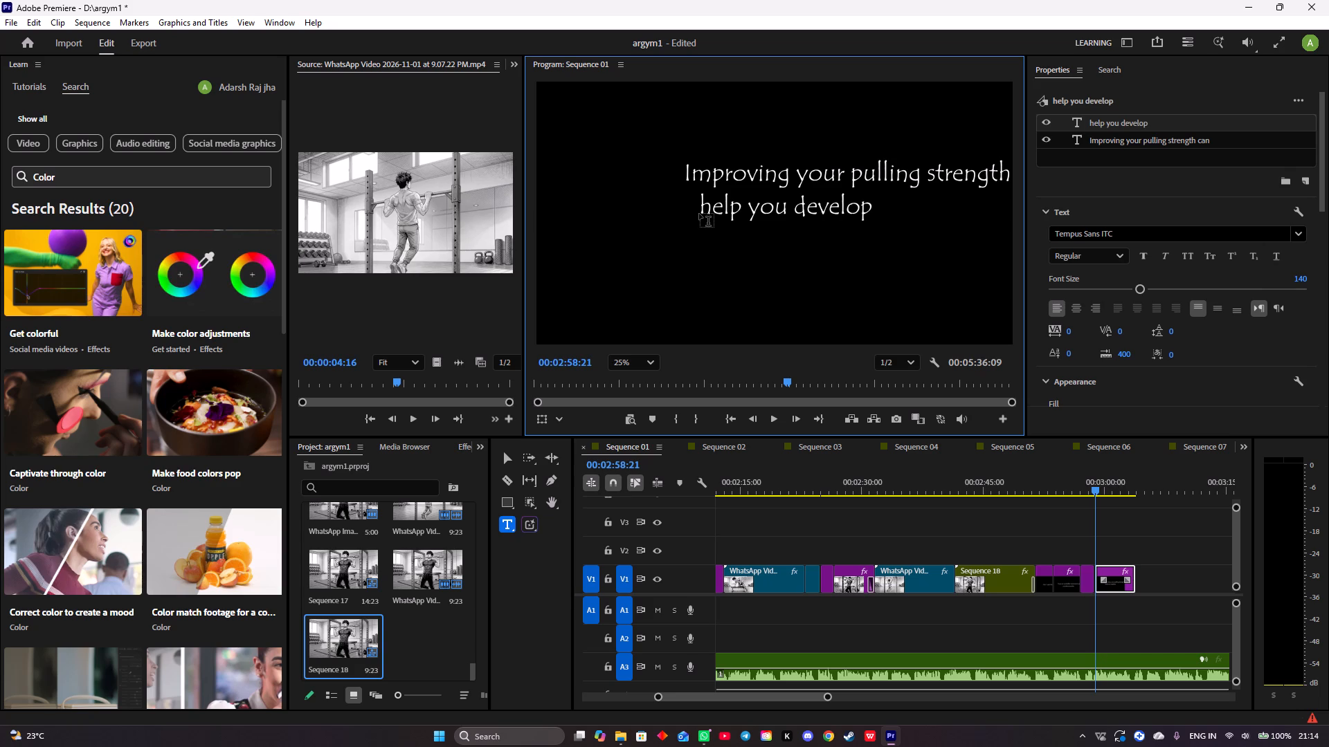
Try other alignments on the "Improving your pulling strength can" text, keep it left-aligned and shift it horizontally to 339 X.
{"action": "left_click", "coordinate": [756, 172]}
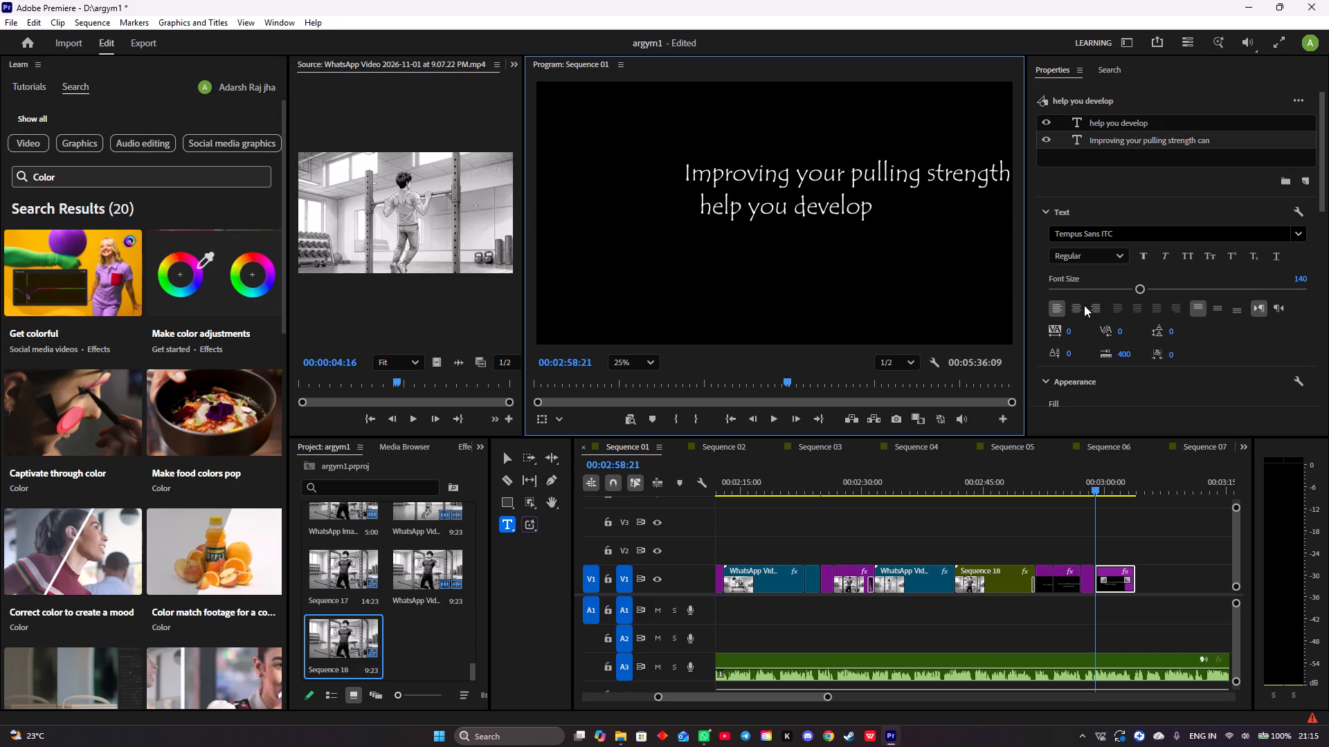
{"action": "left_click", "coordinate": [1083, 306]}
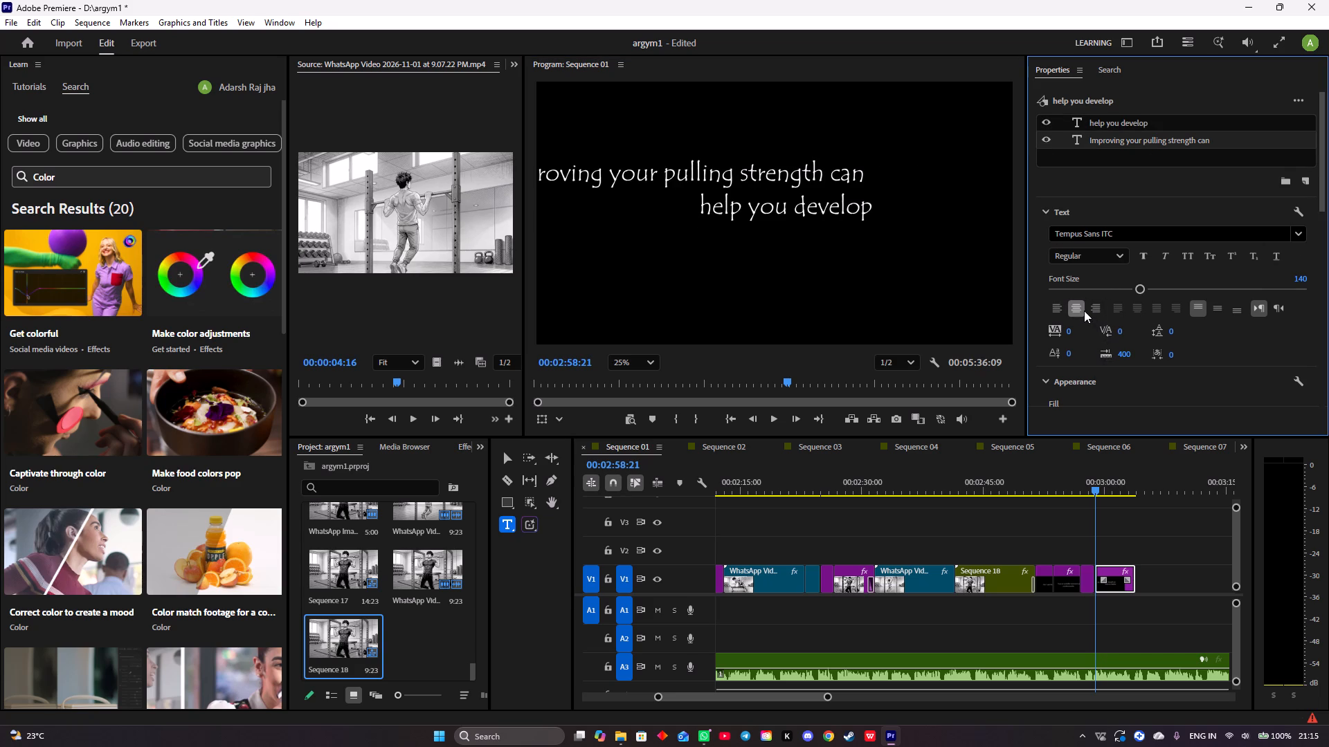
{"action": "left_click", "coordinate": [1088, 309]}
{"action": "left_click", "coordinate": [1049, 313]}
{"action": "scroll", "coordinate": [1092, 321], "scroll_direction": "down", "scroll_amount": 4}
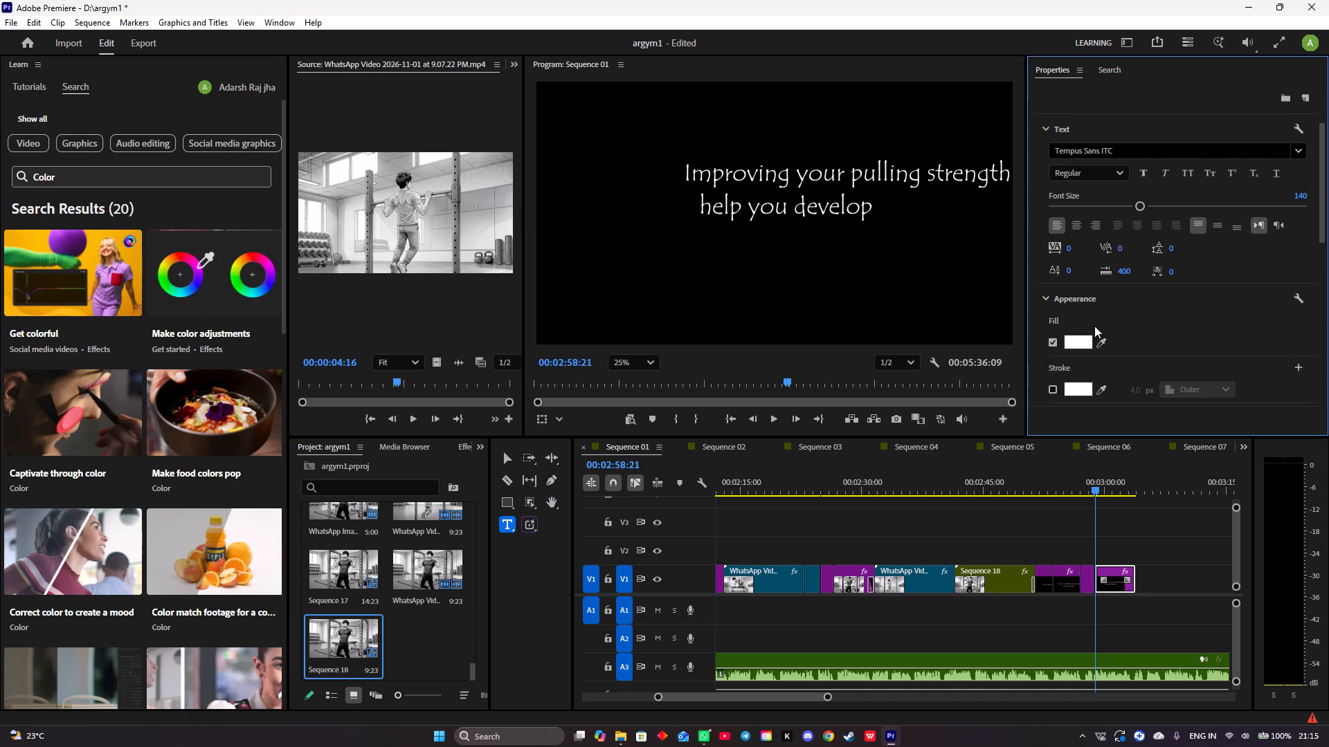
{"action": "scroll", "coordinate": [1094, 326], "scroll_direction": "down", "scroll_amount": 20}
{"action": "scroll", "coordinate": [1094, 326], "scroll_direction": "down", "scroll_amount": 1}
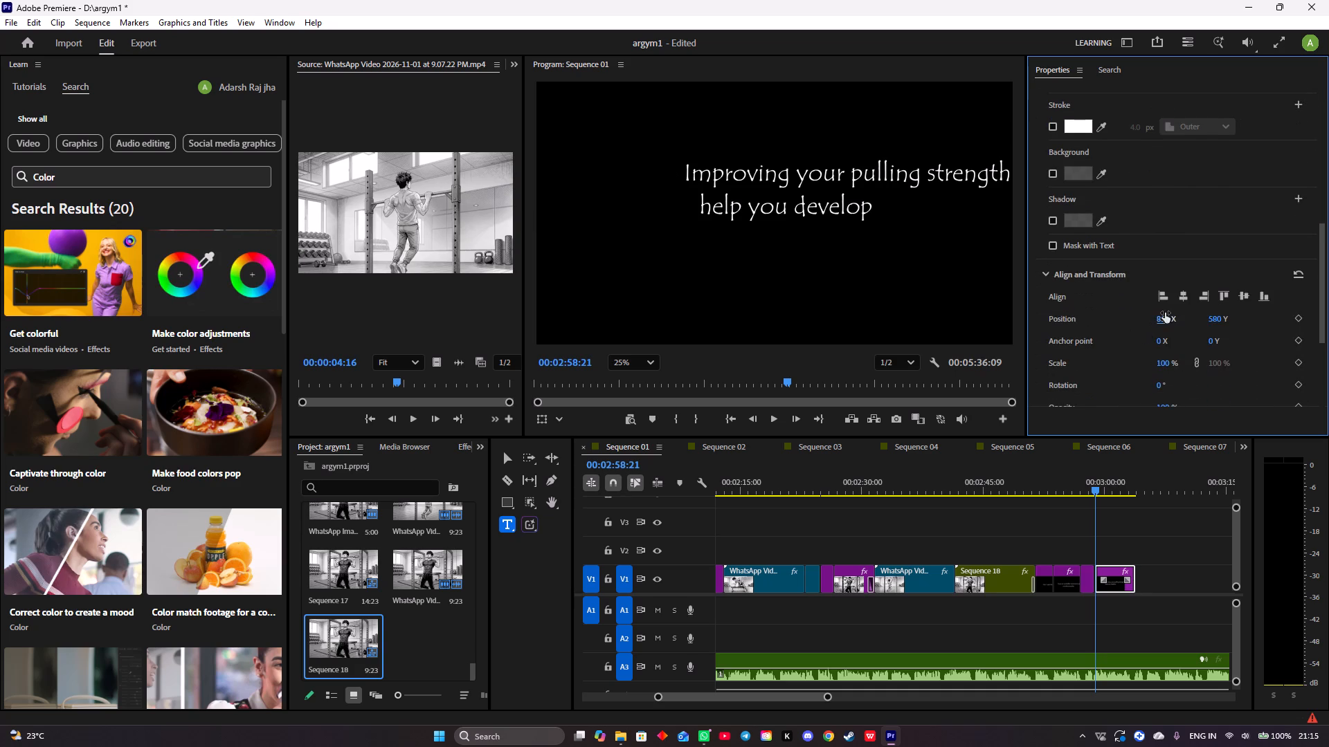
{"action": "left_click_drag", "start_coordinate": [1168, 322], "coordinate": [949, 335]}
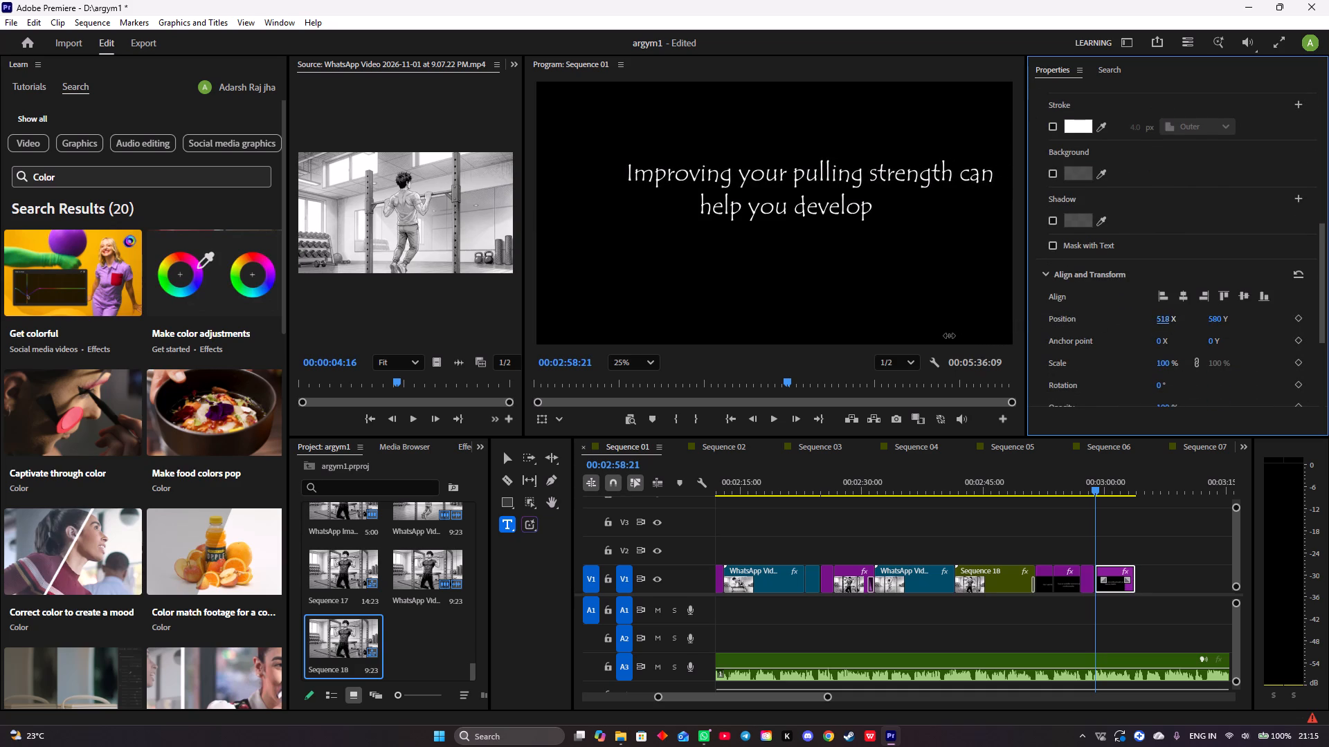
{"action": "left_click_drag", "start_coordinate": [949, 335], "coordinate": [829, 338]}
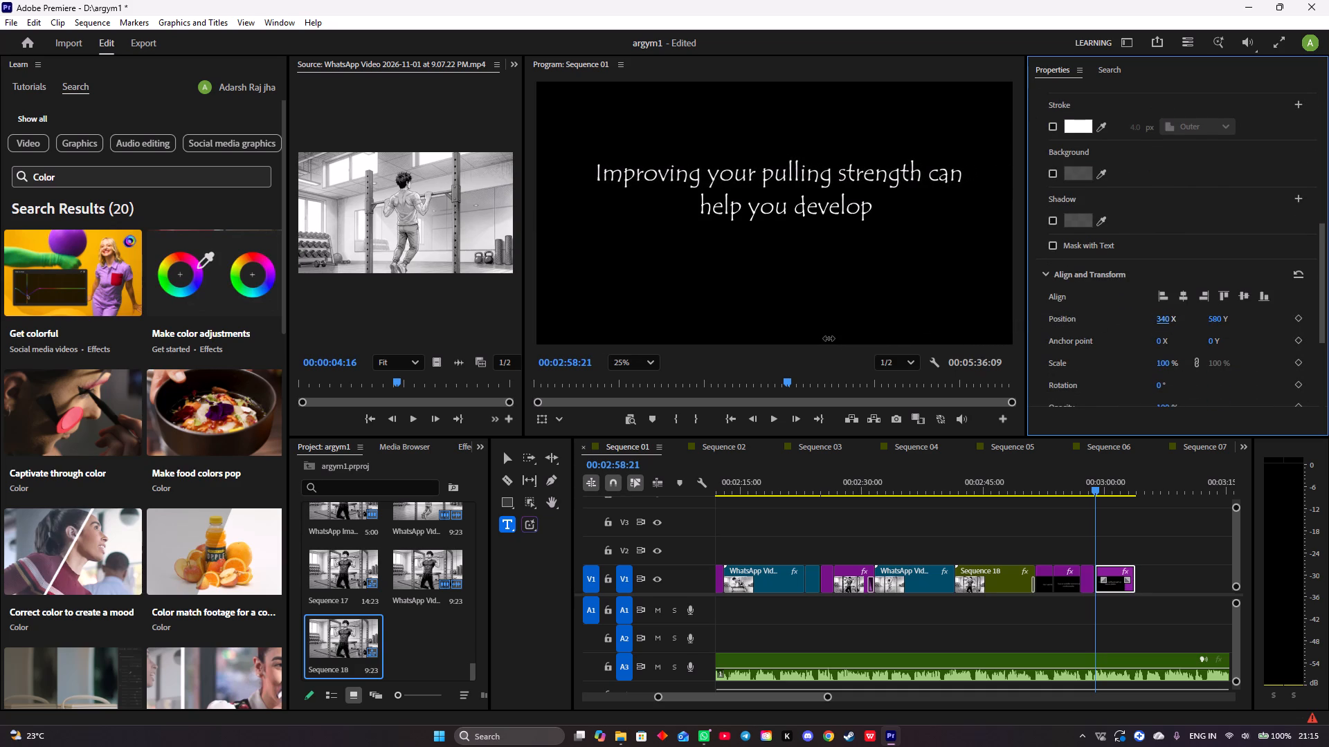
{"action": "left_click_drag", "start_coordinate": [829, 338], "coordinate": [826, 336]}
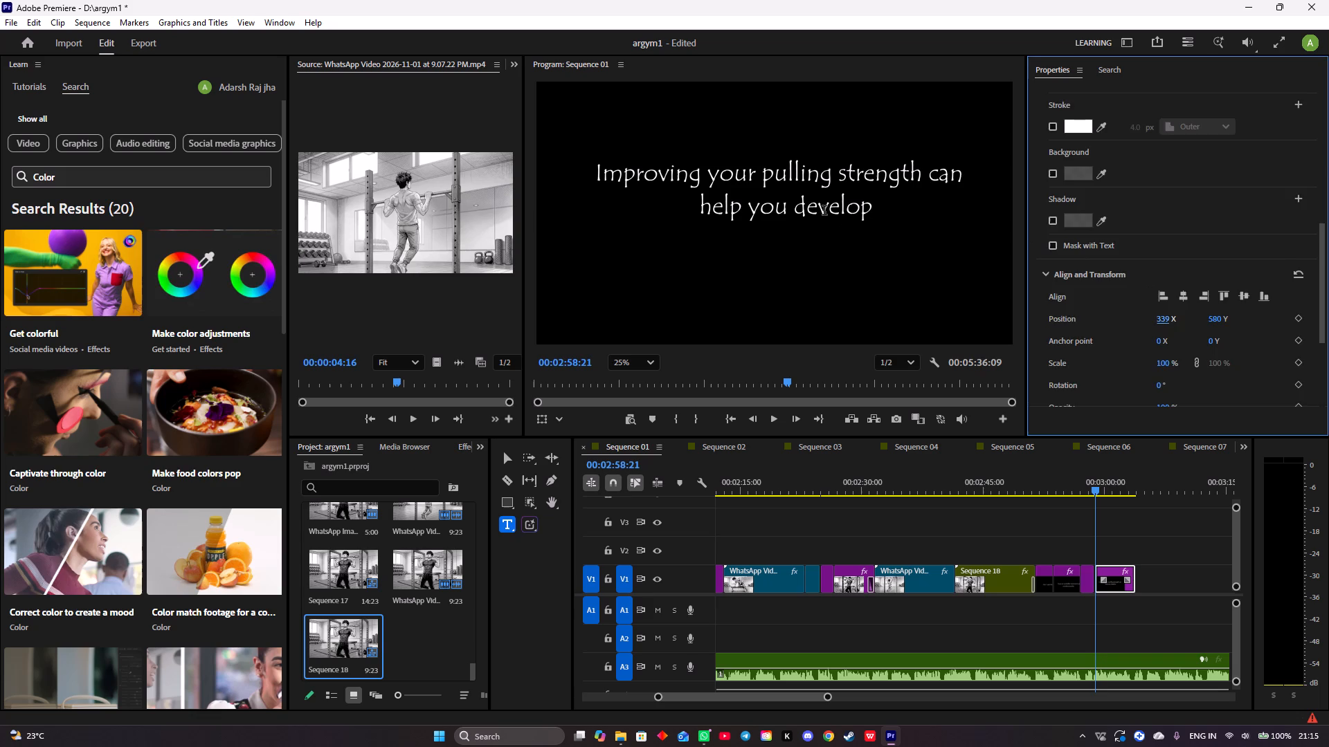
Move the "help you develop" text to 847 X and 920 Y, centred beneath the first line.
{"action": "left_click", "coordinate": [823, 210]}
{"action": "scroll", "coordinate": [1090, 332], "scroll_direction": "down", "scroll_amount": 19}
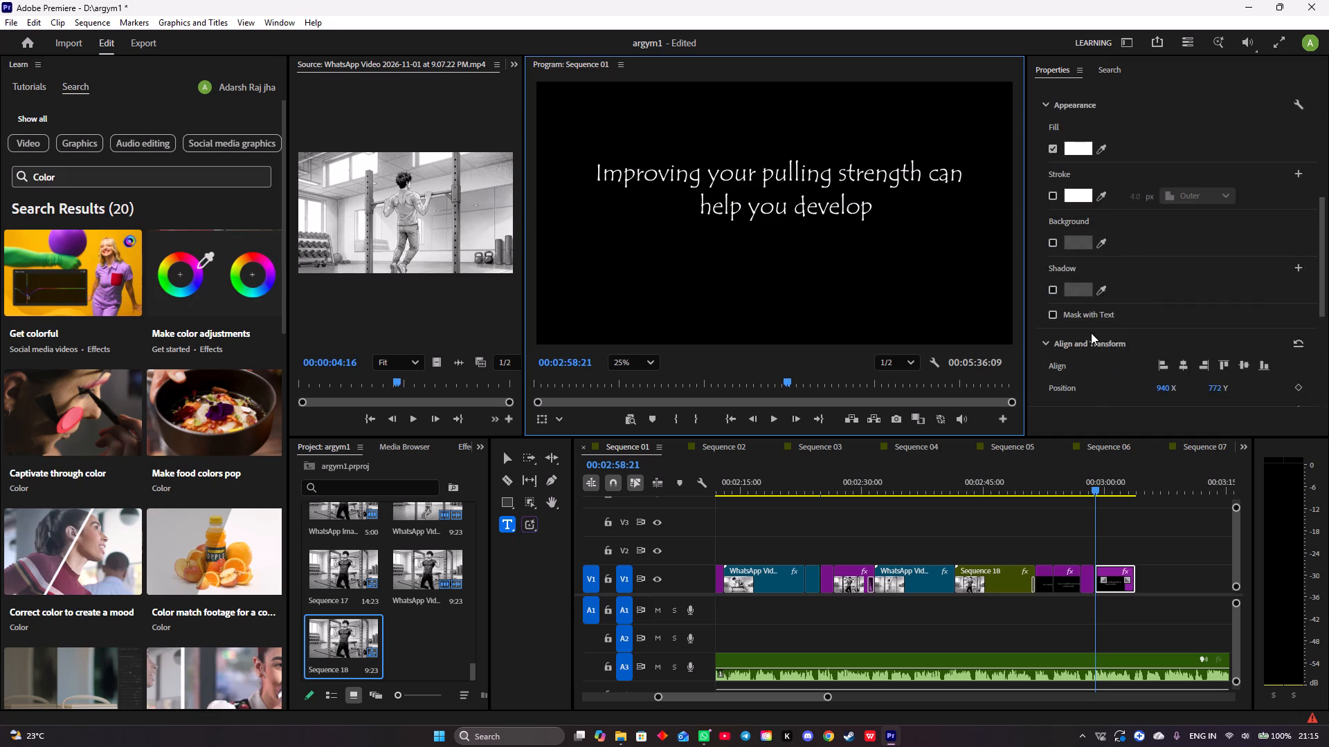
{"action": "scroll", "coordinate": [1091, 333], "scroll_direction": "down", "scroll_amount": 5}
{"action": "left_click_drag", "start_coordinate": [1166, 330], "coordinate": [1134, 337]}
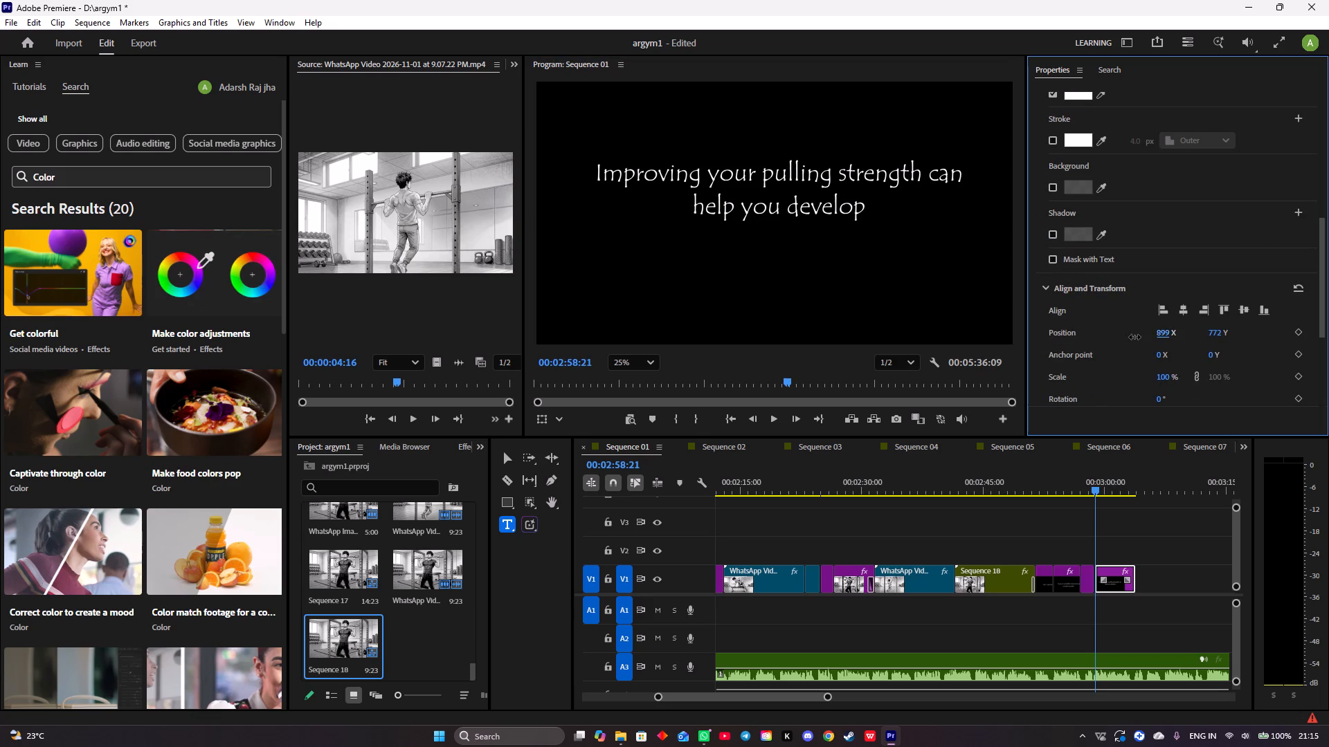
{"action": "left_click_drag", "start_coordinate": [1134, 337], "coordinate": [1106, 337]}
{"action": "left_click_drag", "start_coordinate": [1209, 333], "coordinate": [1326, 346]}
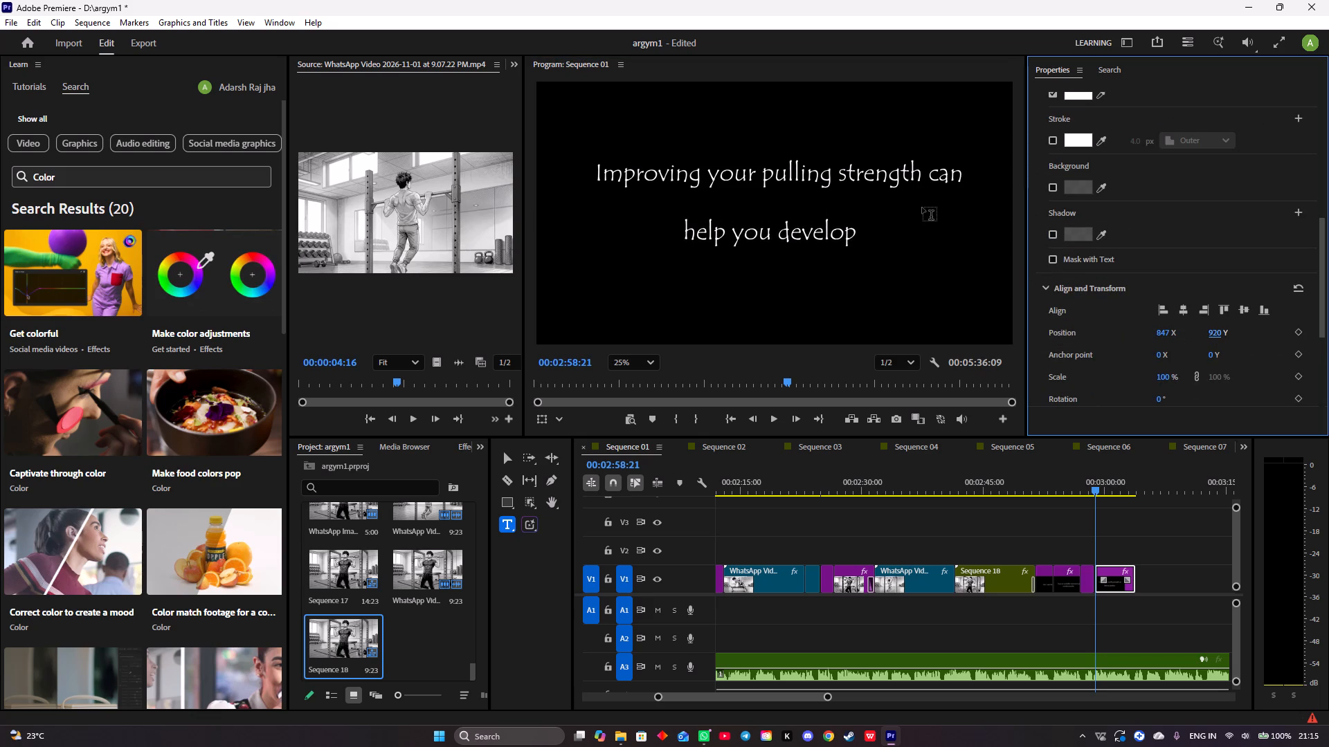
Lower the "Improving your pulling strength can" text to 701 Y, just above the second line.
{"action": "left_click", "coordinate": [899, 171]}
{"action": "scroll", "coordinate": [1084, 332], "scroll_direction": "down", "scroll_amount": 20}
{"action": "scroll", "coordinate": [1084, 332], "scroll_direction": "down", "scroll_amount": 1}
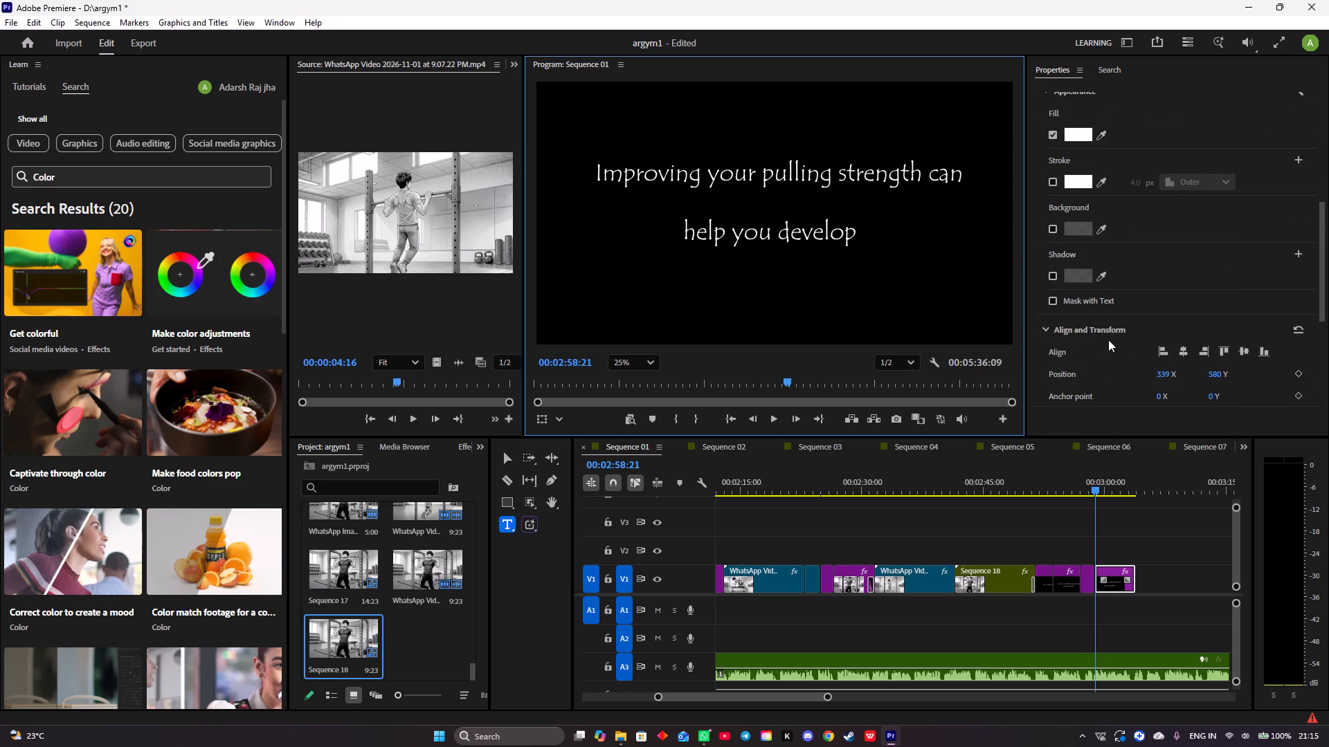
{"action": "scroll", "coordinate": [1125, 345], "scroll_direction": "down", "scroll_amount": 2}
{"action": "left_click_drag", "start_coordinate": [1211, 347], "coordinate": [1256, 351]}
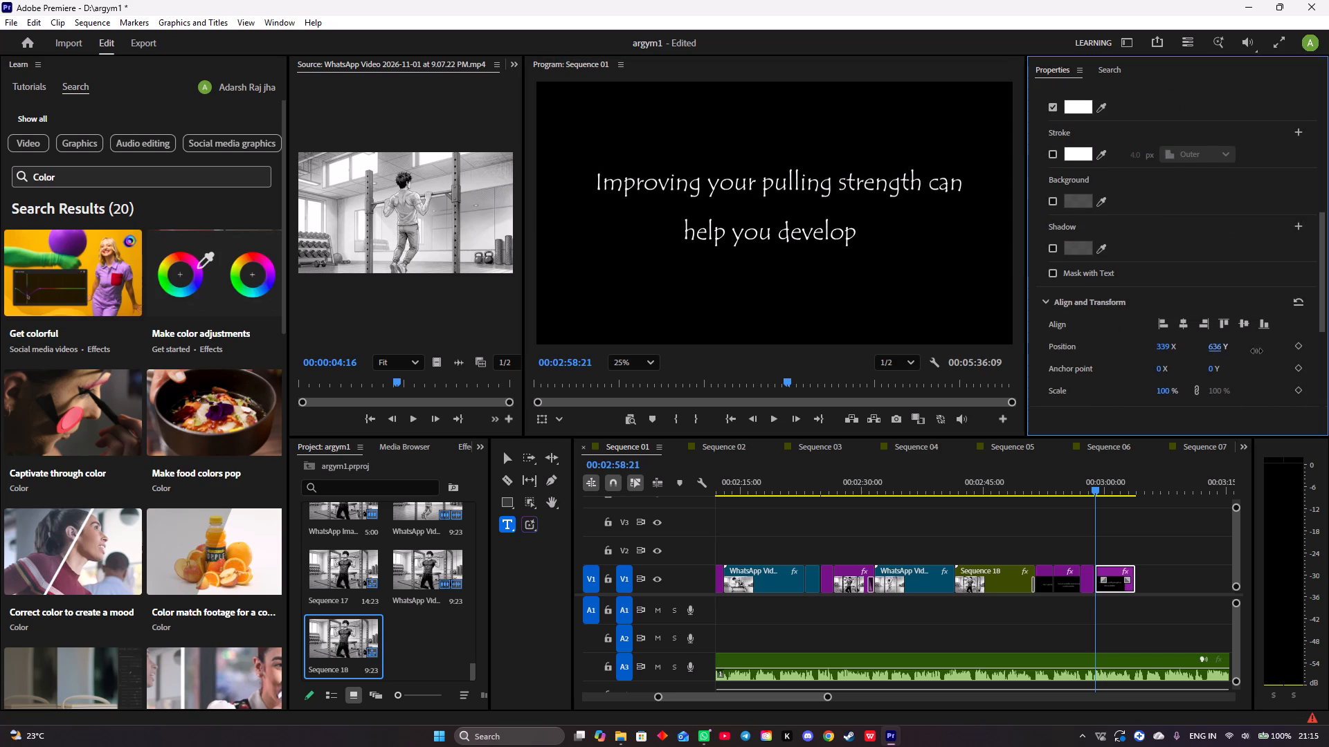
{"action": "left_click_drag", "start_coordinate": [1256, 351], "coordinate": [1308, 358]}
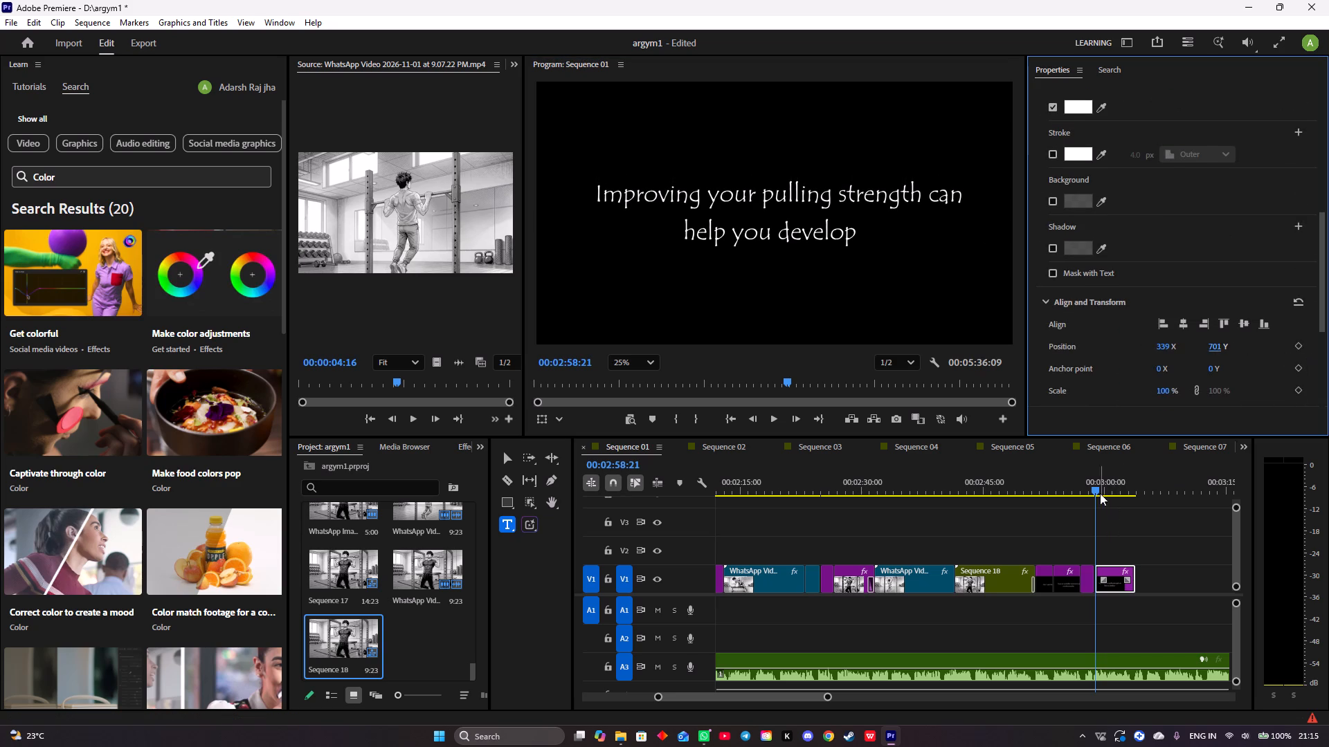
Play the two-line title with the music and trim its end to 00:03:01:10.
{"action": "left_click_drag", "start_coordinate": [1092, 486], "coordinate": [1076, 486]}
{"action": "key", "text": "space"}
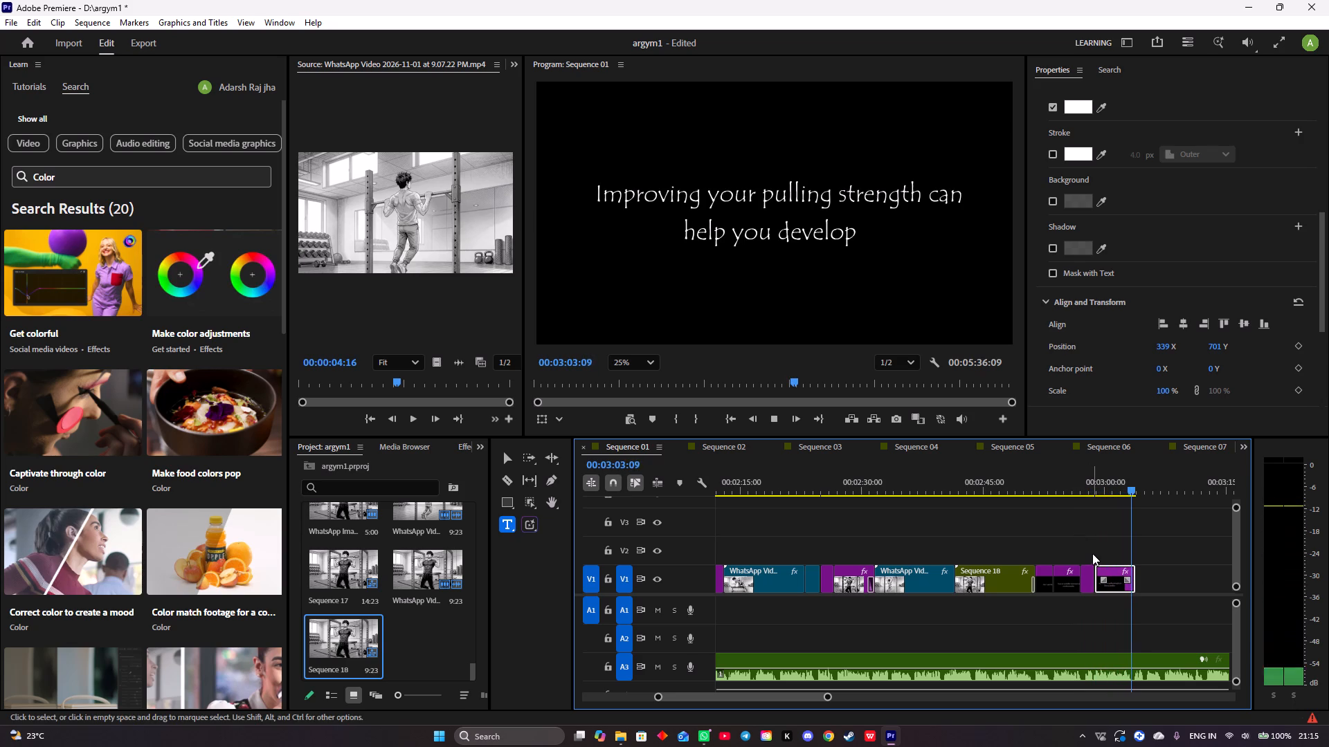
{"action": "key", "text": "space"}
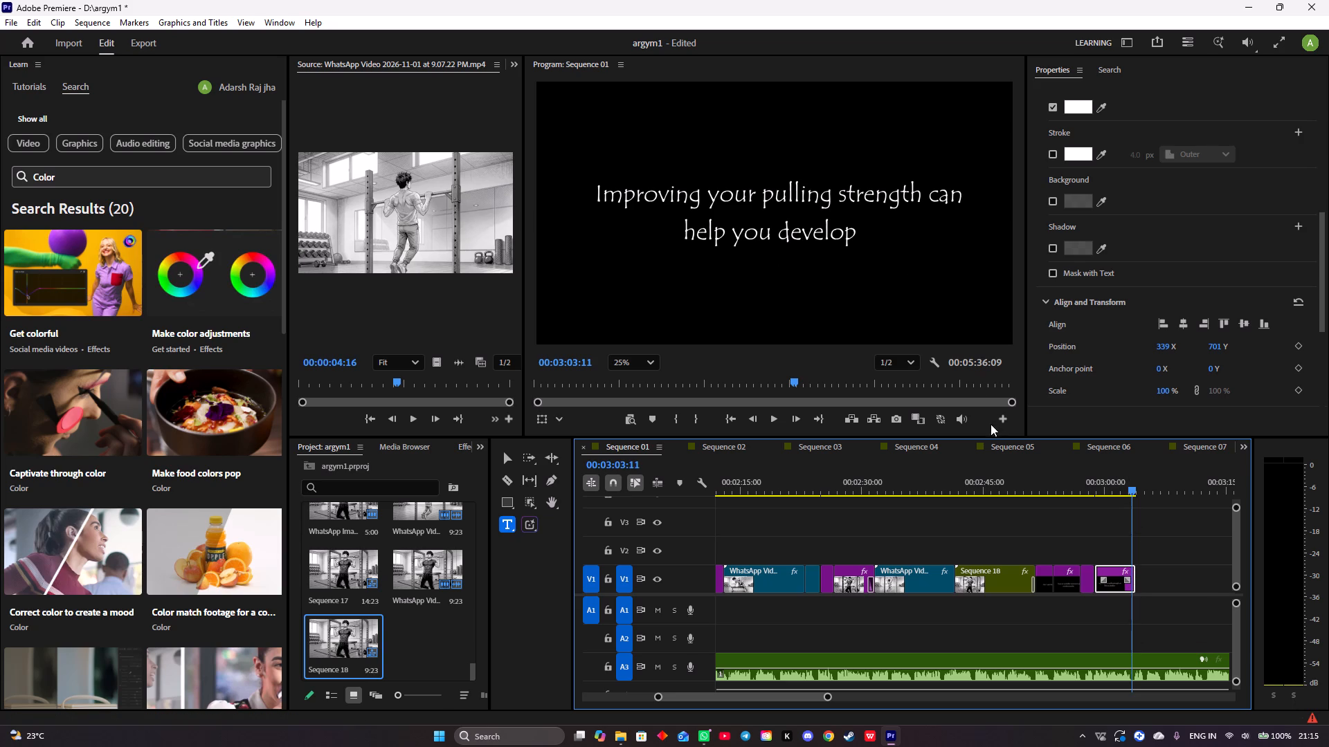
{"action": "left_click_drag", "start_coordinate": [1131, 495], "coordinate": [1096, 495]}
{"action": "key", "text": "space"}
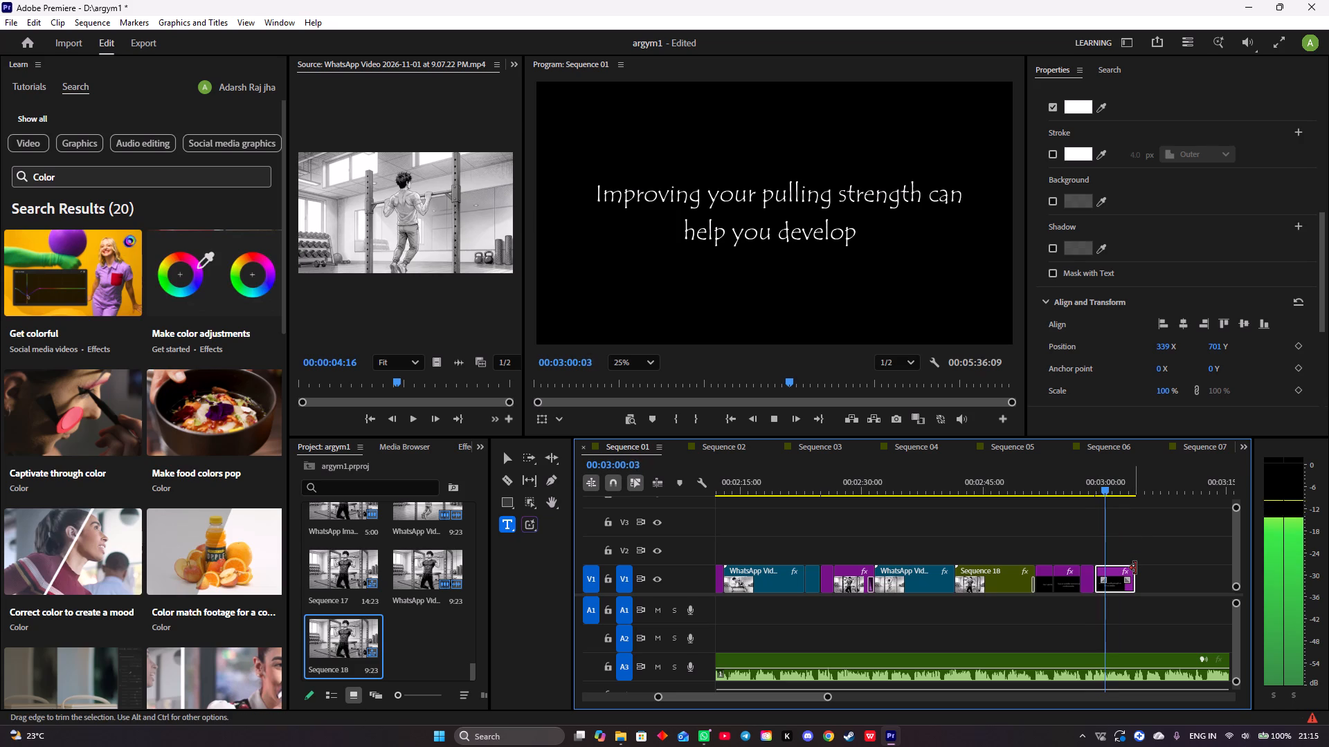
{"action": "key", "text": "space"}
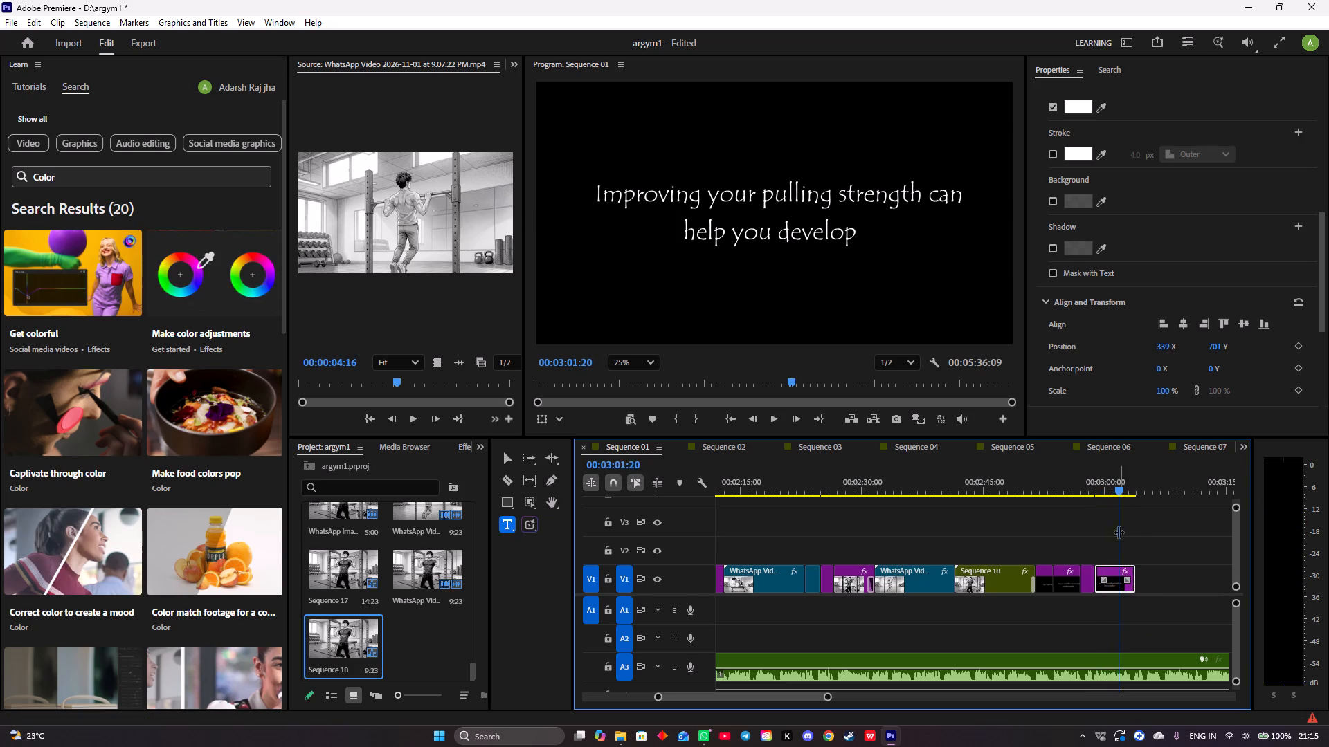
{"action": "left_click_drag", "start_coordinate": [1119, 492], "coordinate": [1109, 492]}
{"action": "key", "text": "space"}
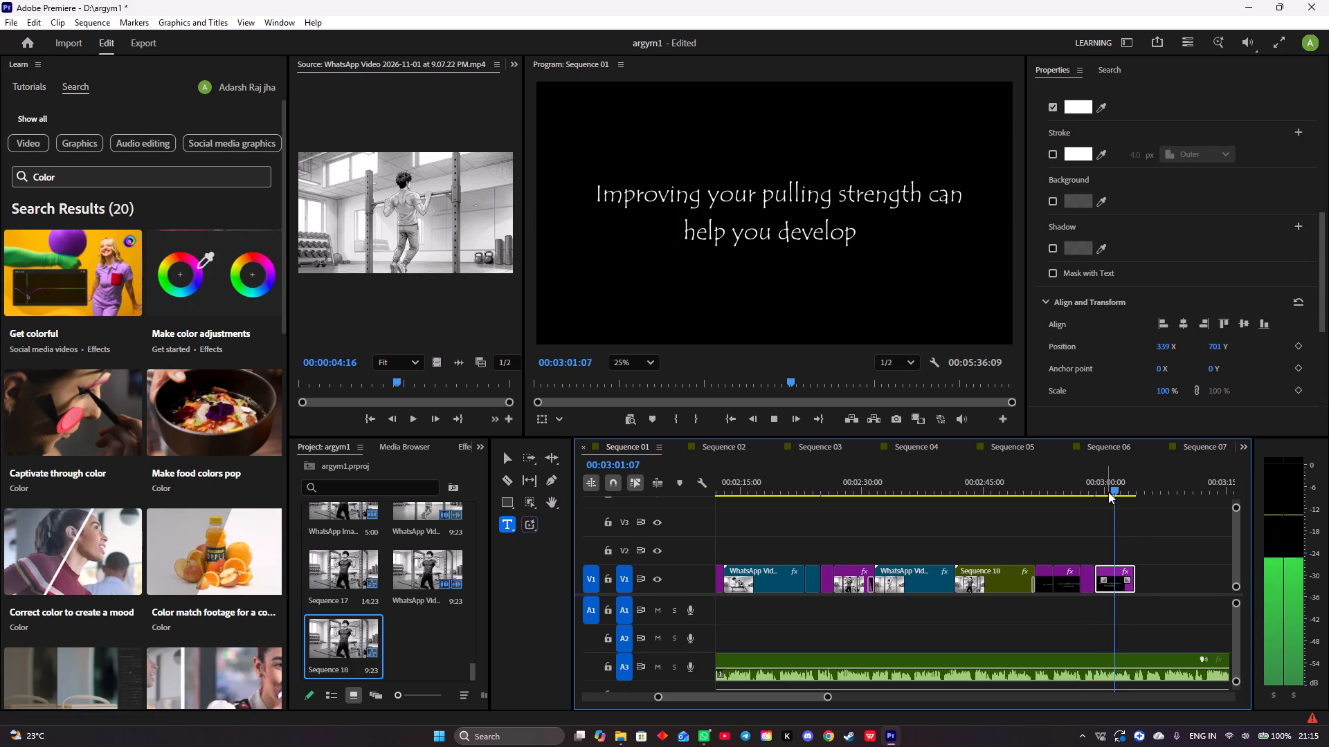
{"action": "key", "text": "space"}
{"action": "left_click_drag", "start_coordinate": [1133, 569], "coordinate": [1116, 566]}
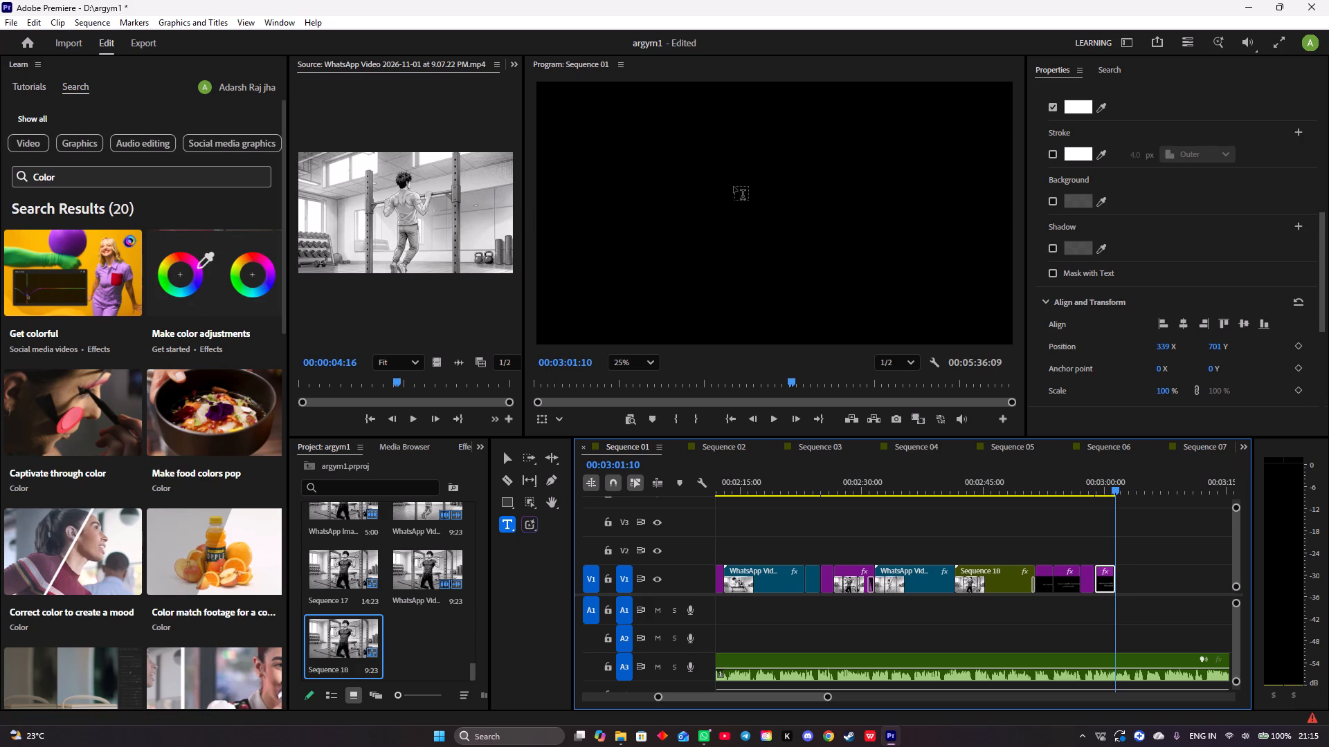
Add a new text title "a strong back and shoulder" at 00:03:01:10.
{"action": "left_click", "coordinate": [705, 182]}
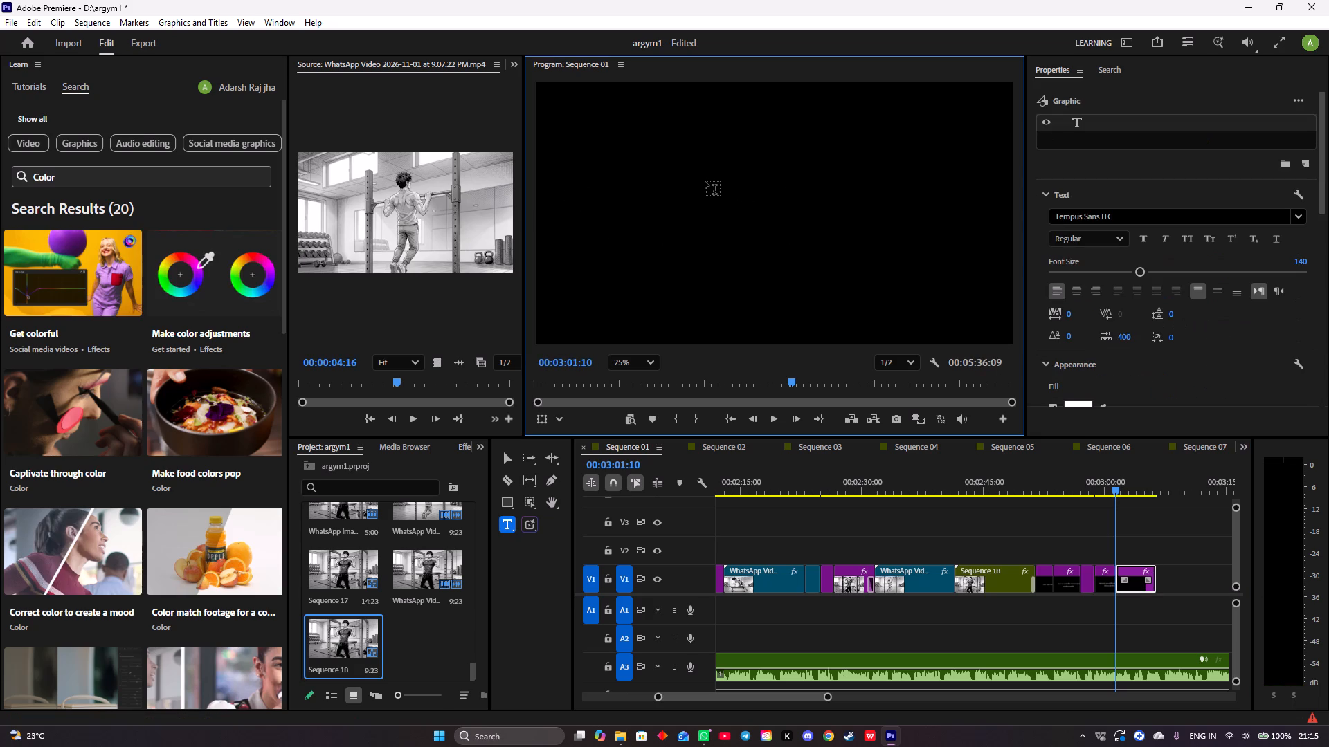
{"action": "type", "text": "a"}
{"action": "key", "text": "space"}
{"action": "type", "text": "strong back and shoulder"}
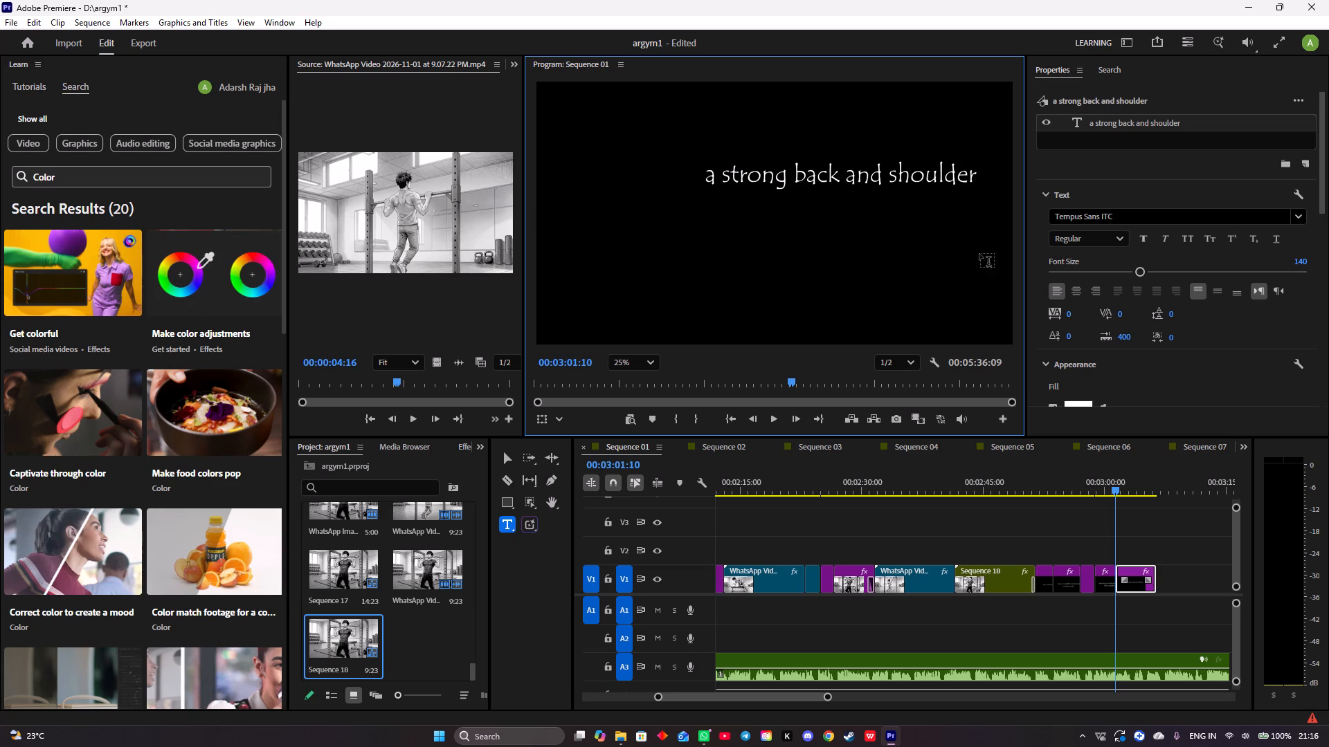
Move the "a strong back and shoulder" text to 642 X and 829 Y, near the centre of the frame.
{"action": "scroll", "coordinate": [1057, 315], "scroll_direction": "down", "scroll_amount": 20}
{"action": "scroll", "coordinate": [1057, 315], "scroll_direction": "down", "scroll_amount": 2}
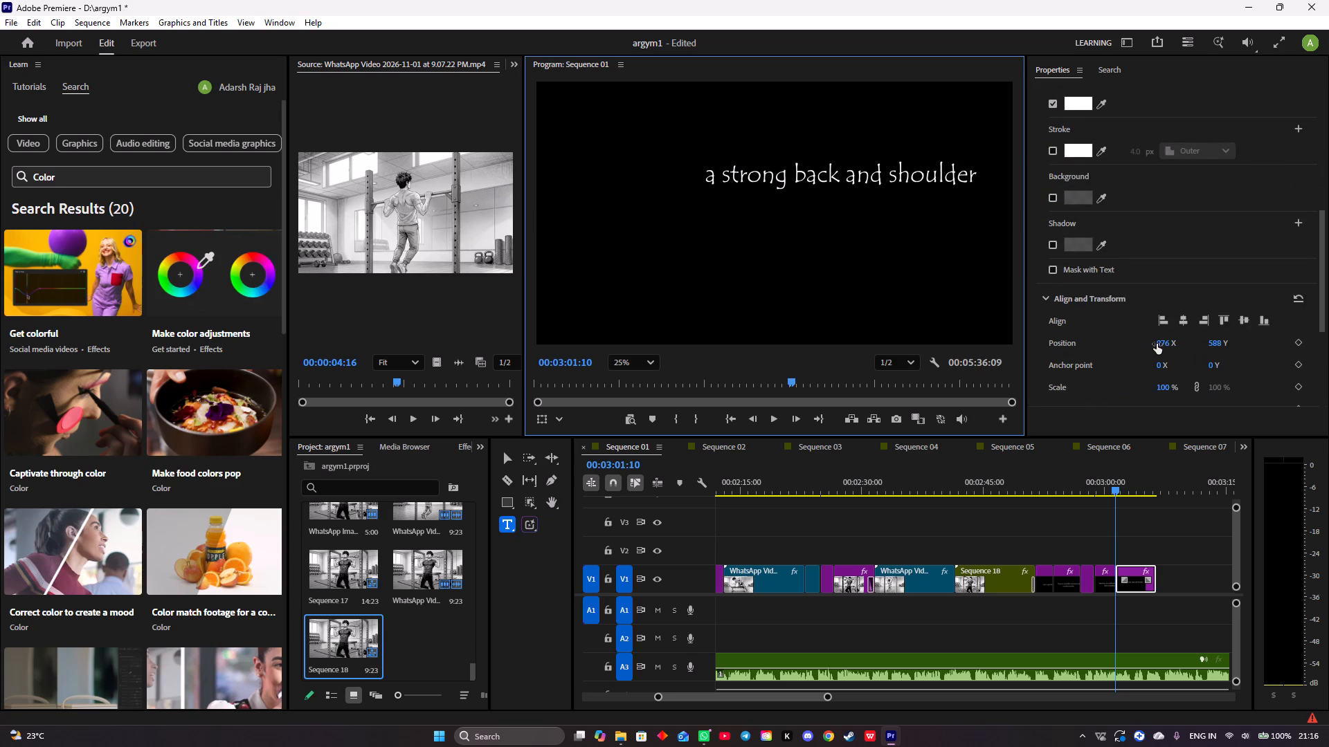
{"action": "left_click_drag", "start_coordinate": [1162, 343], "coordinate": [952, 352]}
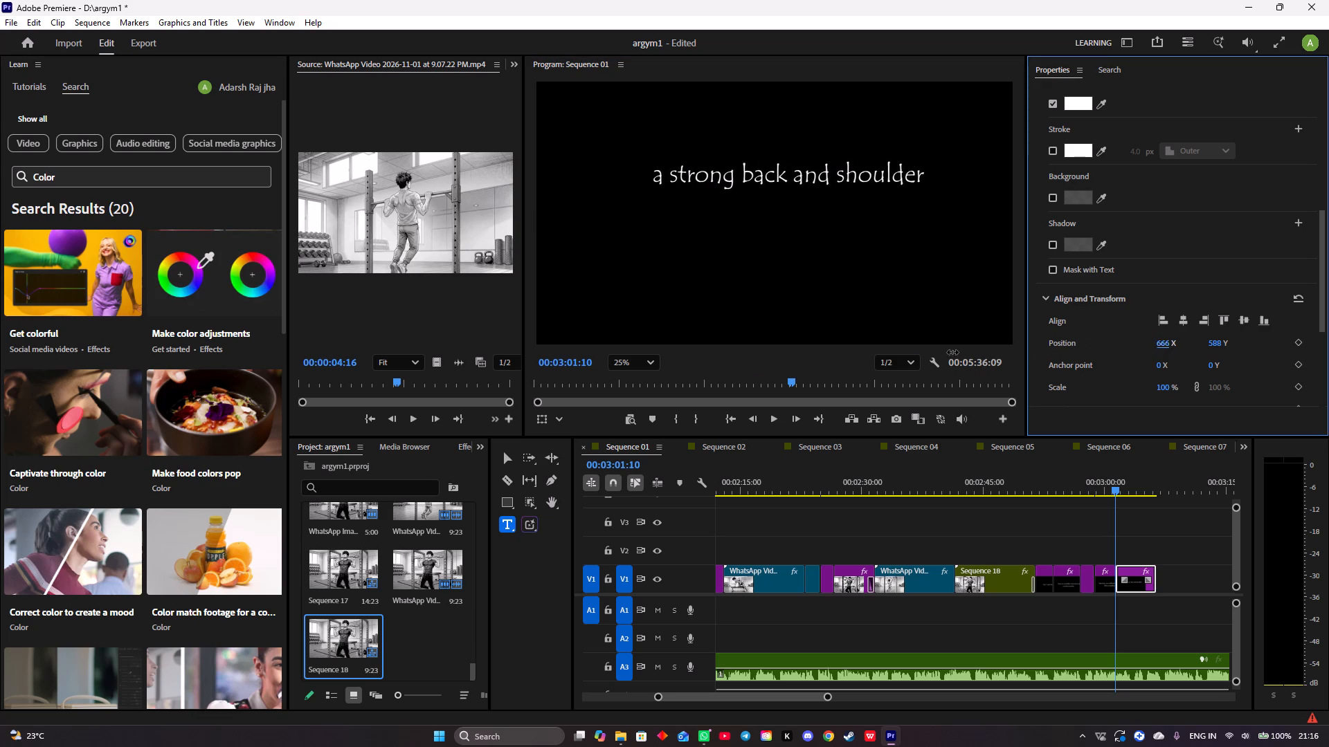
{"action": "left_click_drag", "start_coordinate": [952, 352], "coordinate": [940, 352]}
{"action": "left_click_drag", "start_coordinate": [1211, 343], "coordinate": [1328, 363]}
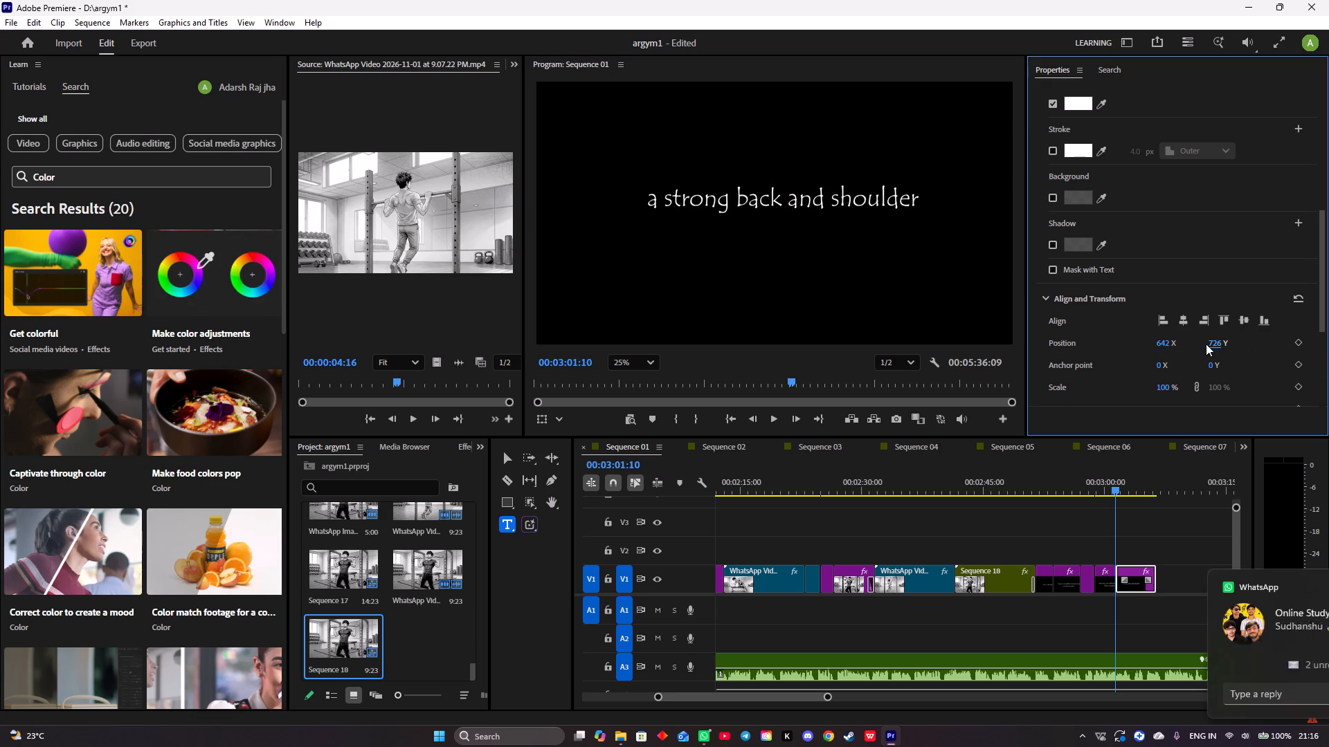
{"action": "left_click_drag", "start_coordinate": [1211, 344], "coordinate": [1285, 345]}
Play the closing titles with the music and trim the end of the "a strong back and shoulder" title to 00:03:02:23.
{"action": "left_click_drag", "start_coordinate": [1116, 487], "coordinate": [1069, 484]}
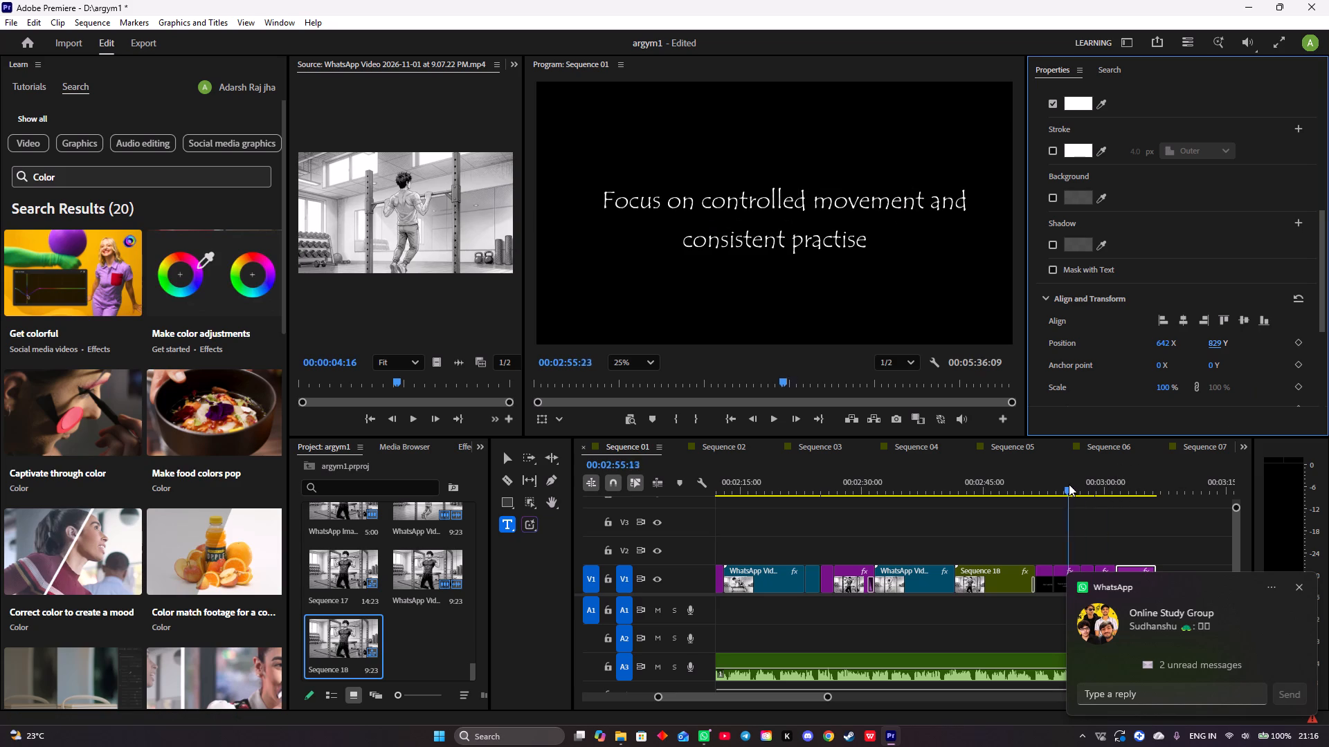
{"action": "left_click_drag", "start_coordinate": [1069, 484], "coordinate": [1063, 483]}
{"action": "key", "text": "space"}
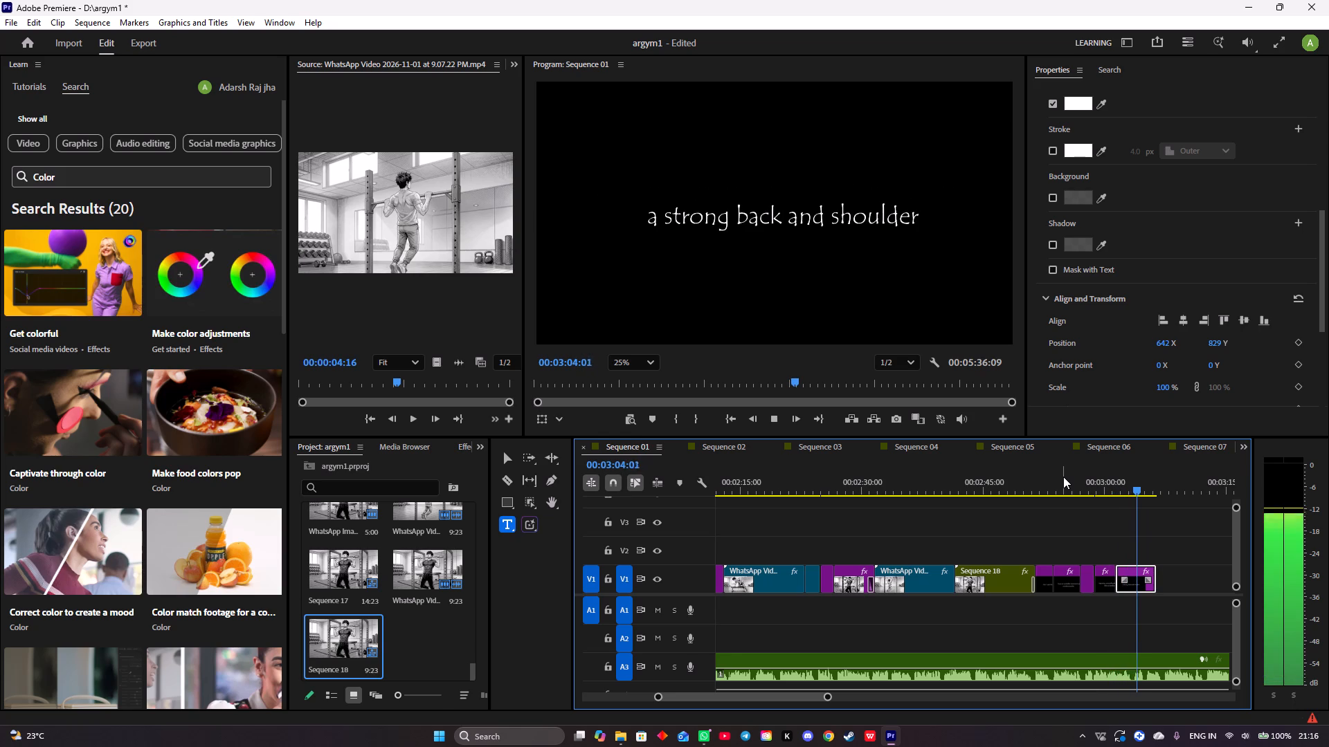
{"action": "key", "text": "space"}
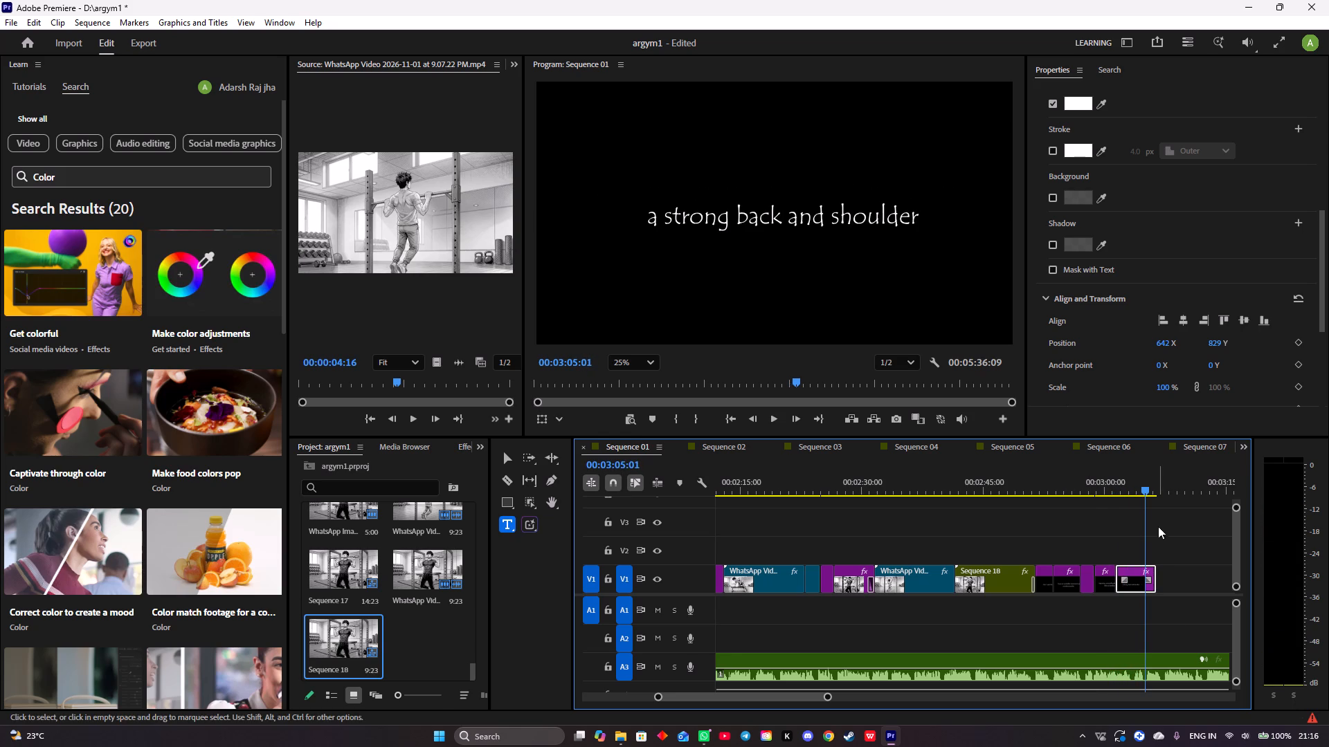
{"action": "left_click_drag", "start_coordinate": [1145, 486], "coordinate": [1130, 488]}
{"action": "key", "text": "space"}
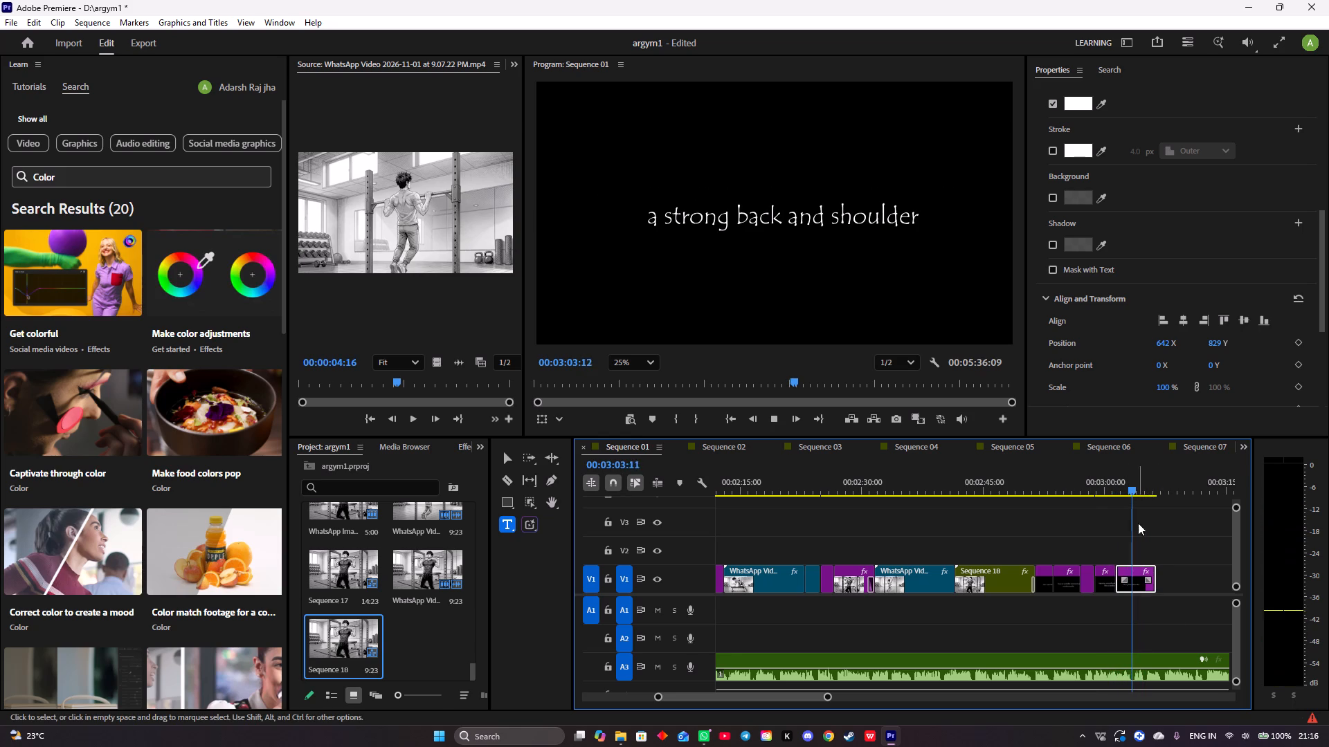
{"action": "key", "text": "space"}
{"action": "left_click_drag", "start_coordinate": [1141, 486], "coordinate": [1137, 486]}
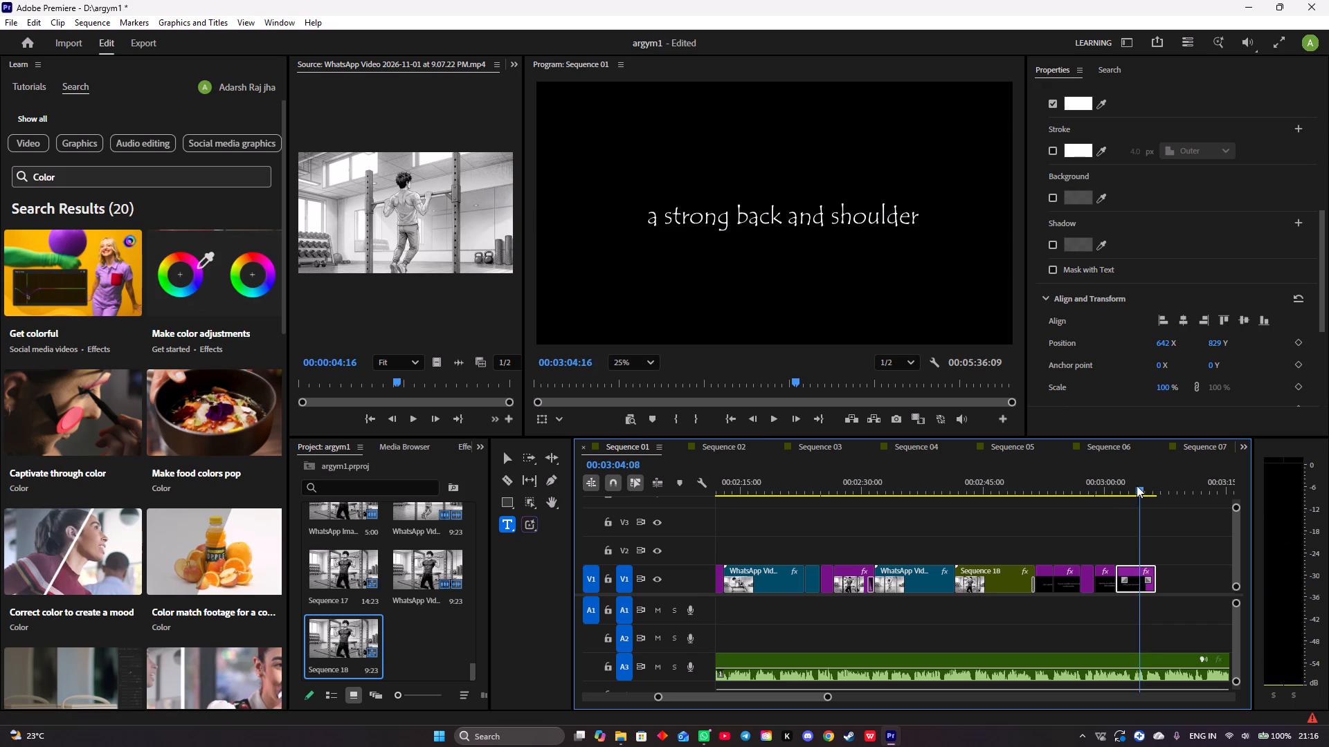
{"action": "left_click_drag", "start_coordinate": [1137, 486], "coordinate": [1117, 486]}
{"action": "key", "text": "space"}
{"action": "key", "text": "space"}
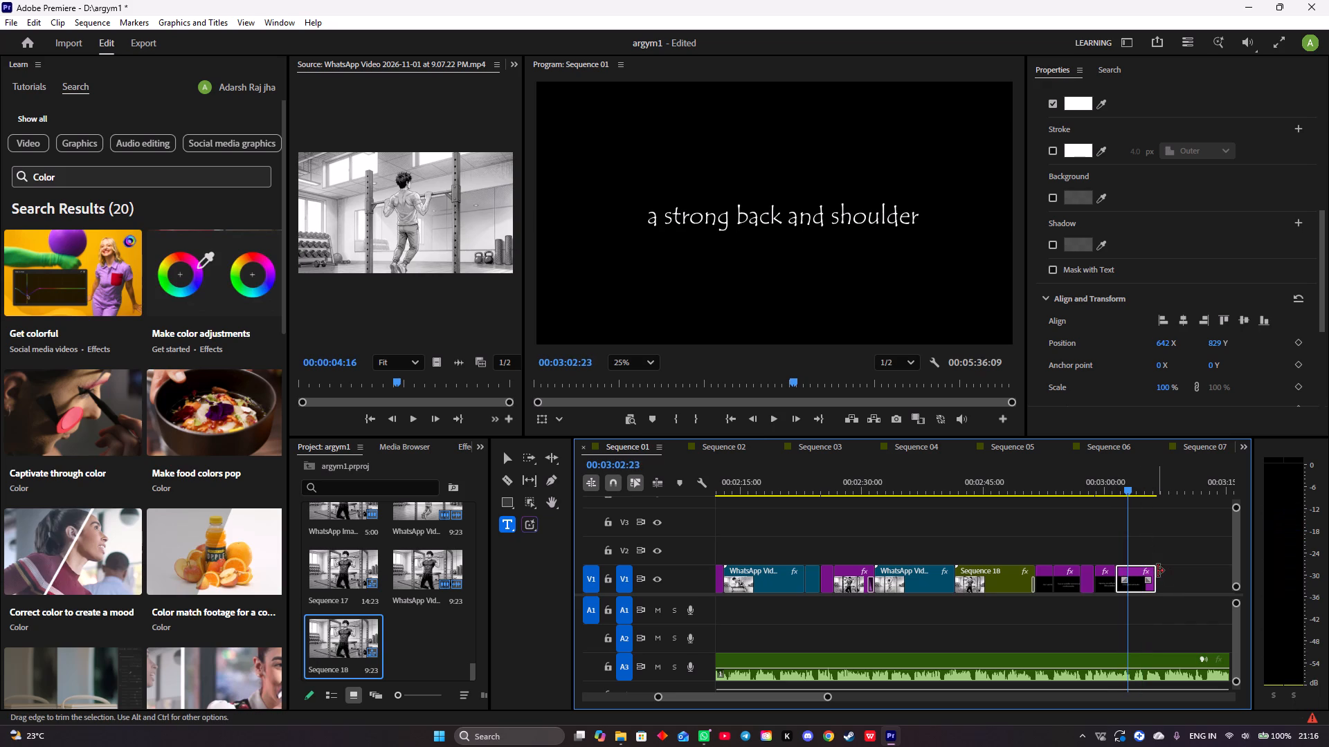
{"action": "left_click_drag", "start_coordinate": [1152, 571], "coordinate": [1135, 569]}
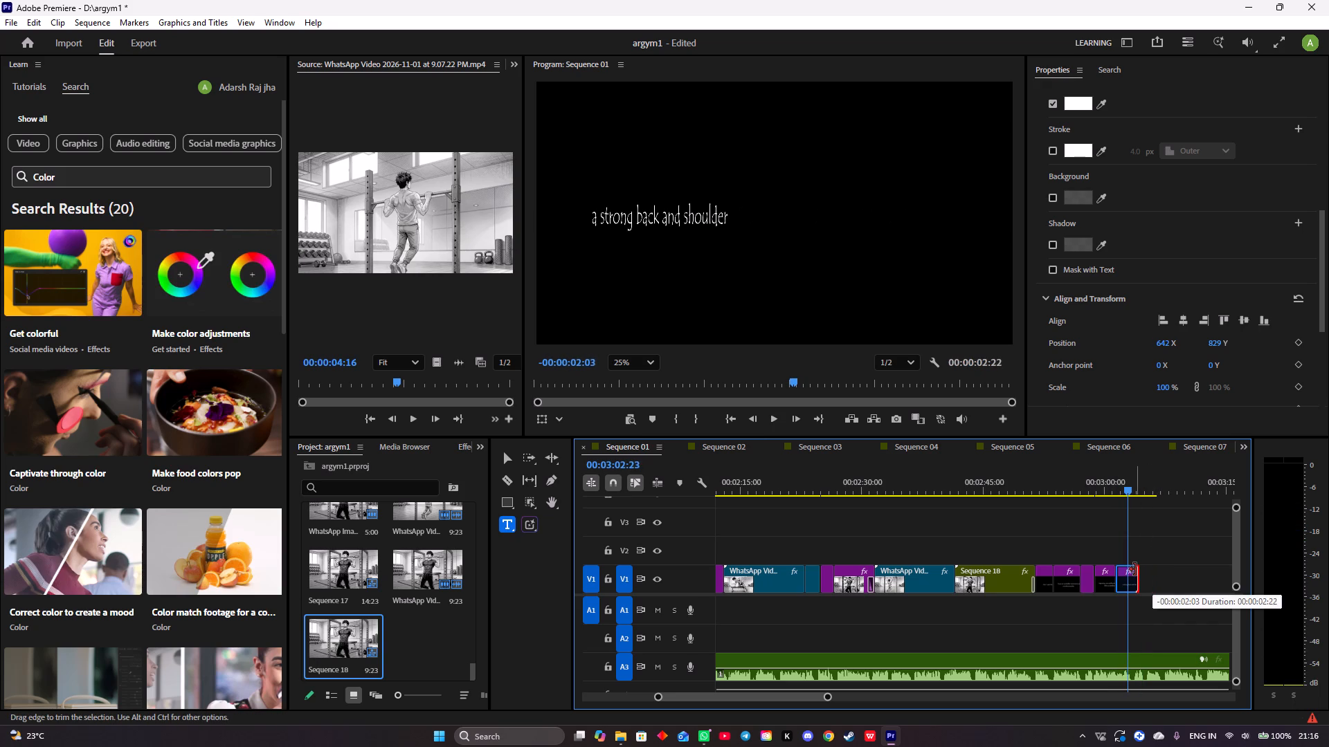
{"action": "left_click_drag", "start_coordinate": [1135, 569], "coordinate": [1128, 568]}
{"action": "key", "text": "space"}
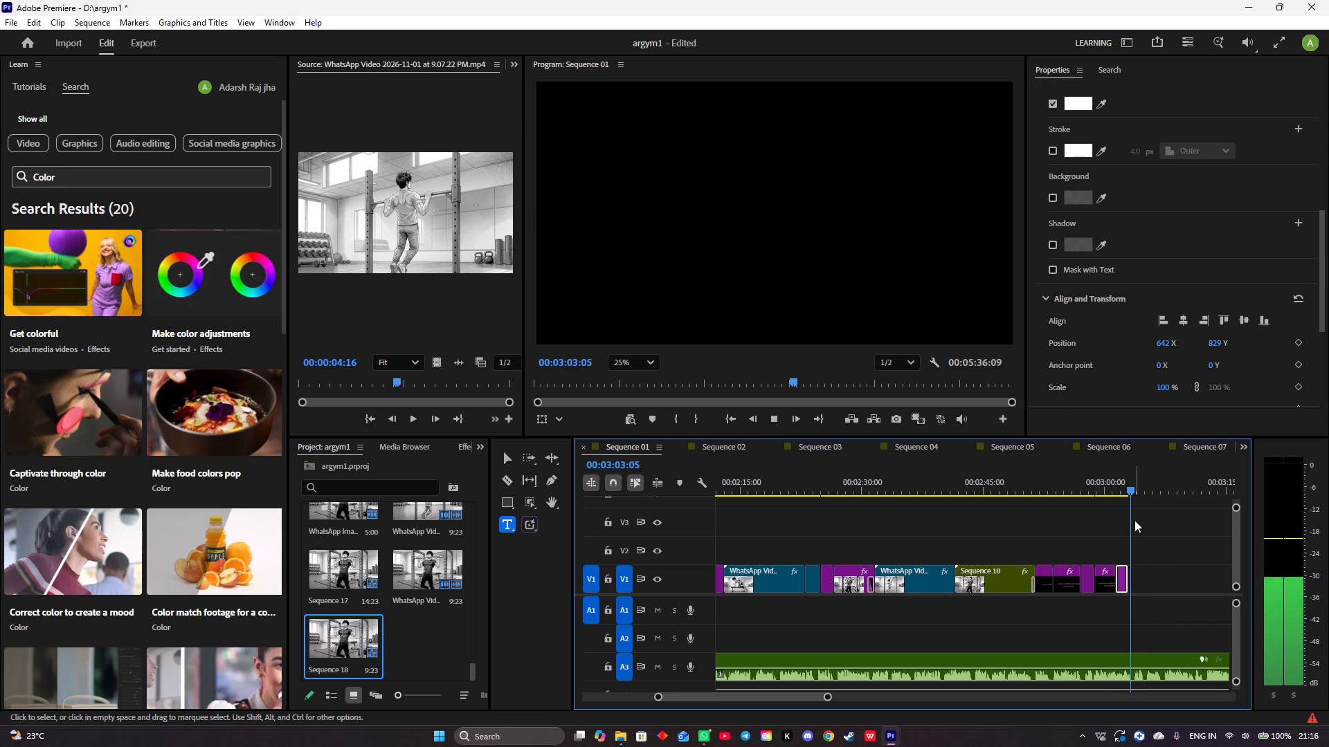
Play the "a strong back and shoulder" title with the music and extend its end to about 00:03:04.
{"action": "key", "text": "space"}
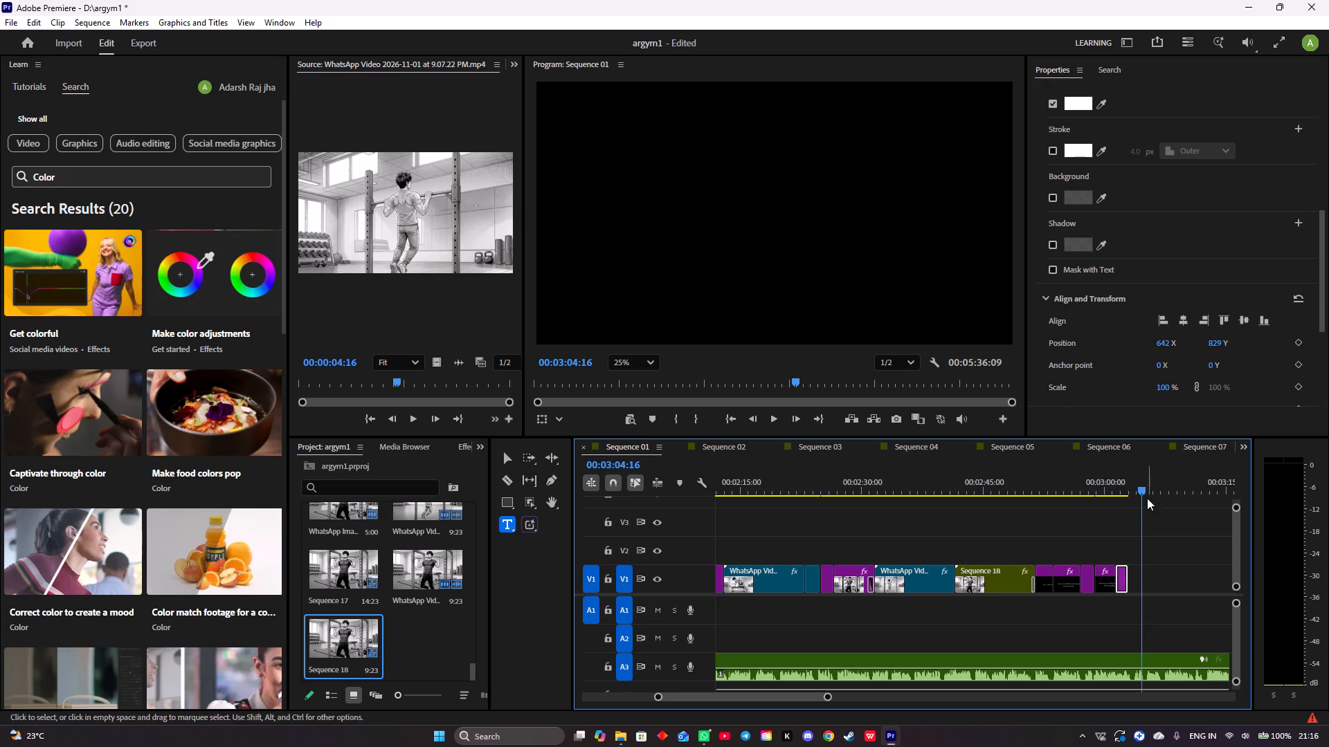
{"action": "left_click_drag", "start_coordinate": [1138, 488], "coordinate": [1120, 493]}
{"action": "key", "text": "space"}
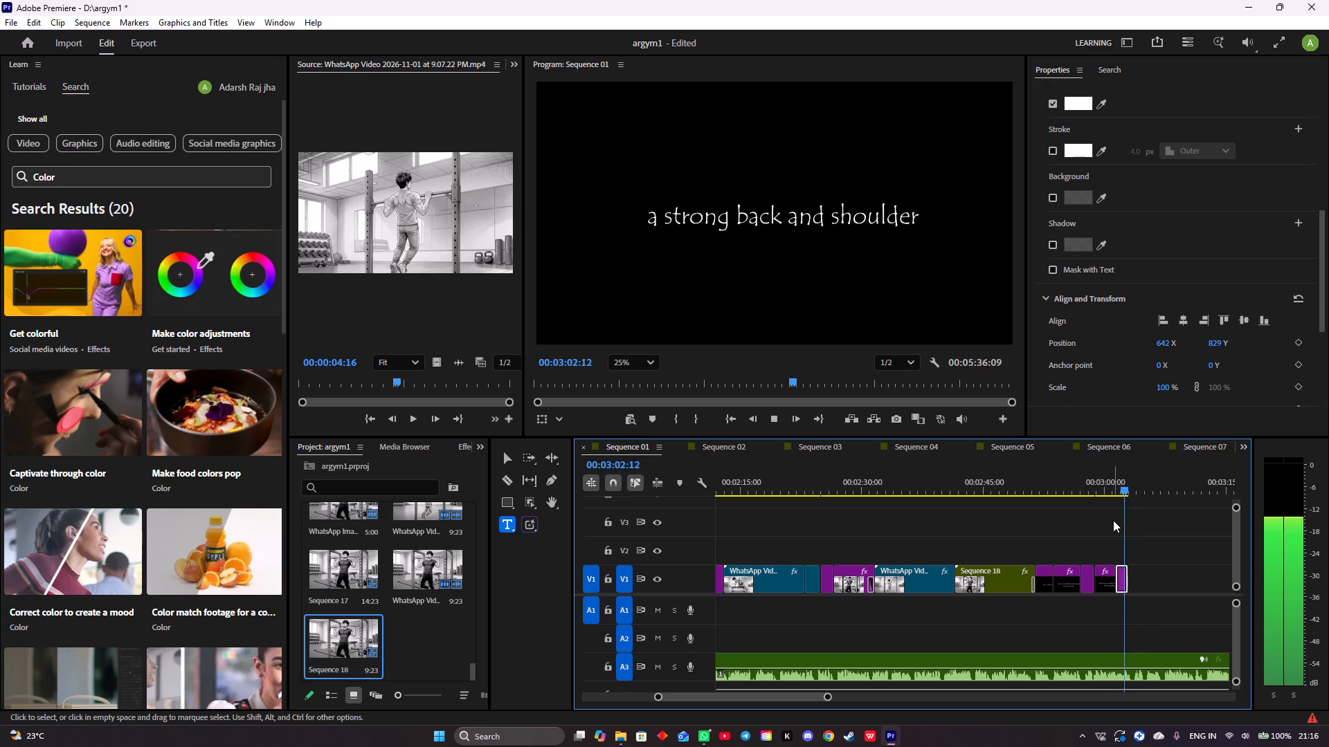
{"action": "key", "text": "space"}
{"action": "left_click", "coordinate": [1127, 567]}
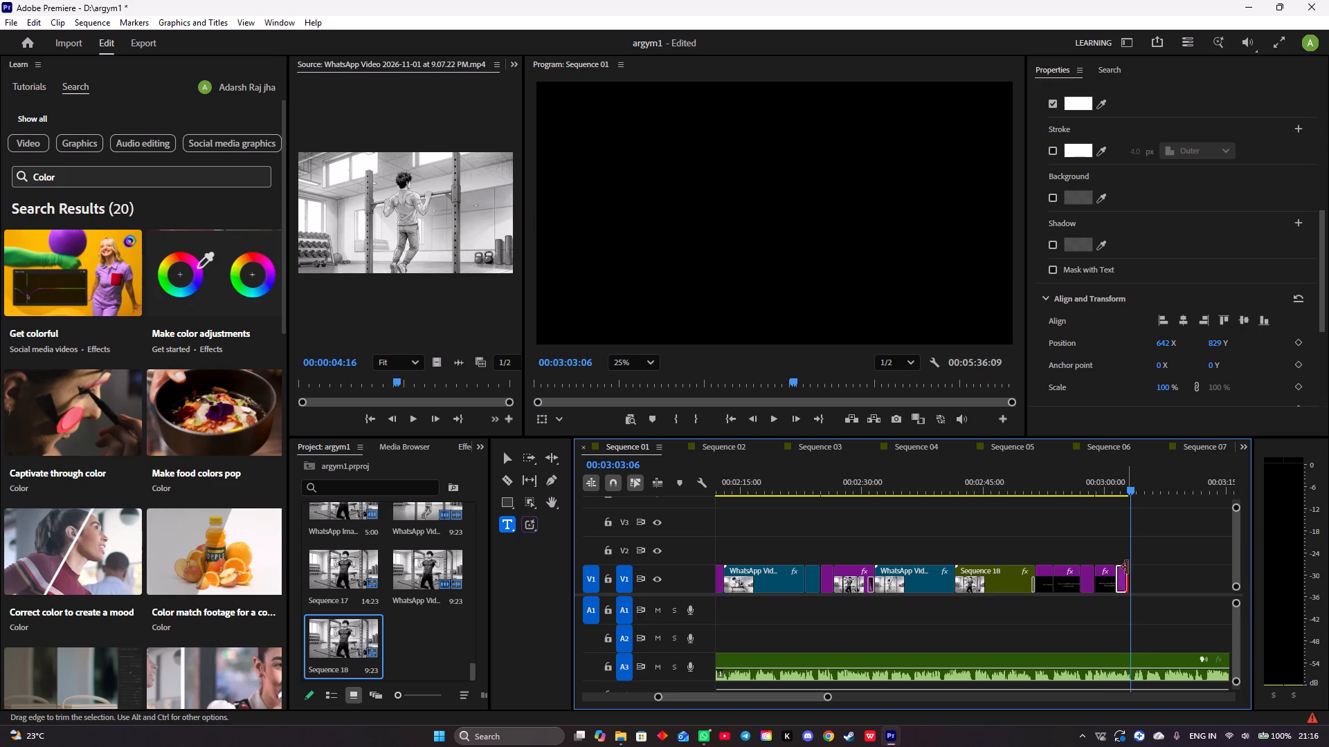
{"action": "left_click_drag", "start_coordinate": [1130, 489], "coordinate": [1119, 489]}
{"action": "key", "text": "space"}
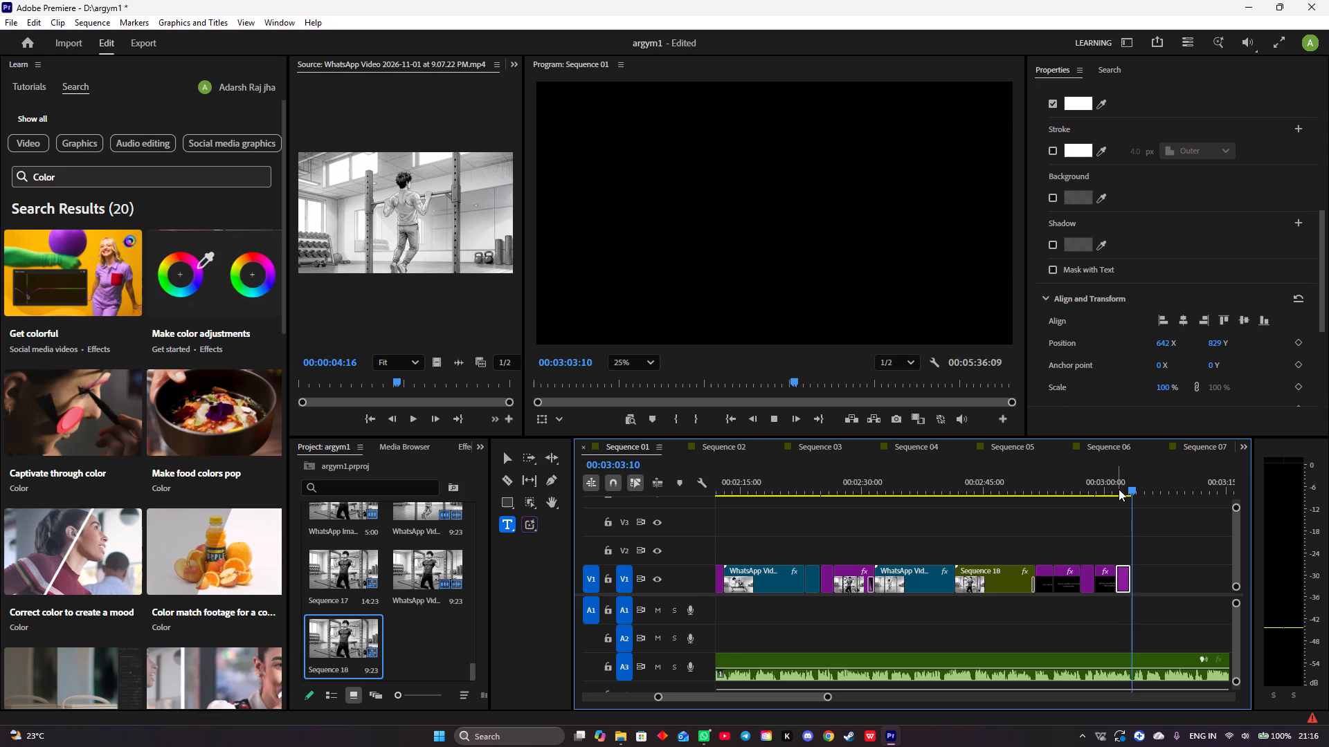
Extend the end of the "a strong back and shoulder" title slightly, to about 00:03:04, and replay it with the music.
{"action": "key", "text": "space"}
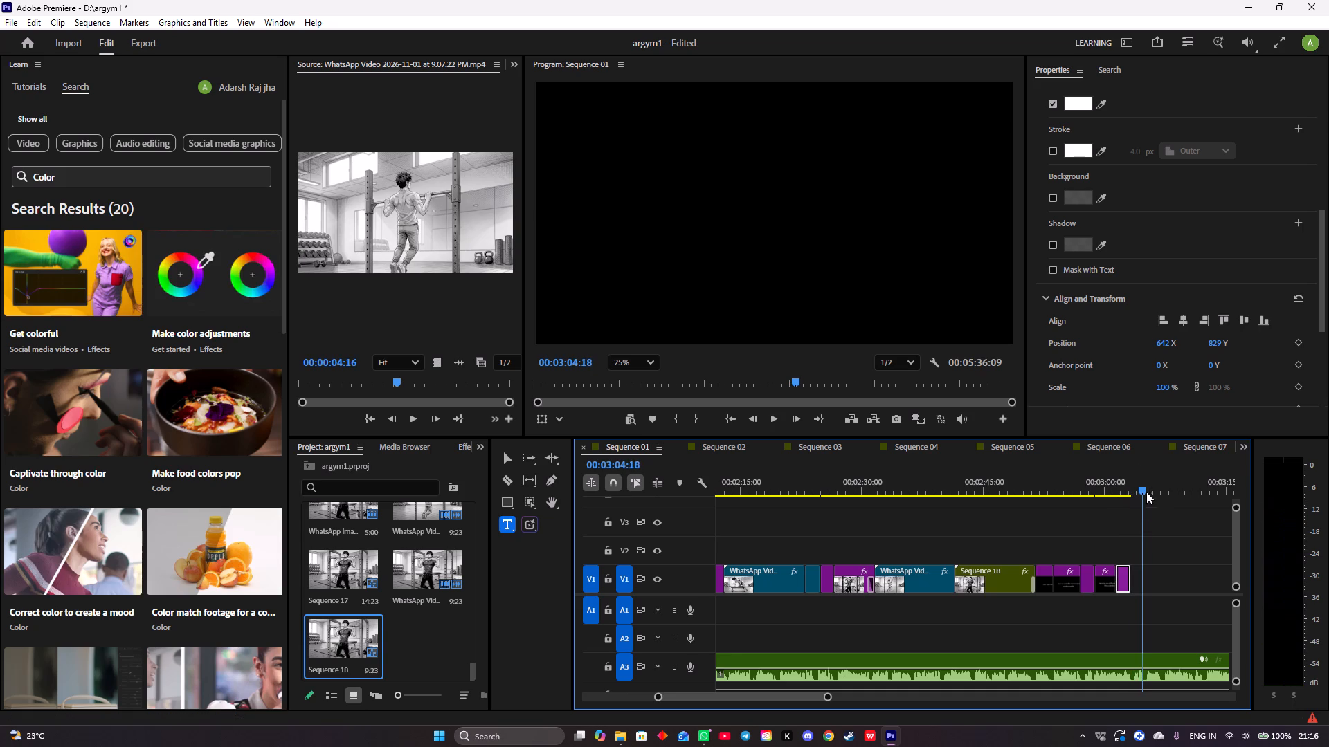
{"action": "left_click_drag", "start_coordinate": [1141, 490], "coordinate": [1119, 494]}
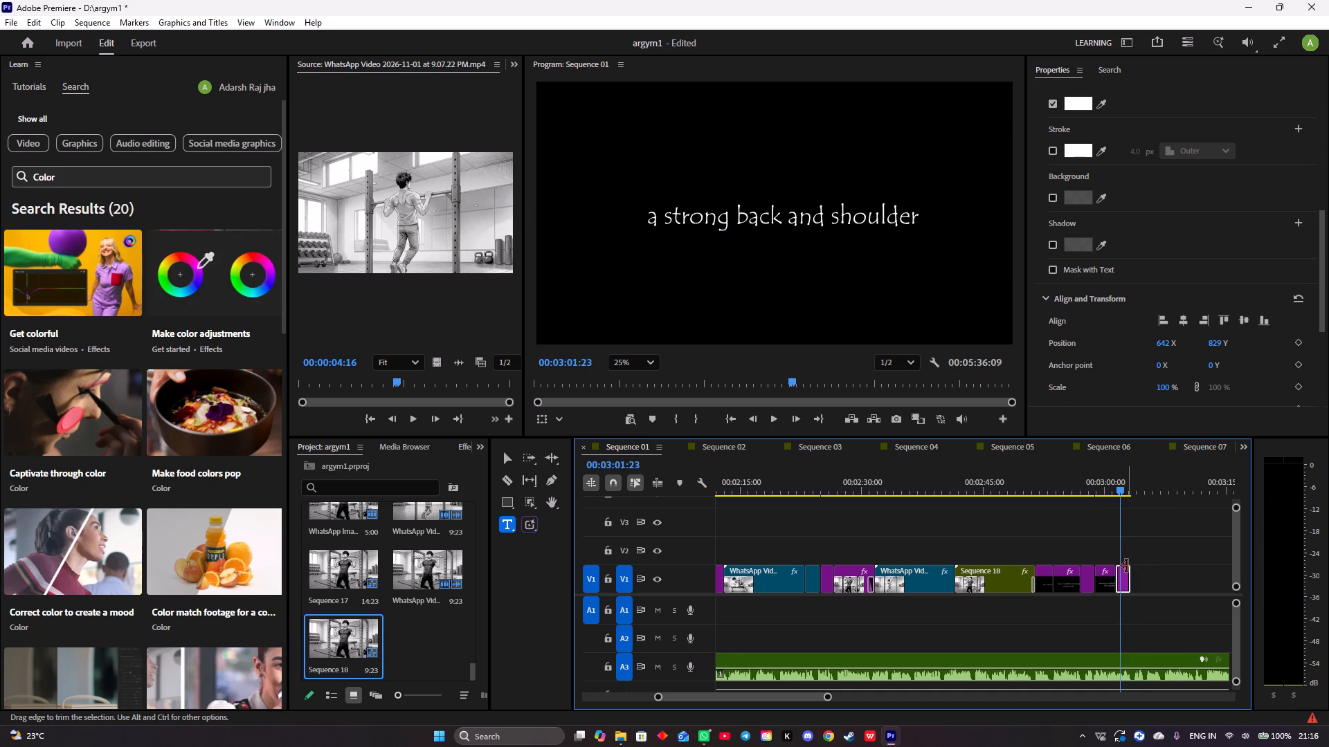
{"action": "left_click", "coordinate": [1130, 567]}
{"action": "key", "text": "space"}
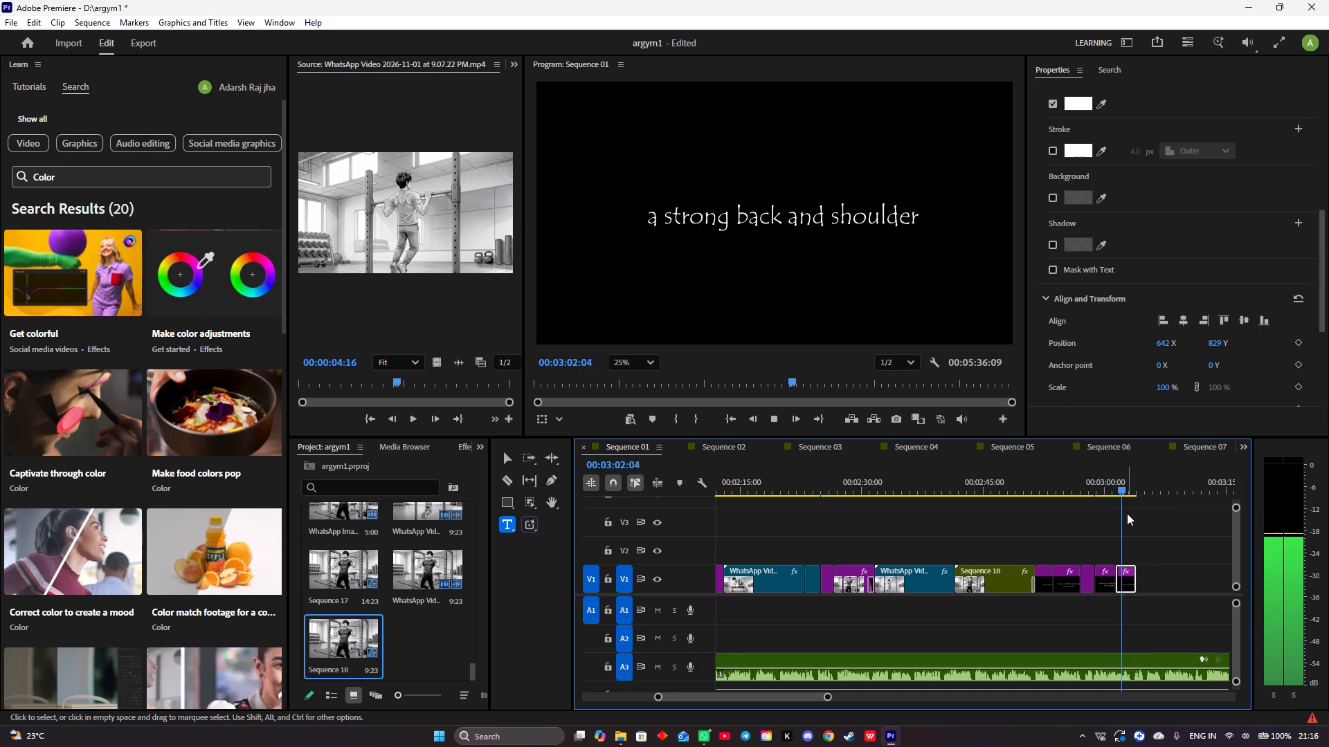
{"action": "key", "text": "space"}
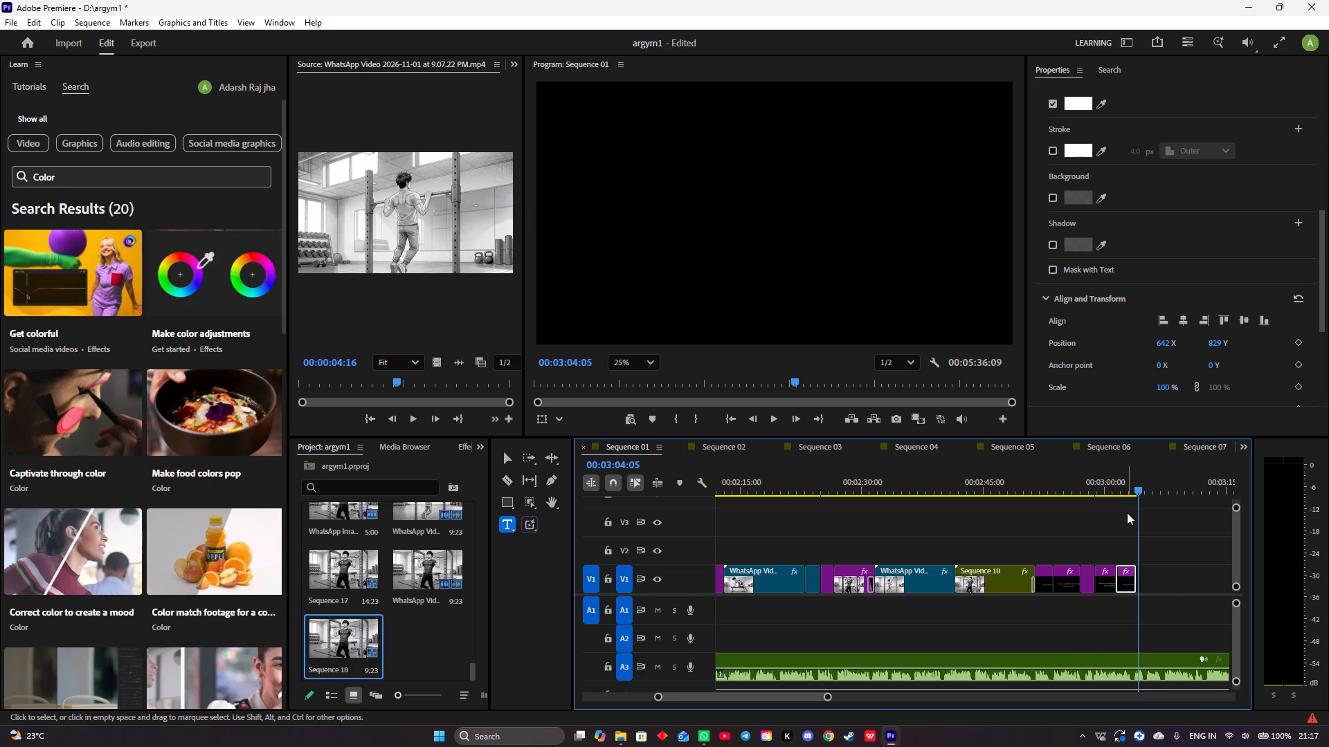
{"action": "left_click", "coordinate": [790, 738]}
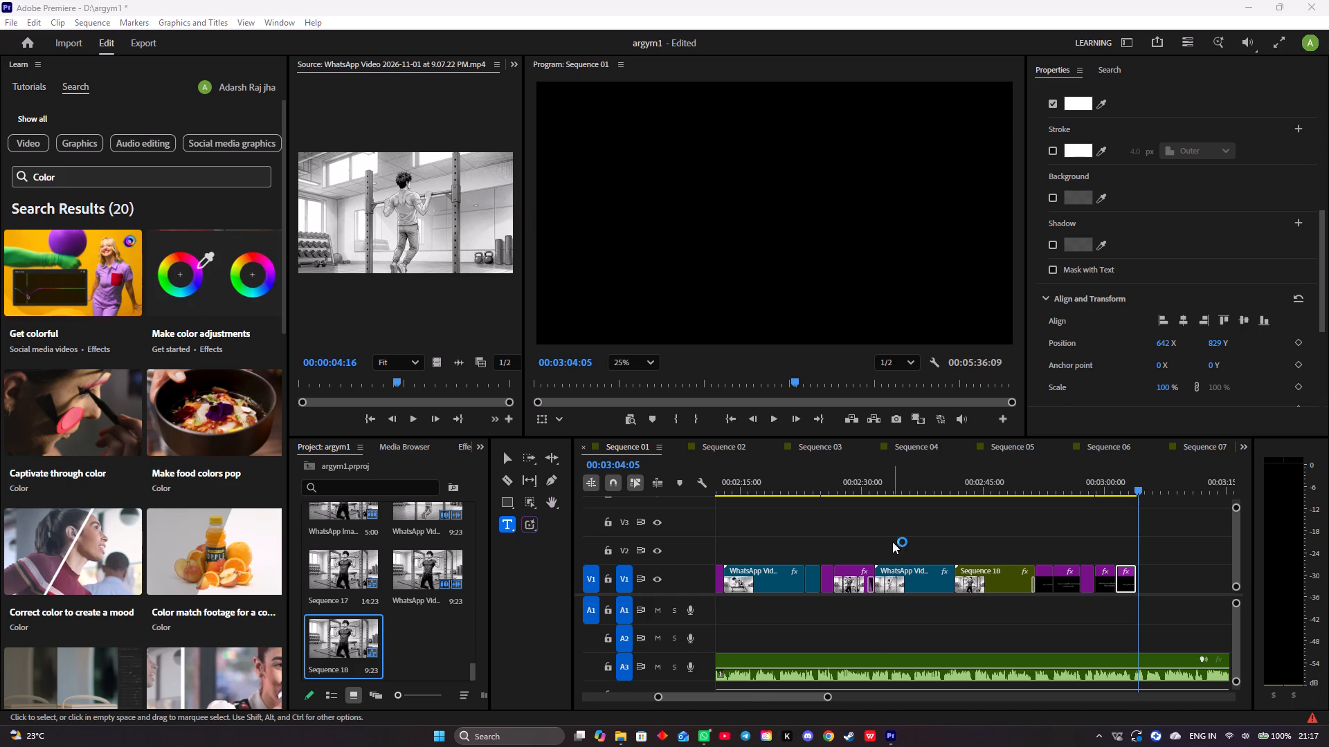
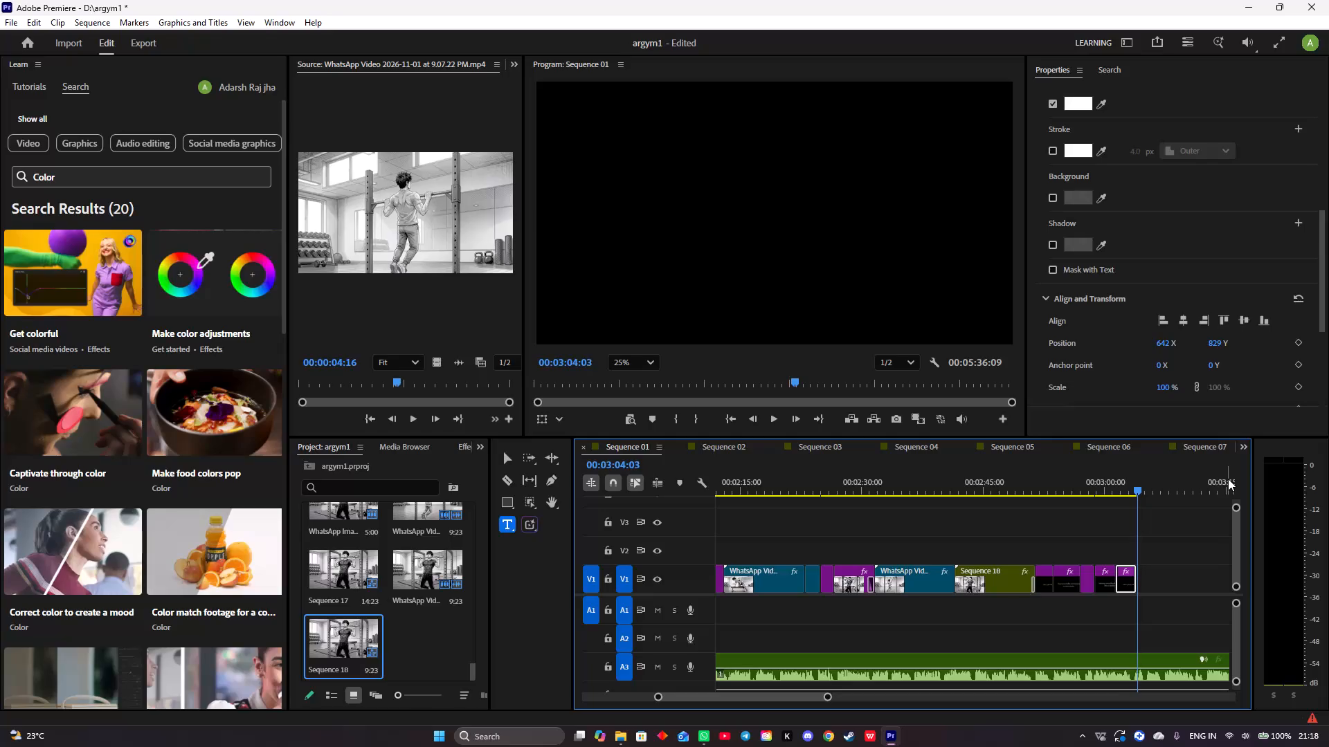
Play the "a strong back and shoulder" title with the music from 00:03:00:20 to check its timing.
{"action": "key", "text": "Left"}
{"action": "key", "text": "Left"}
{"action": "key", "text": "Left"}
{"action": "key", "text": "Left"}
{"action": "key", "text": "Left"}
{"action": "key", "text": "Left"}
{"action": "key", "text": "Left"}
{"action": "key", "text": "Left"}
{"action": "key", "text": "Left"}
{"action": "key", "text": "Left"}
{"action": "key", "text": "Left"}
{"action": "key", "text": "Left"}
{"action": "key", "text": "Left"}
{"action": "key", "text": "Left"}
{"action": "key", "text": "Left"}
{"action": "key", "text": "Left"}
{"action": "key", "text": "Left"}
{"action": "key", "text": "Left"}
{"action": "key", "text": "Left"}
{"action": "key", "text": "Left"}
{"action": "key", "text": "Left"}
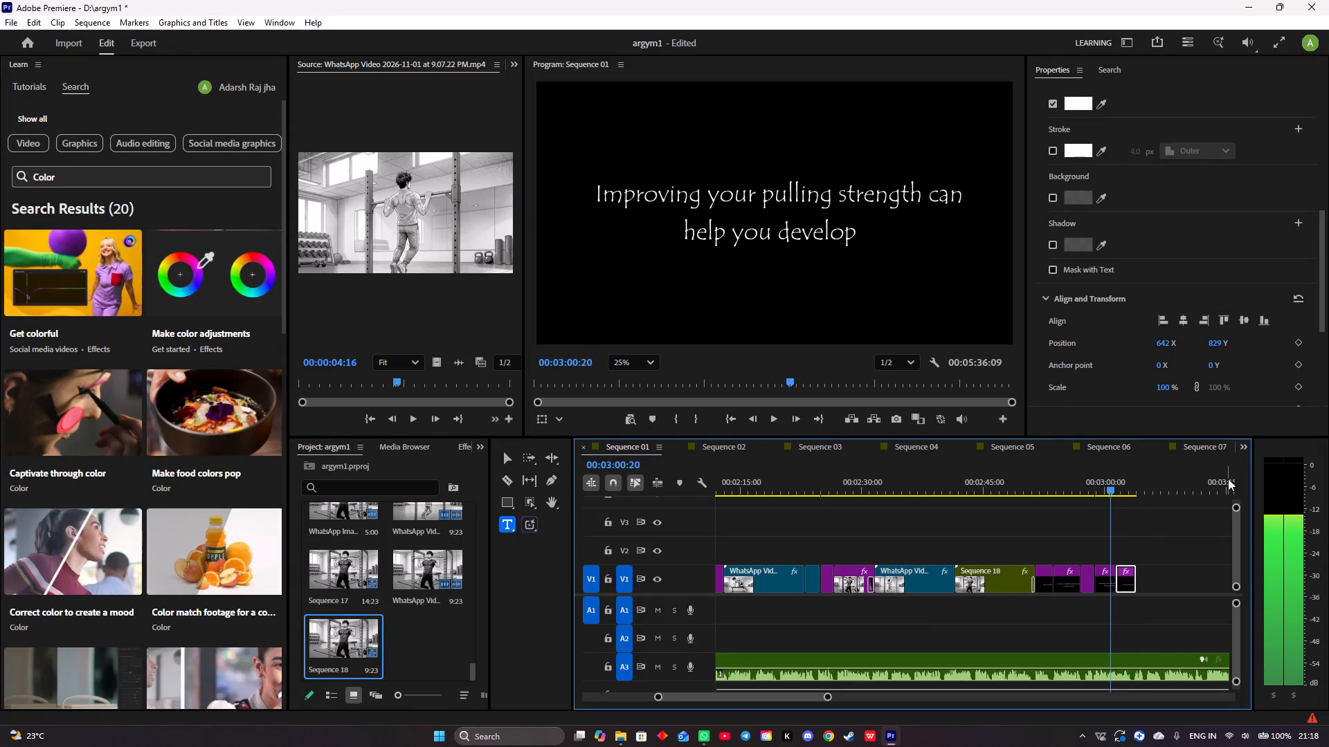
{"action": "key", "text": "space"}
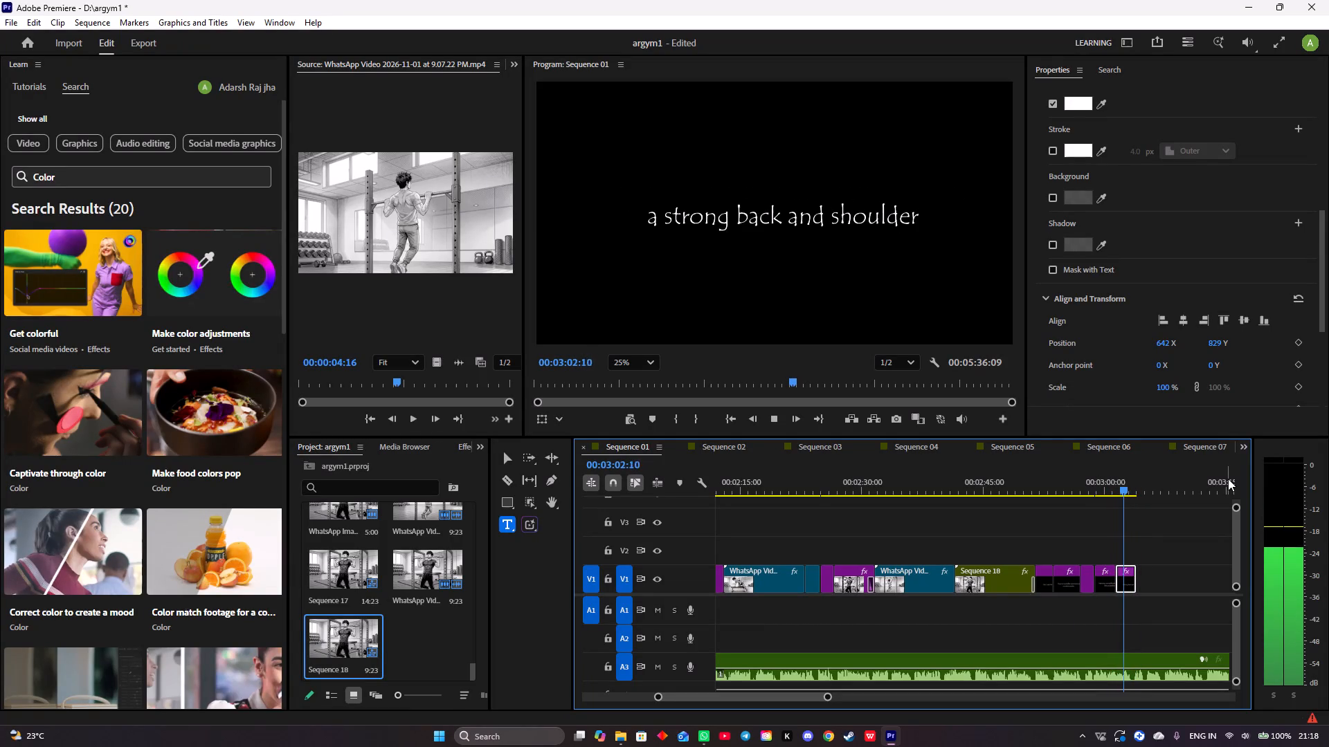
{"action": "key", "text": "space"}
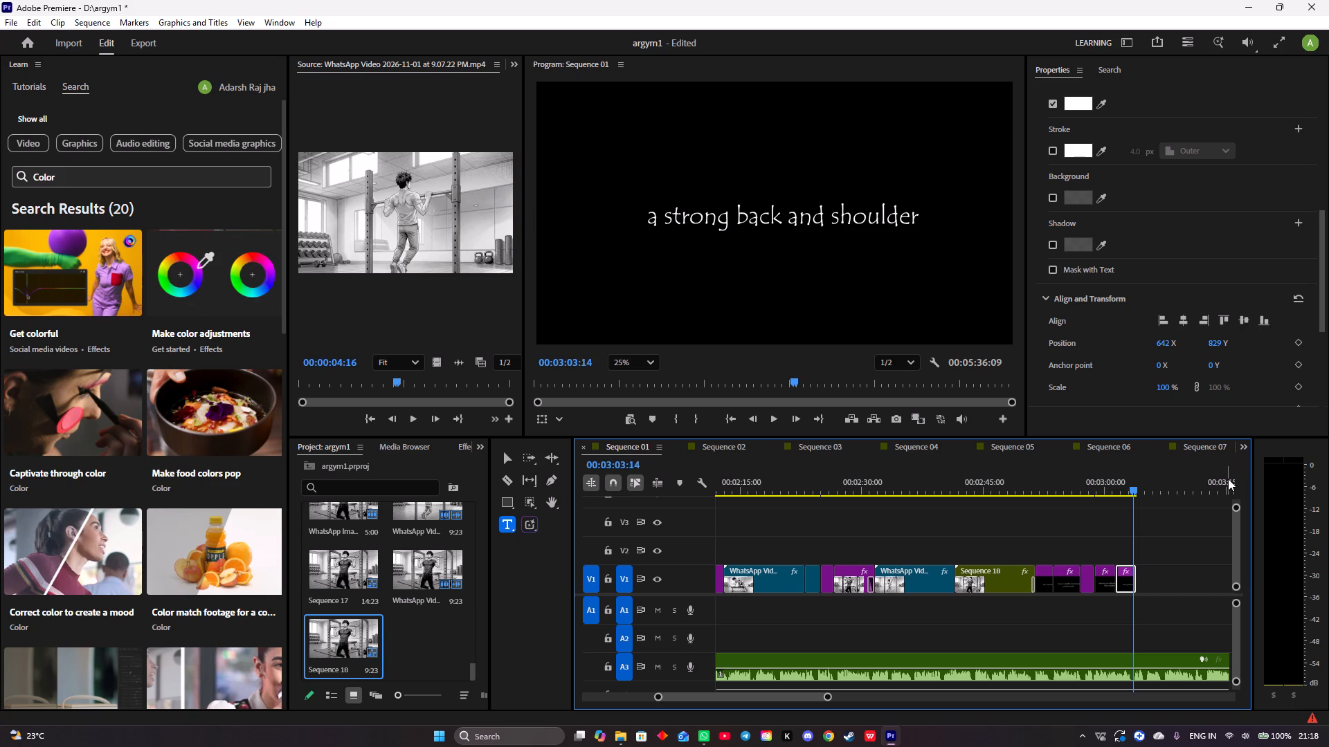
{"action": "key", "text": "space"}
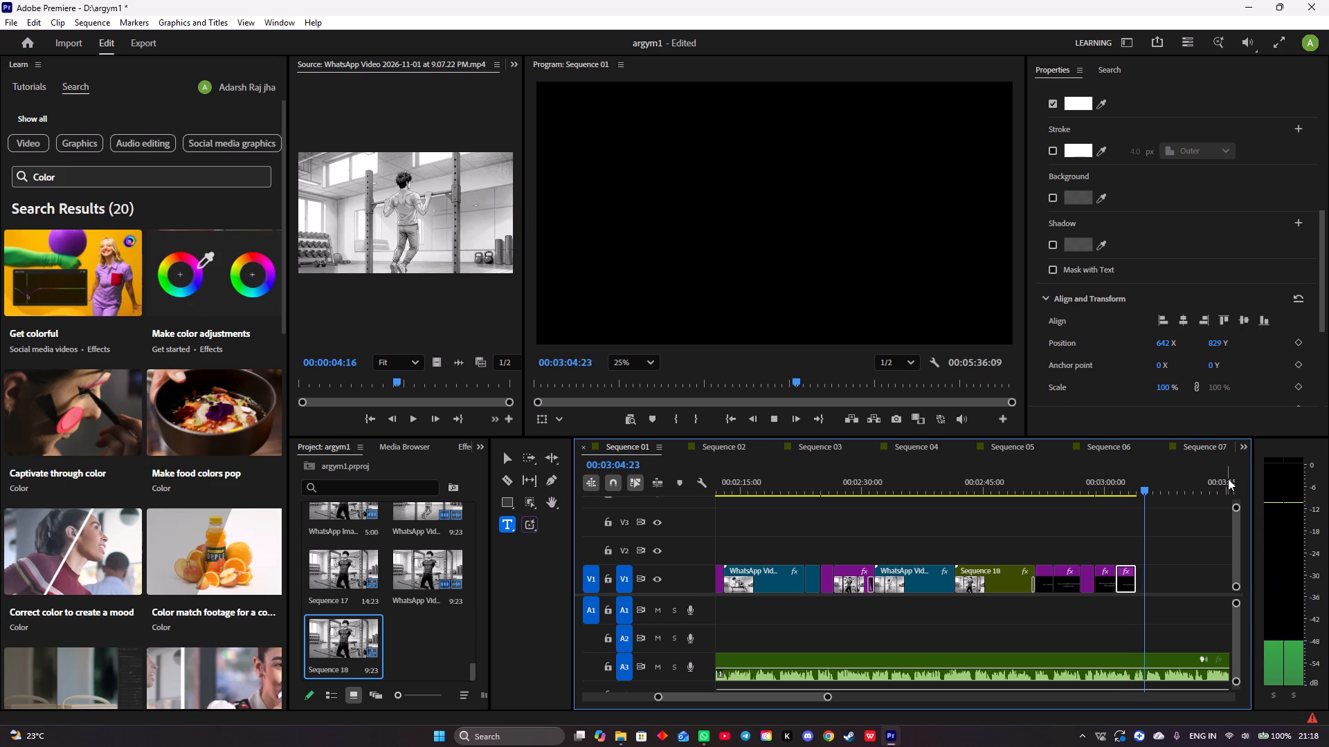
{"action": "key", "text": "space"}
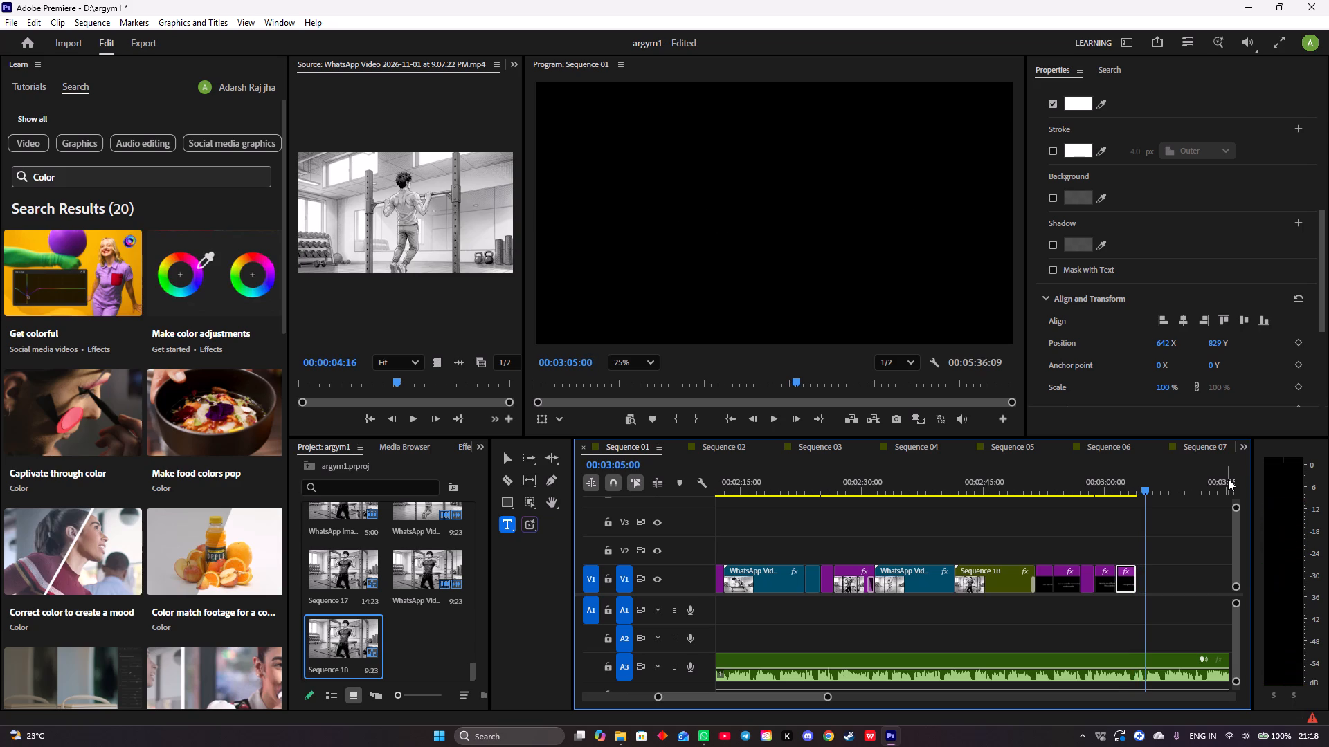
Add a new text title "Step: 03" at 00:03:04:03, directly after the "a strong back and shoulder" title.
{"action": "left_click_drag", "start_coordinate": [1143, 492], "coordinate": [1143, 493]}
{"action": "left_click_drag", "start_coordinate": [1143, 493], "coordinate": [1137, 491]}
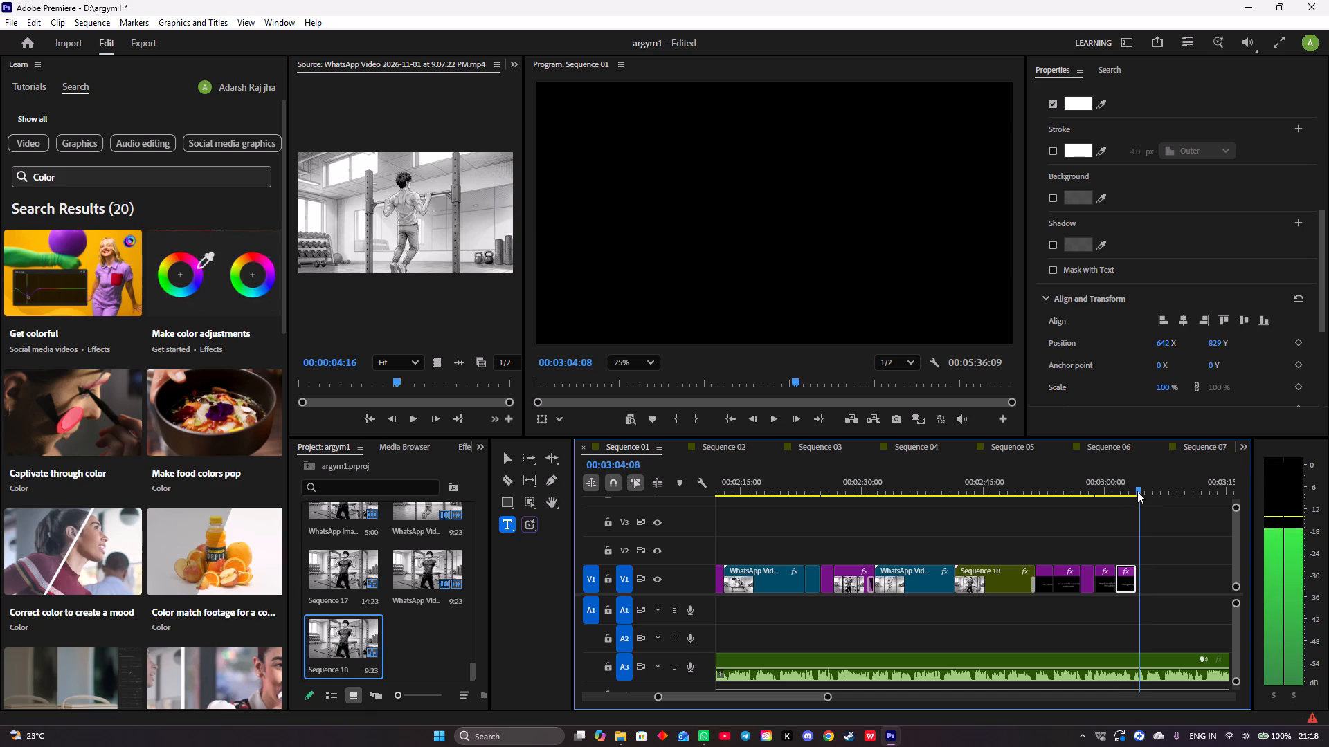
{"action": "left_click_drag", "start_coordinate": [1137, 491], "coordinate": [1137, 490]}
{"action": "left_click", "coordinate": [1139, 491]}
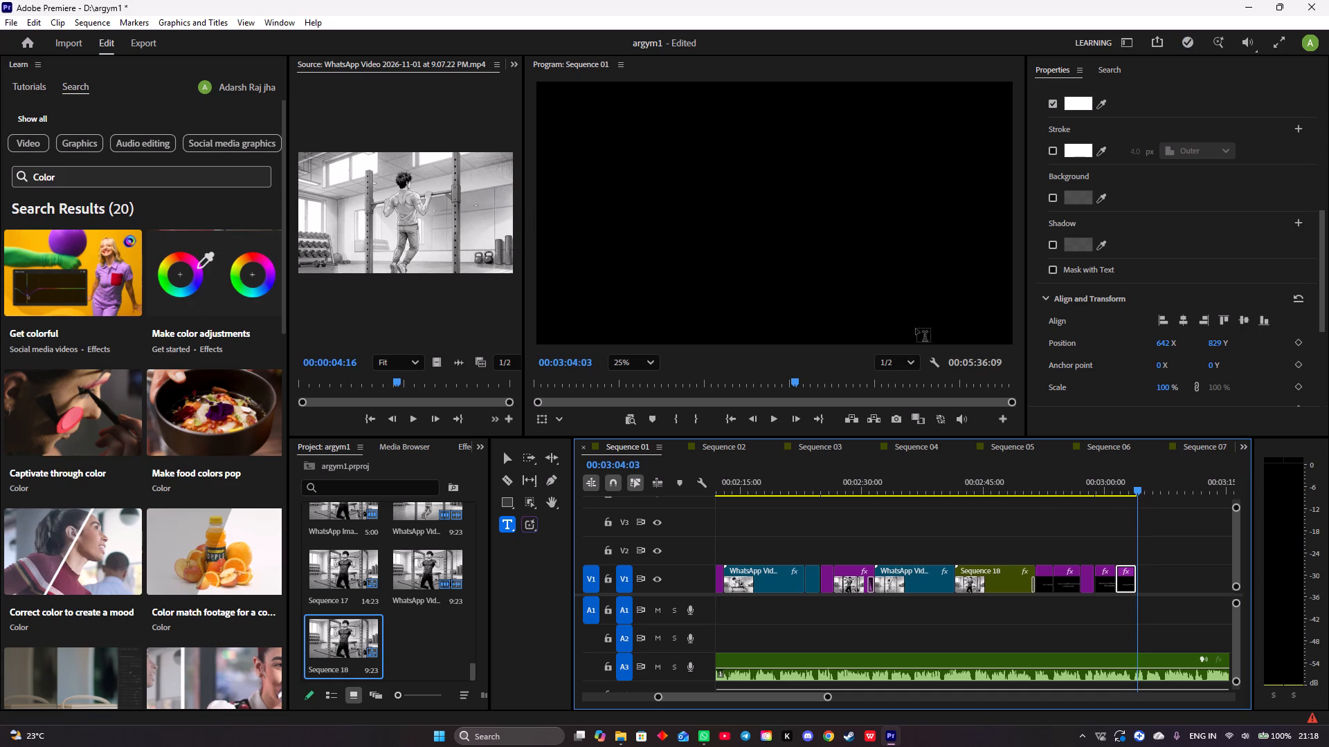
{"action": "left_click", "coordinate": [731, 194]}
{"action": "key", "text": "Tab"}
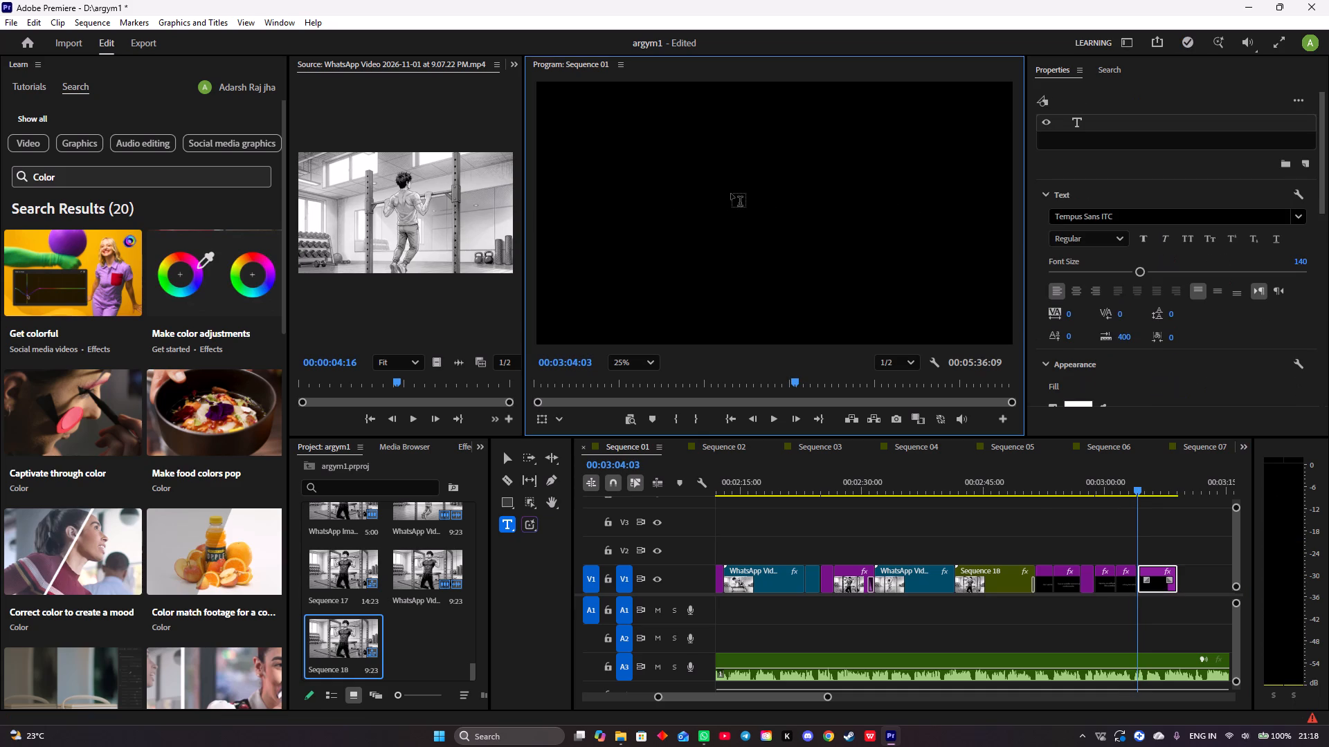
{"action": "type", "text": "tep"}
{"action": "key", "text": "space"}
{"action": "key", "text": "BackSpace"}
{"action": "type", "text": ":3"}
{"action": "key", "text": "BackSpace"}
{"action": "key", "text": "space"}
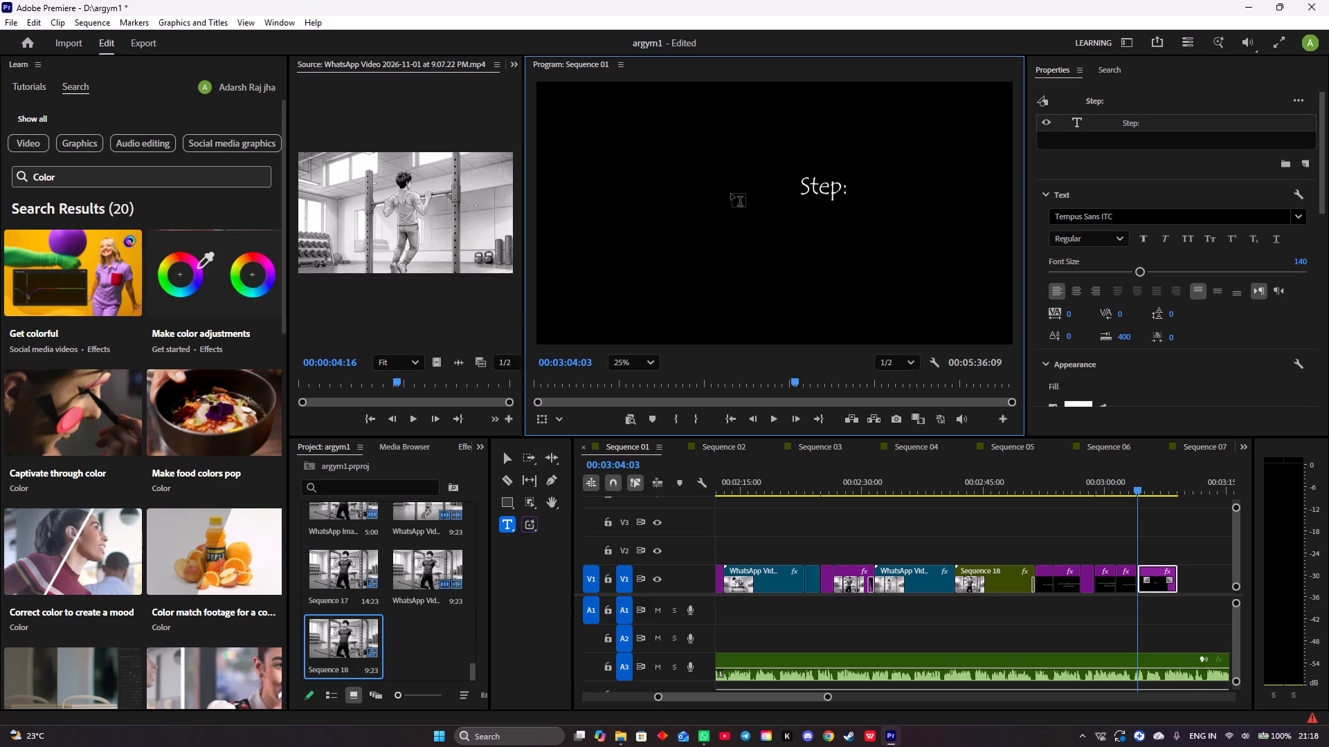
{"action": "type", "text": "03"}
Position the "Step: 03" text near the frame's centre at 737 X, 837 Y.
{"action": "scroll", "coordinate": [1099, 325], "scroll_direction": "down", "scroll_amount": 12}
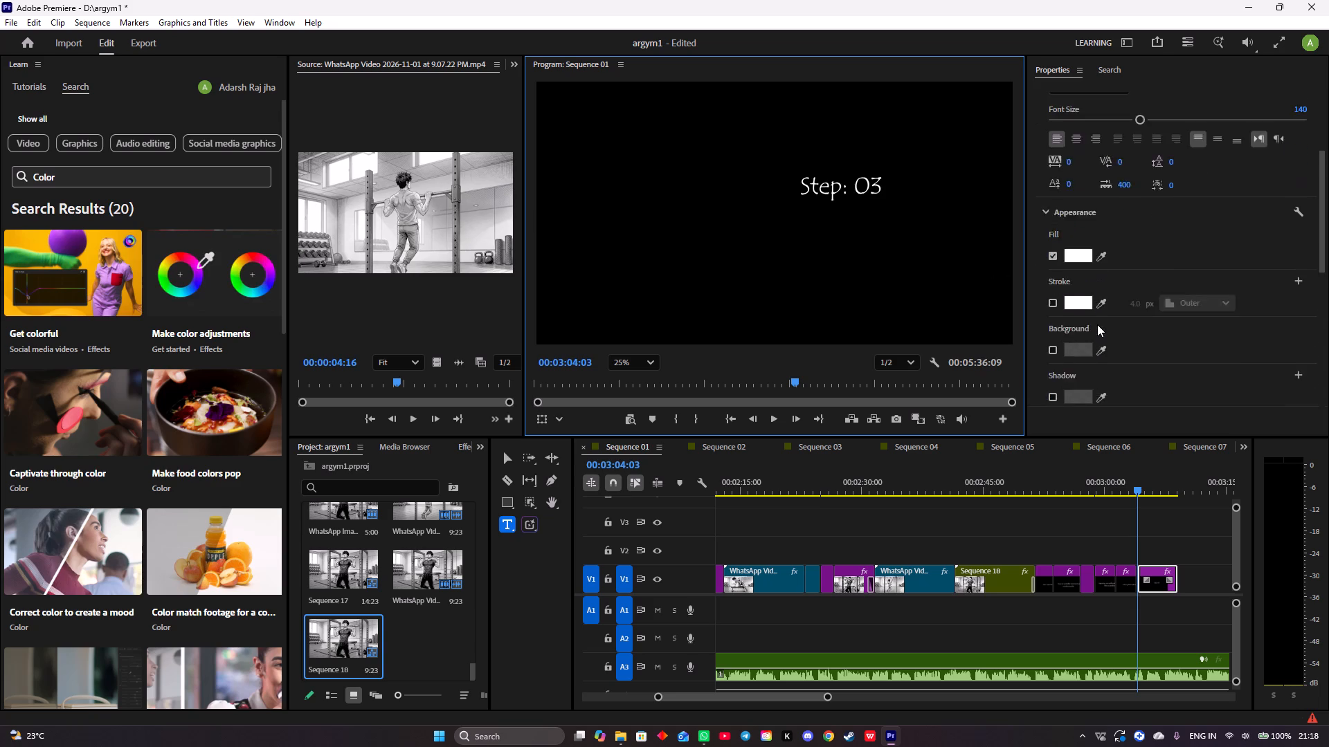
{"action": "scroll", "coordinate": [1097, 324], "scroll_direction": "down", "scroll_amount": 15}
{"action": "left_click_drag", "start_coordinate": [1164, 273], "coordinate": [1100, 277]}
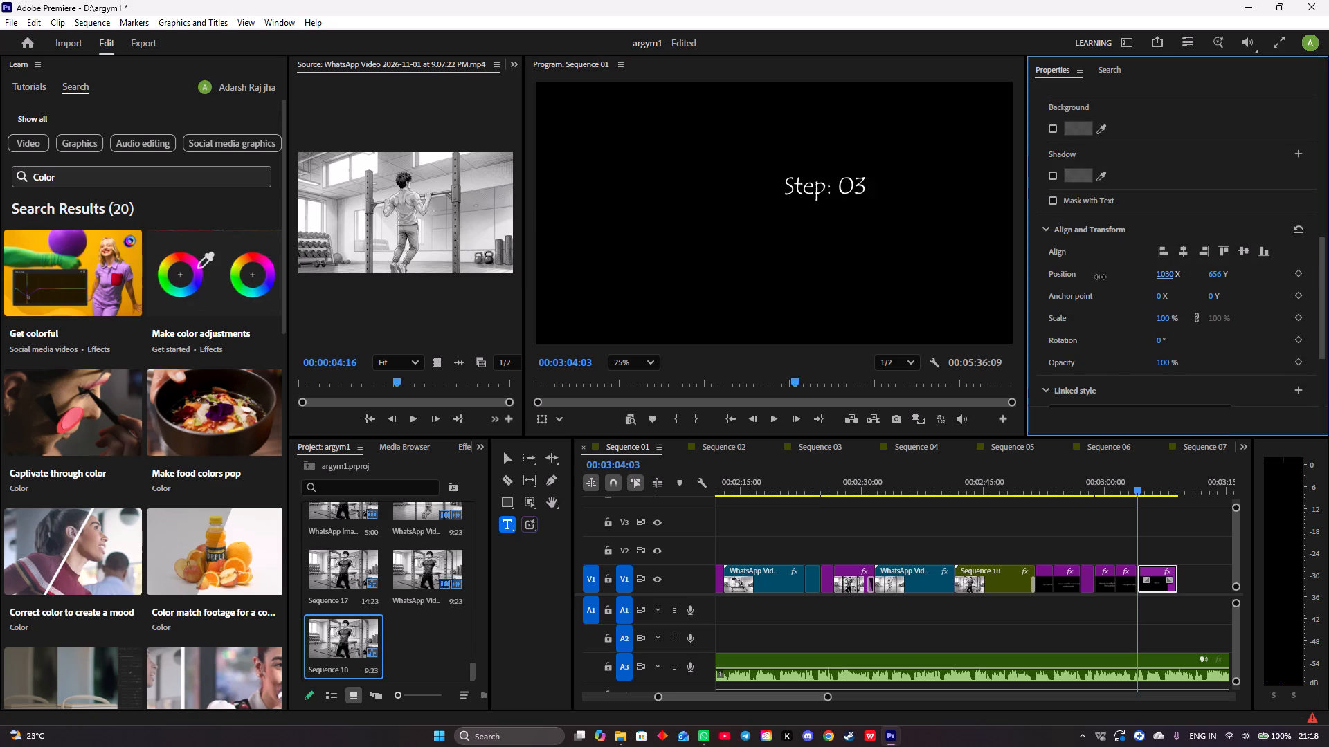
{"action": "left_click_drag", "start_coordinate": [1100, 277], "coordinate": [968, 293]}
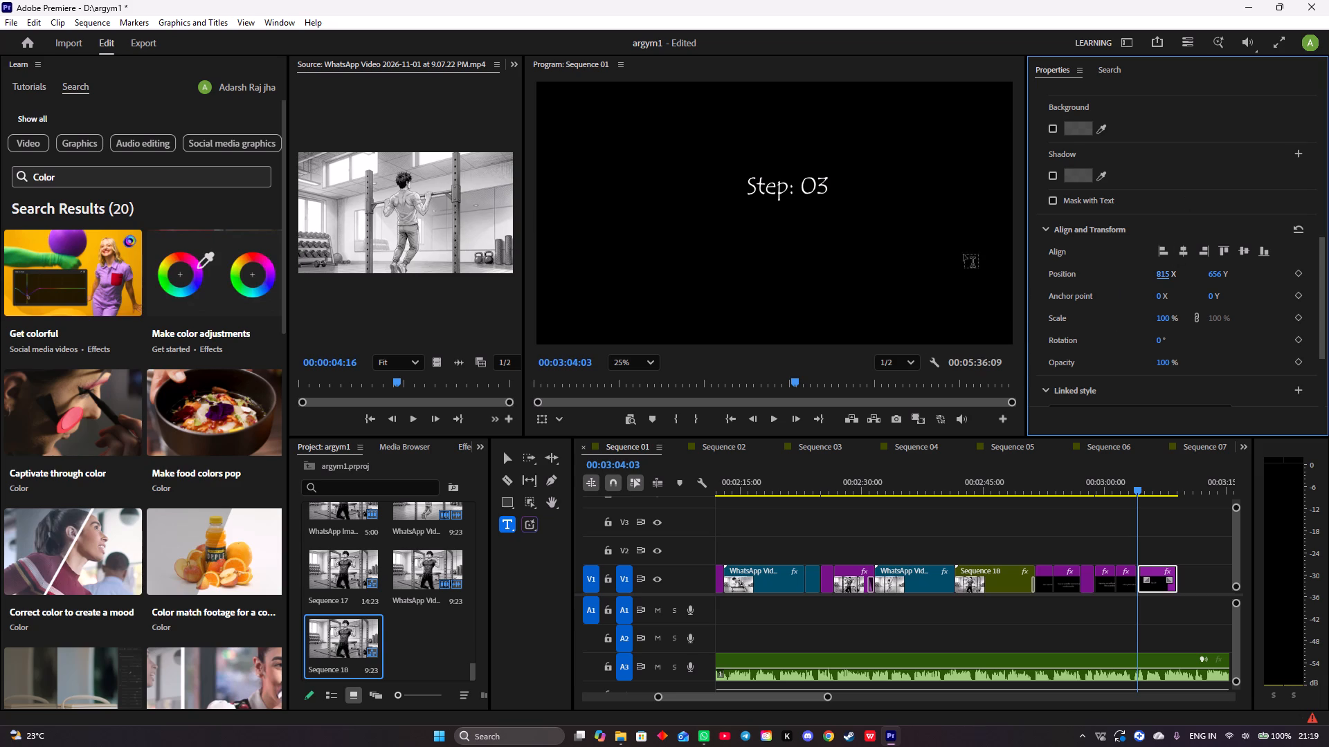
{"action": "scroll", "coordinate": [1226, 338], "scroll_direction": "down", "scroll_amount": 8}
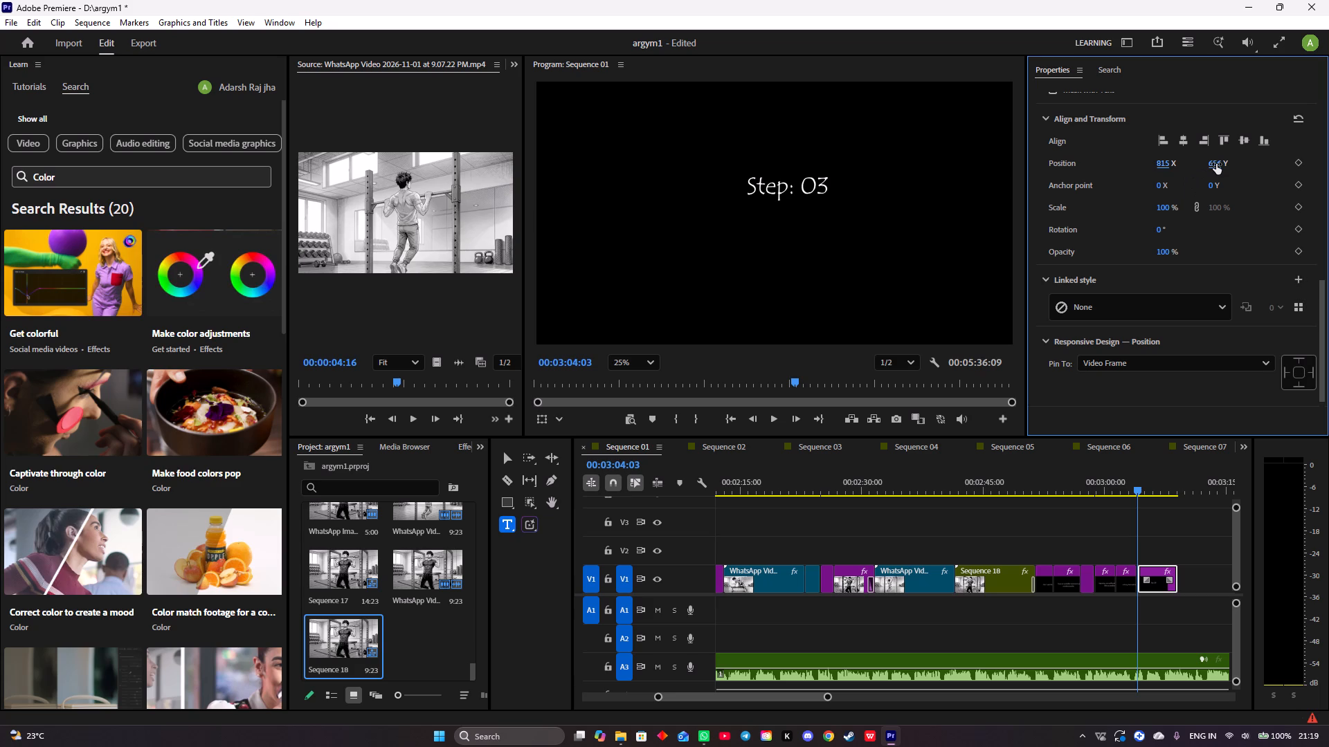
{"action": "left_click_drag", "start_coordinate": [1216, 164], "coordinate": [1328, 206]}
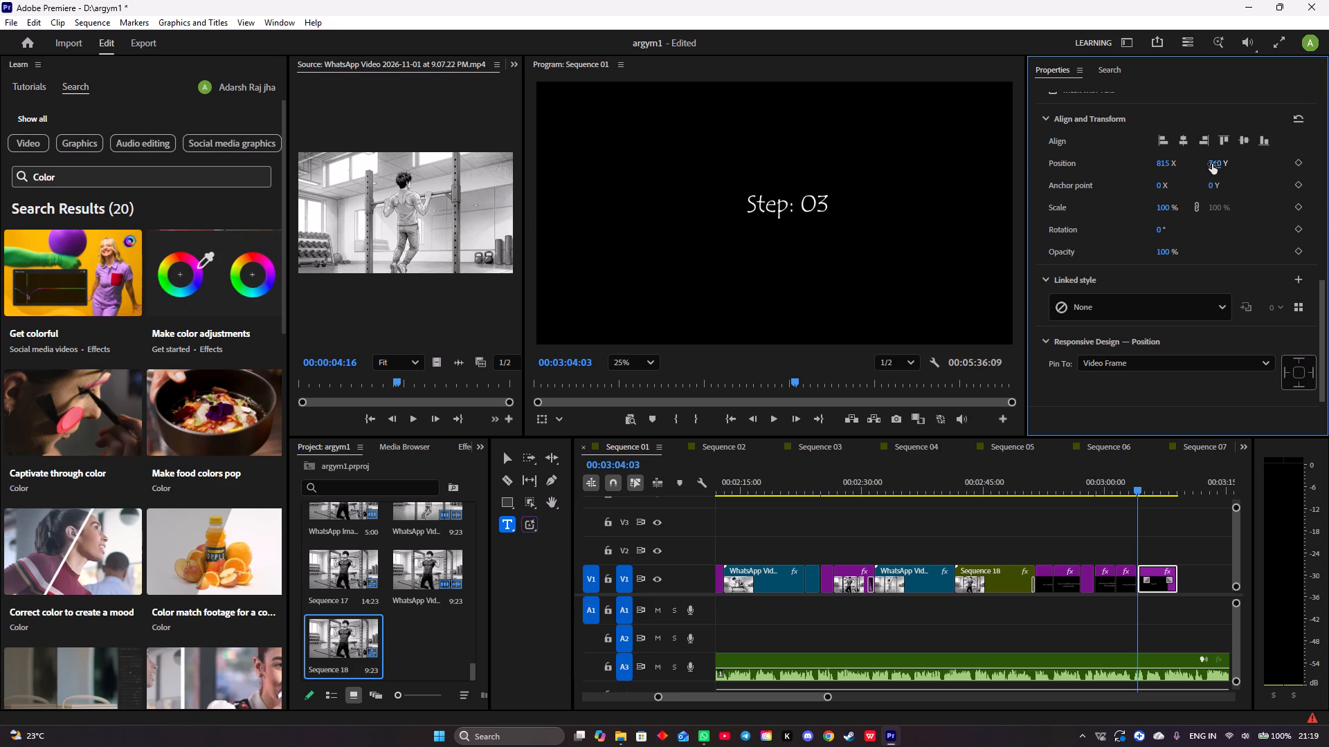
{"action": "left_click_drag", "start_coordinate": [1211, 164], "coordinate": [1305, 168]}
{"action": "left_click_drag", "start_coordinate": [1218, 165], "coordinate": [1206, 165]}
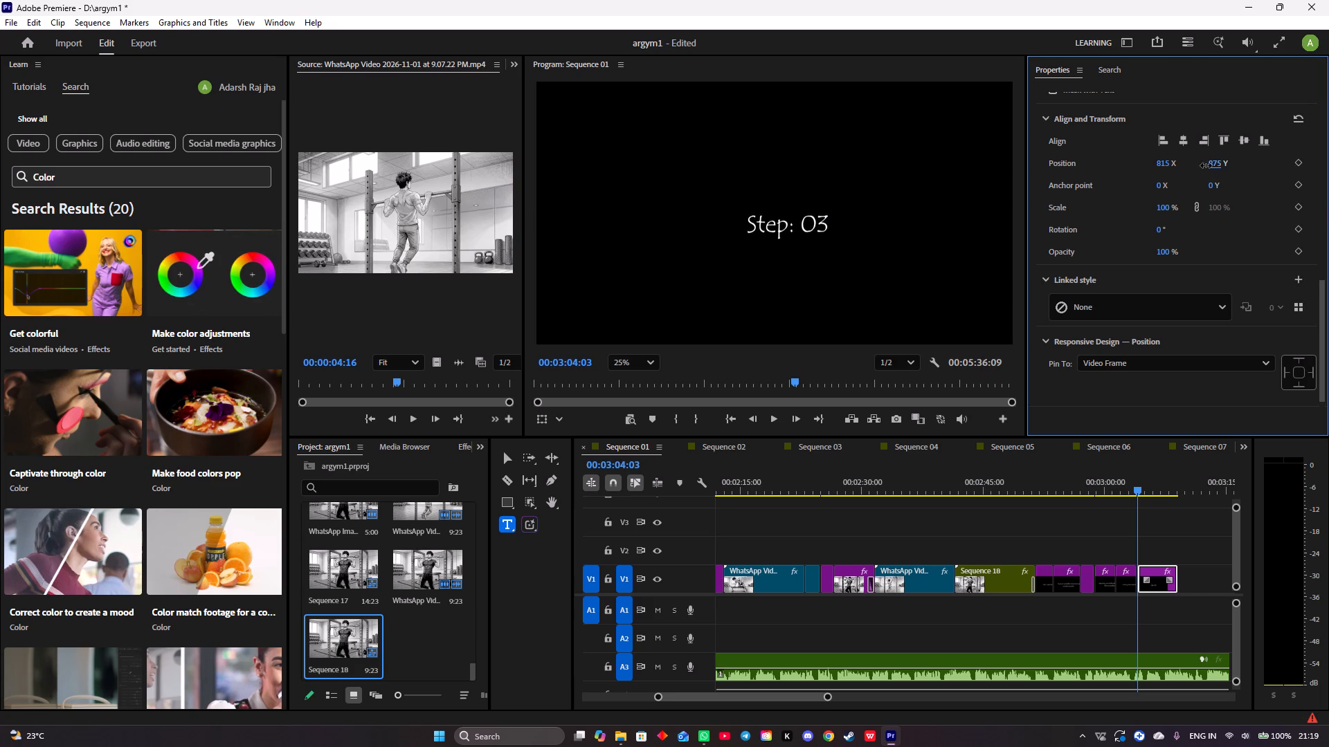
{"action": "left_click_drag", "start_coordinate": [1206, 165], "coordinate": [1181, 165]}
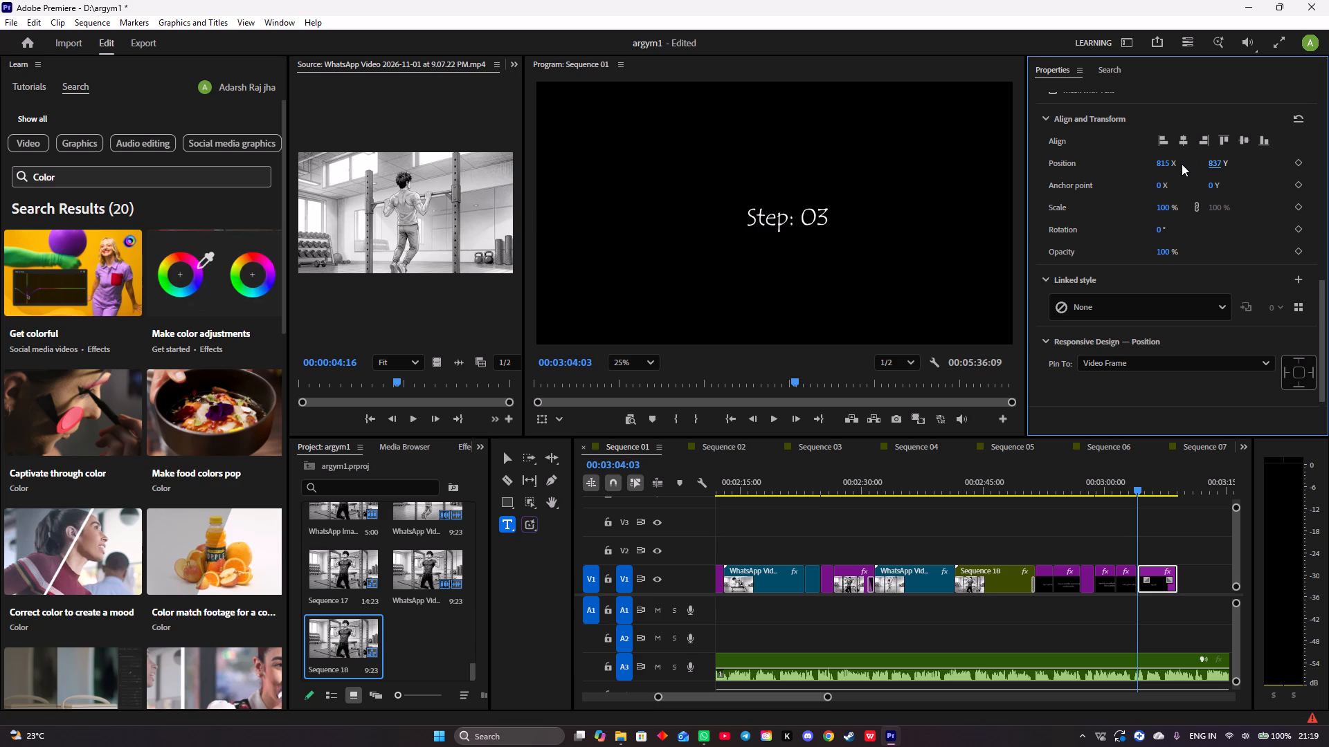
{"action": "left_click_drag", "start_coordinate": [1165, 163], "coordinate": [1161, 163]}
{"action": "left_click_drag", "start_coordinate": [1161, 163], "coordinate": [1114, 168]}
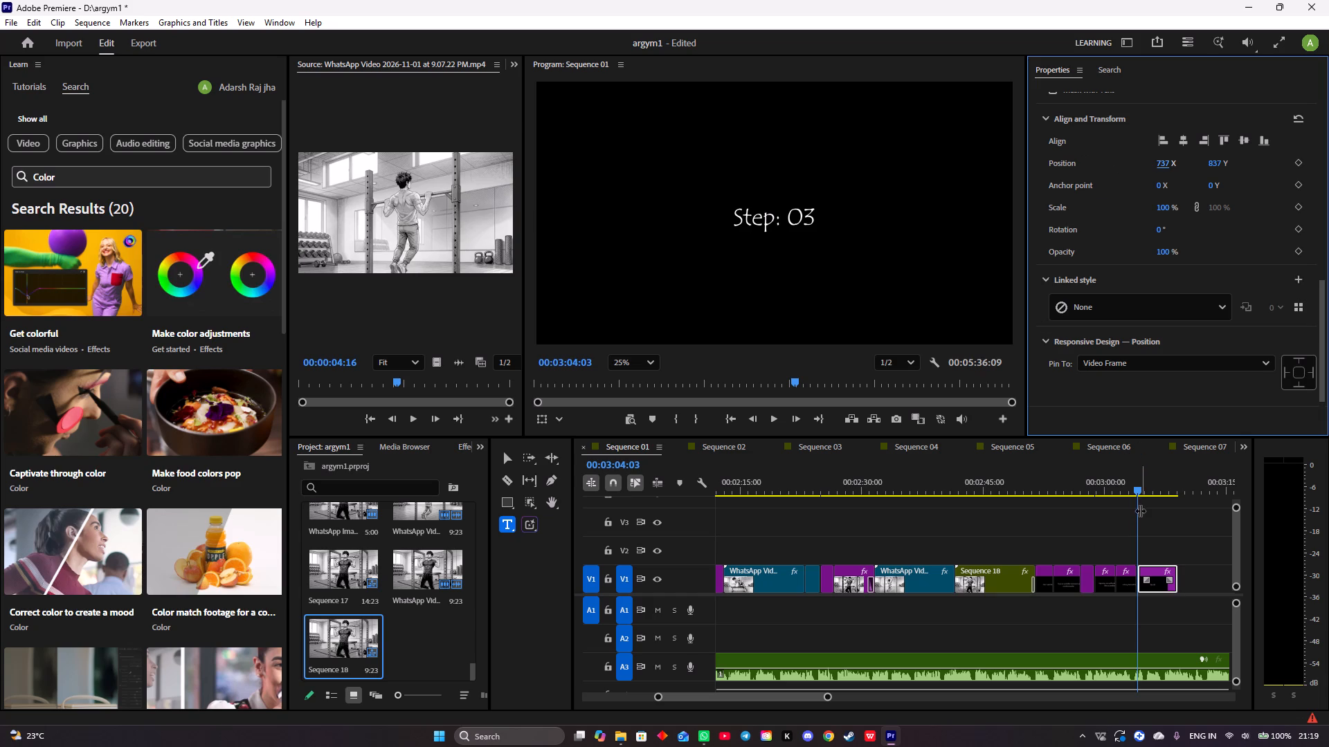
Play the "Step: 03" title with the music and trim its end back to about 00:03:05:18.
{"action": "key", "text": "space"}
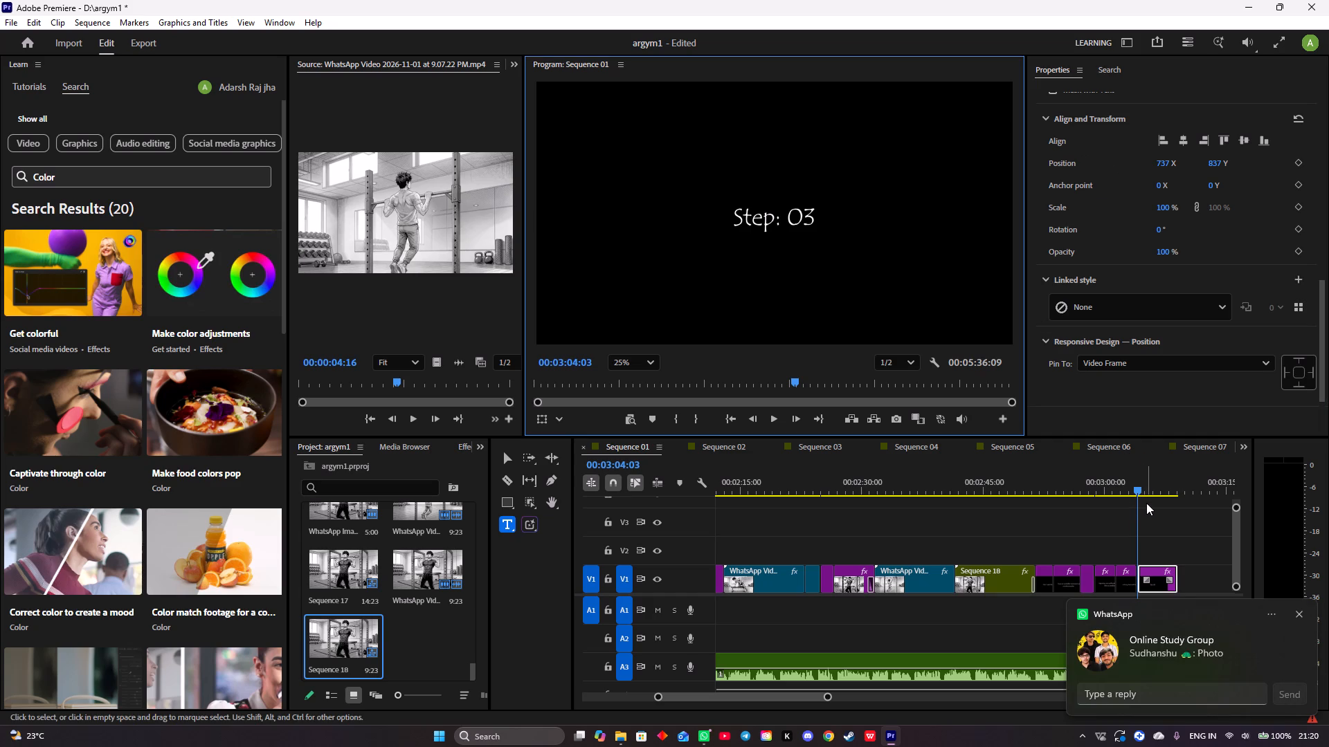
{"action": "left_click", "coordinate": [1137, 492]}
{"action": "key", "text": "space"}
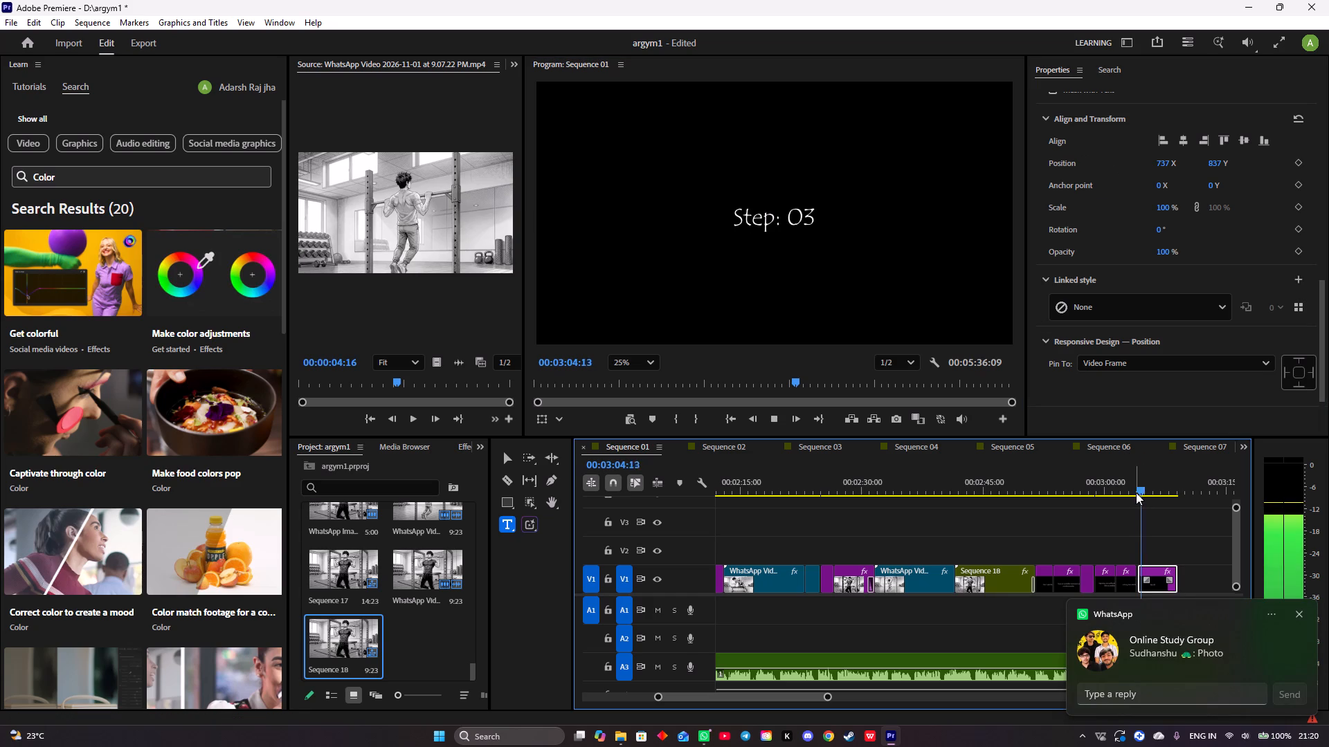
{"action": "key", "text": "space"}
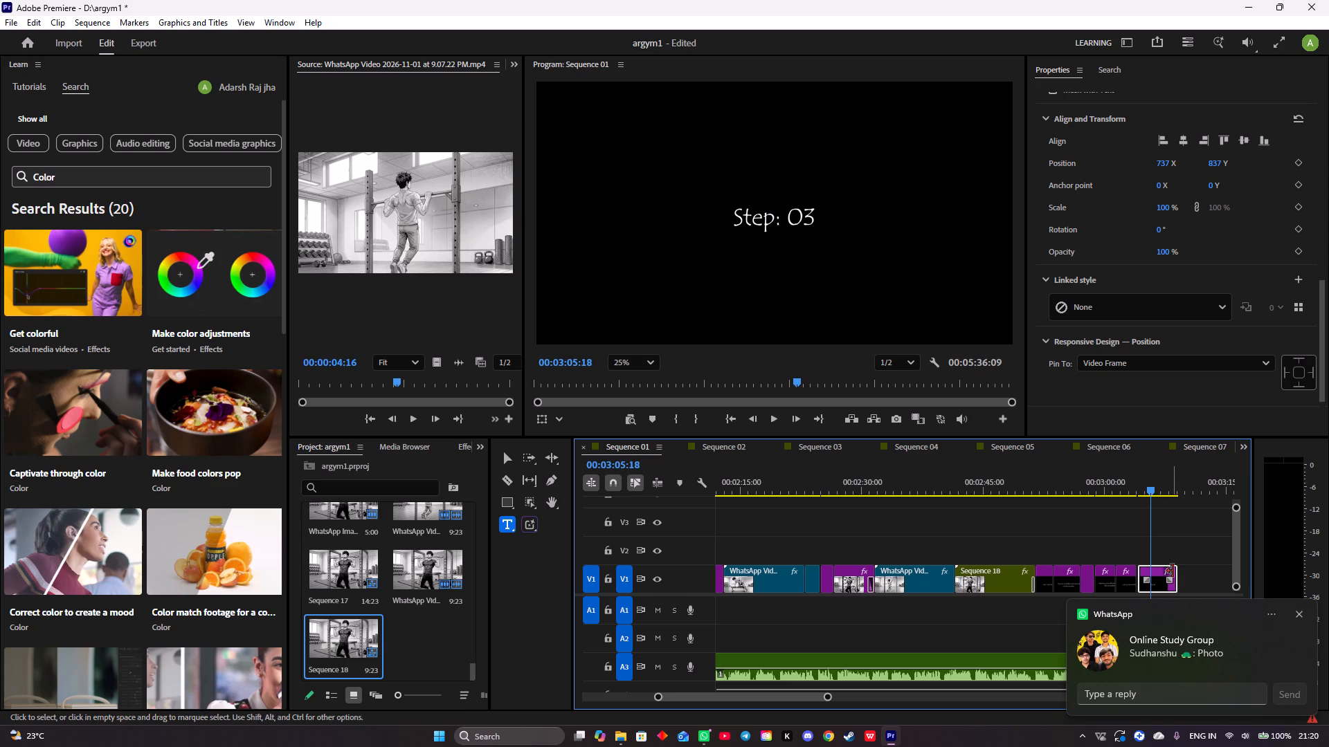
{"action": "left_click_drag", "start_coordinate": [1177, 568], "coordinate": [1150, 565]}
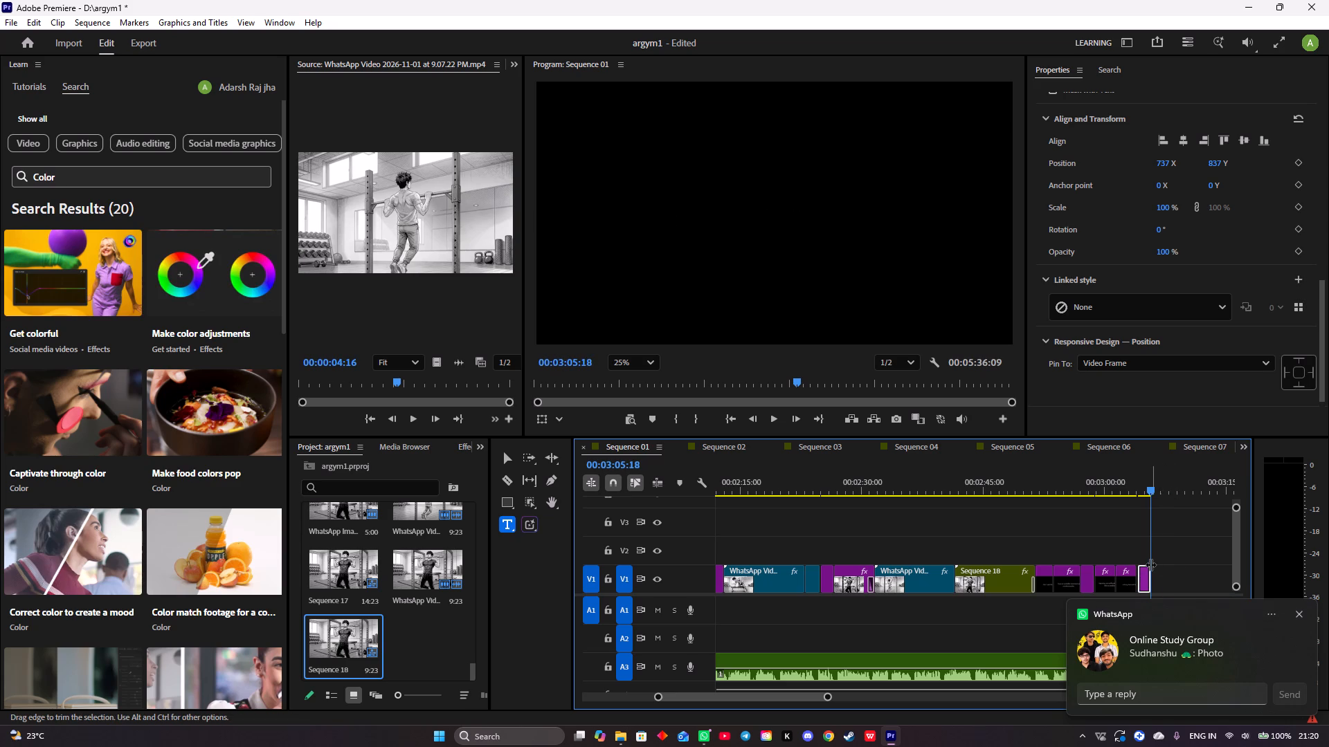
{"action": "left_click", "coordinate": [1144, 569]}
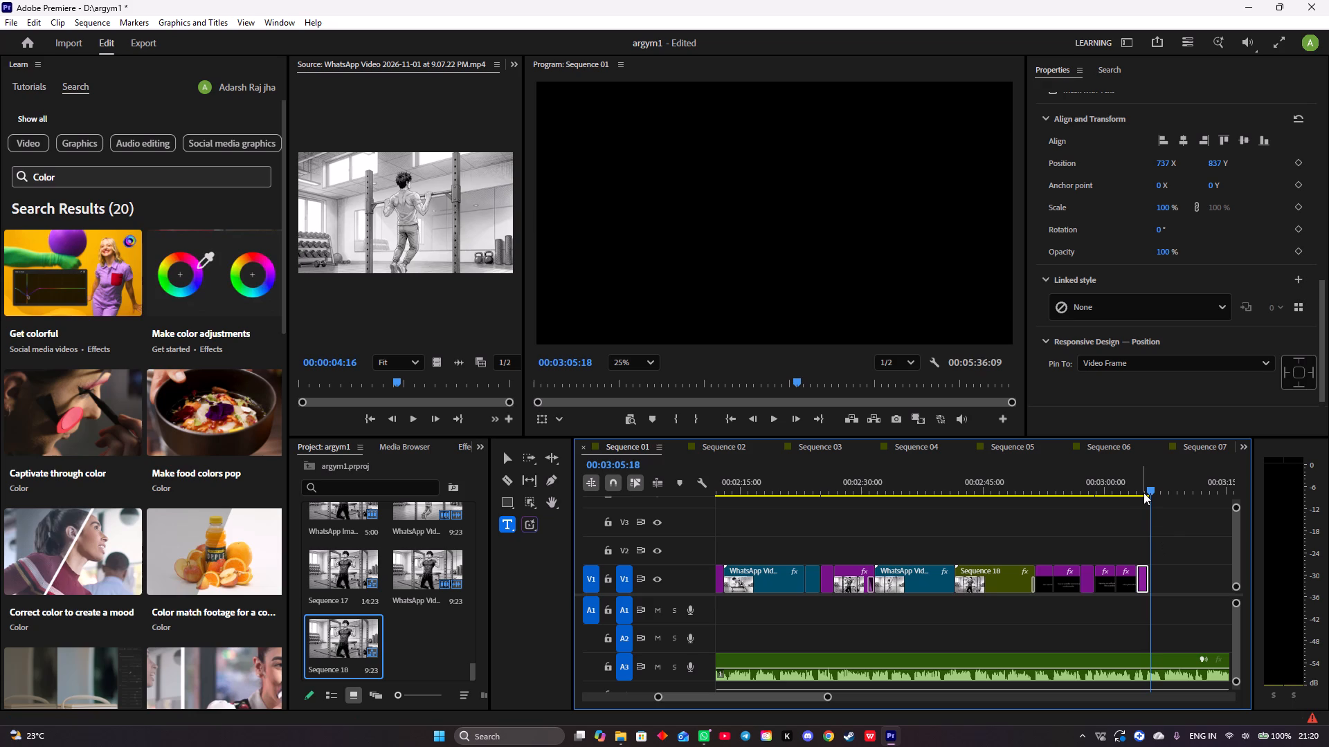
Move the playhead back to 00:03:01:23, within the "a strong back and shoulder" title, to review the titles' timing.
{"action": "left_click_drag", "start_coordinate": [1148, 490], "coordinate": [1146, 490]}
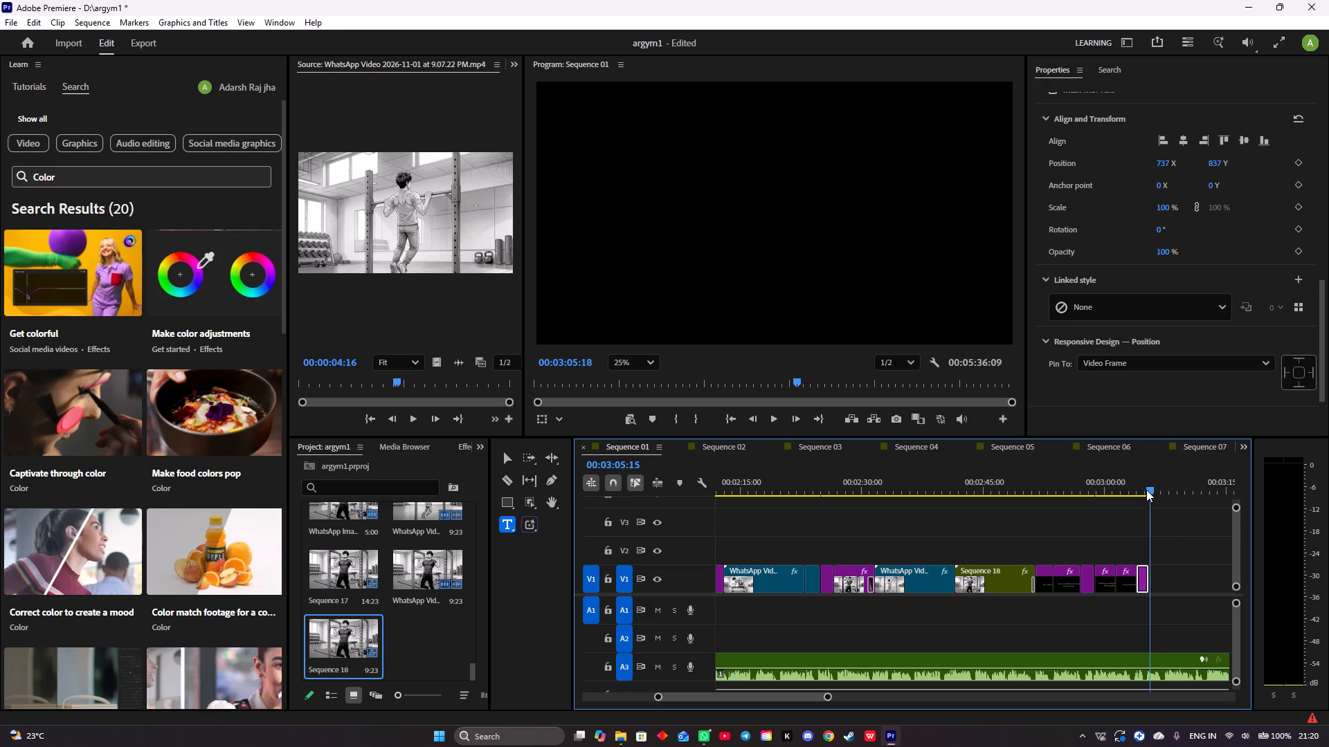
{"action": "left_click_drag", "start_coordinate": [1146, 490], "coordinate": [1118, 490]}
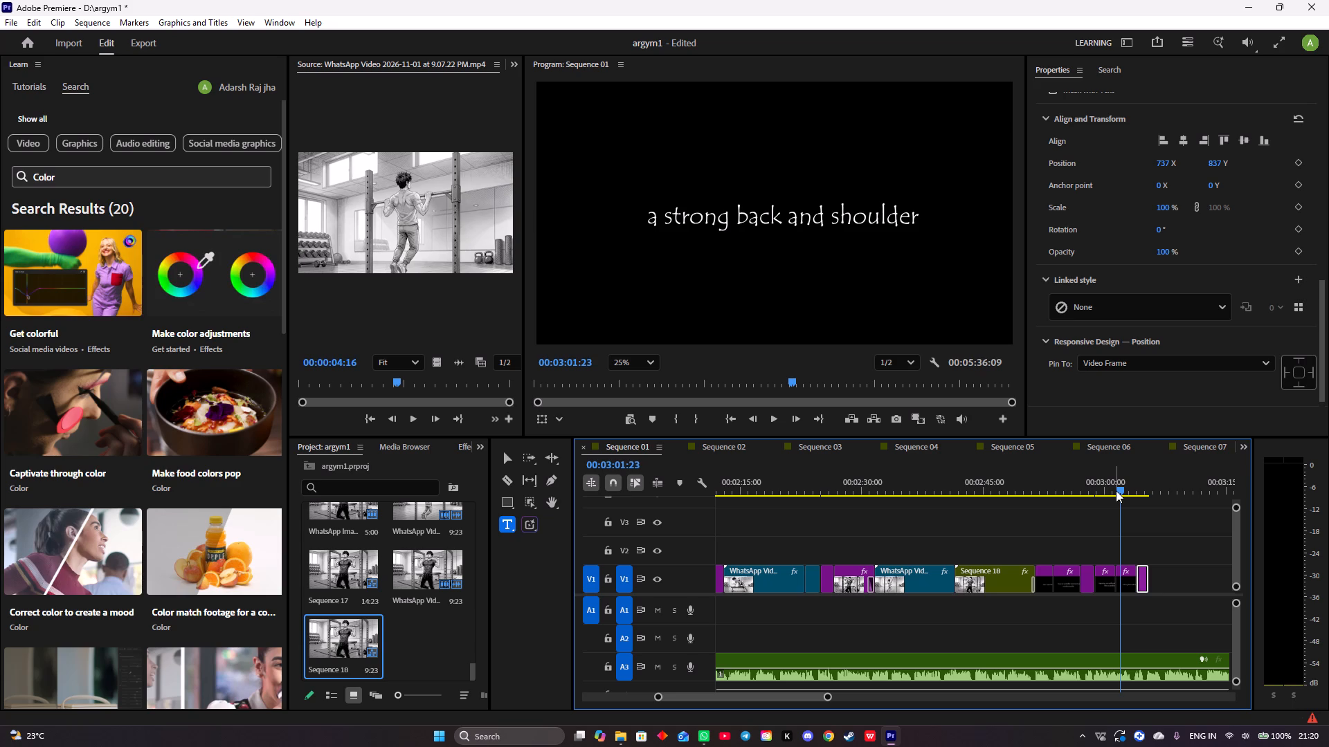
Play the "Step: 03" title with the music from 00:03:01:23 to check its timing.
{"action": "key", "text": "space"}
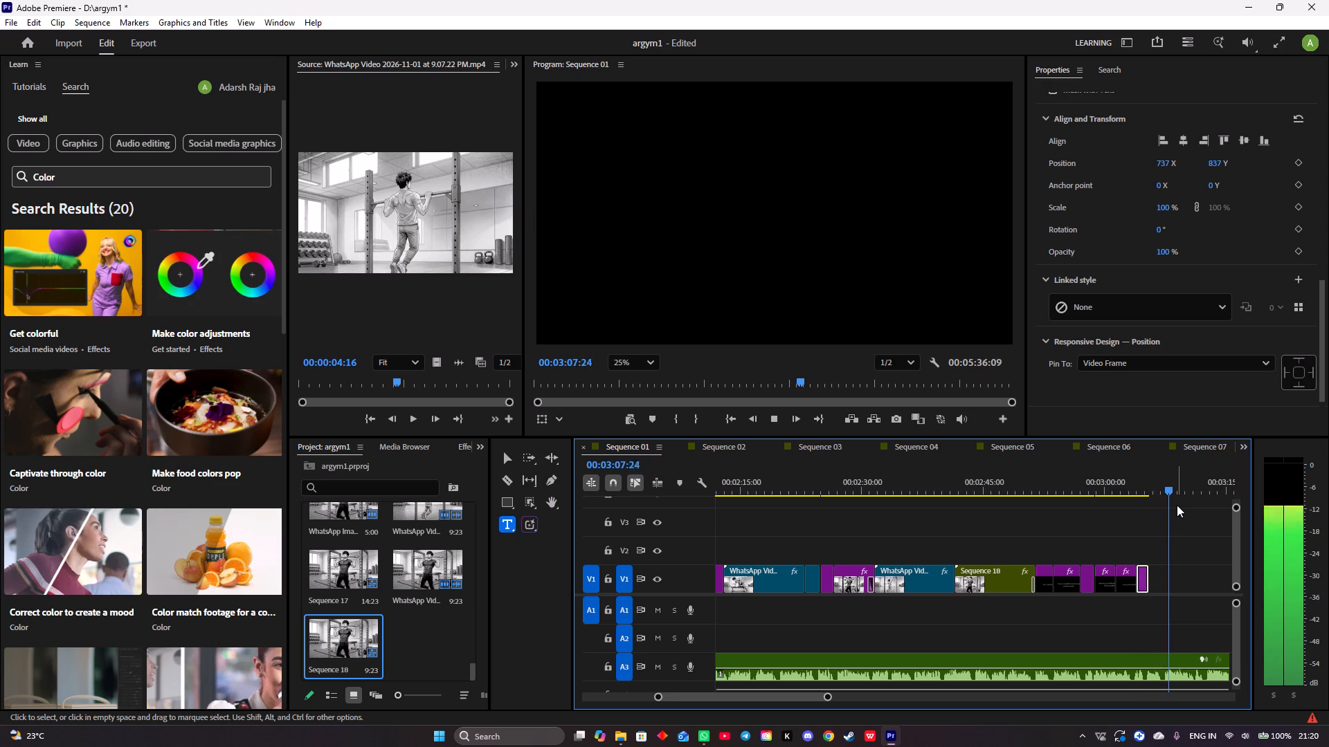
{"action": "key", "text": "space"}
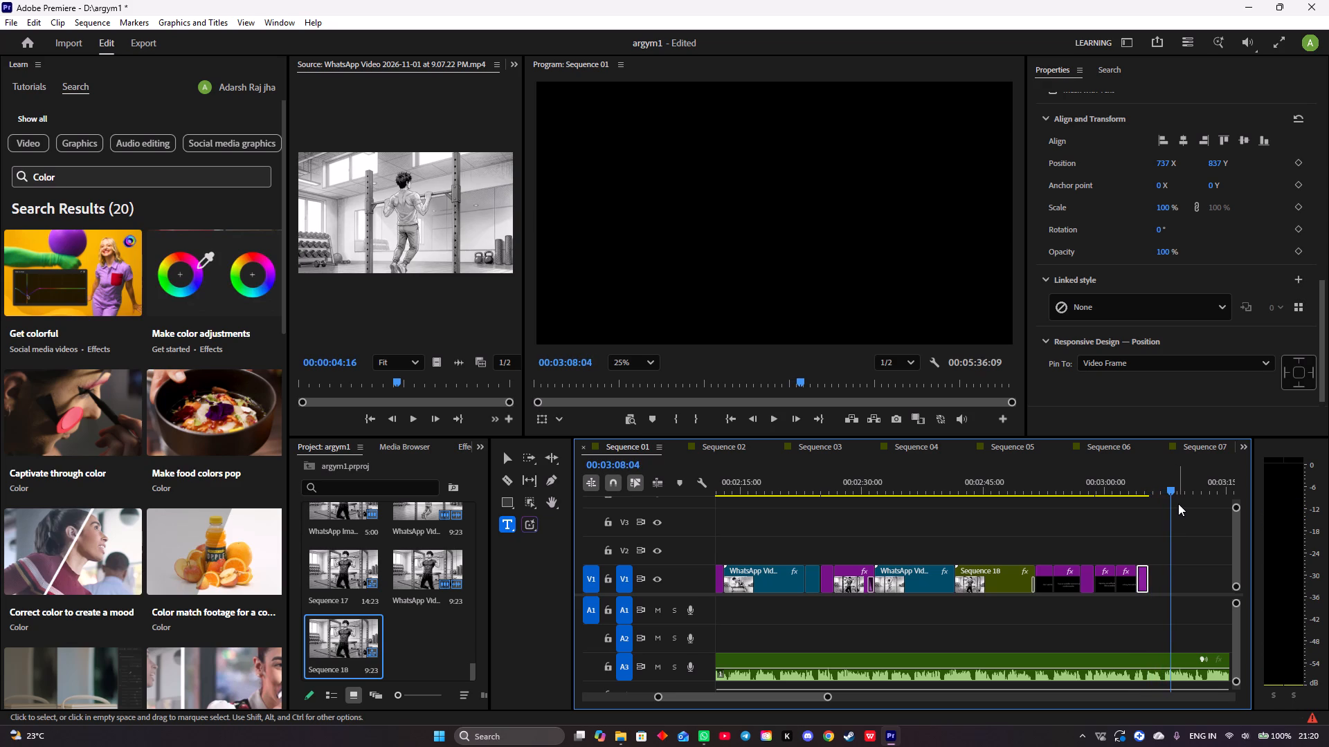
Add a new text title "Train your arms and shoulders" at 00:03:05:13, directly after the "Step: 03" title.
{"action": "left_click_drag", "start_coordinate": [1171, 490], "coordinate": [1171, 490]}
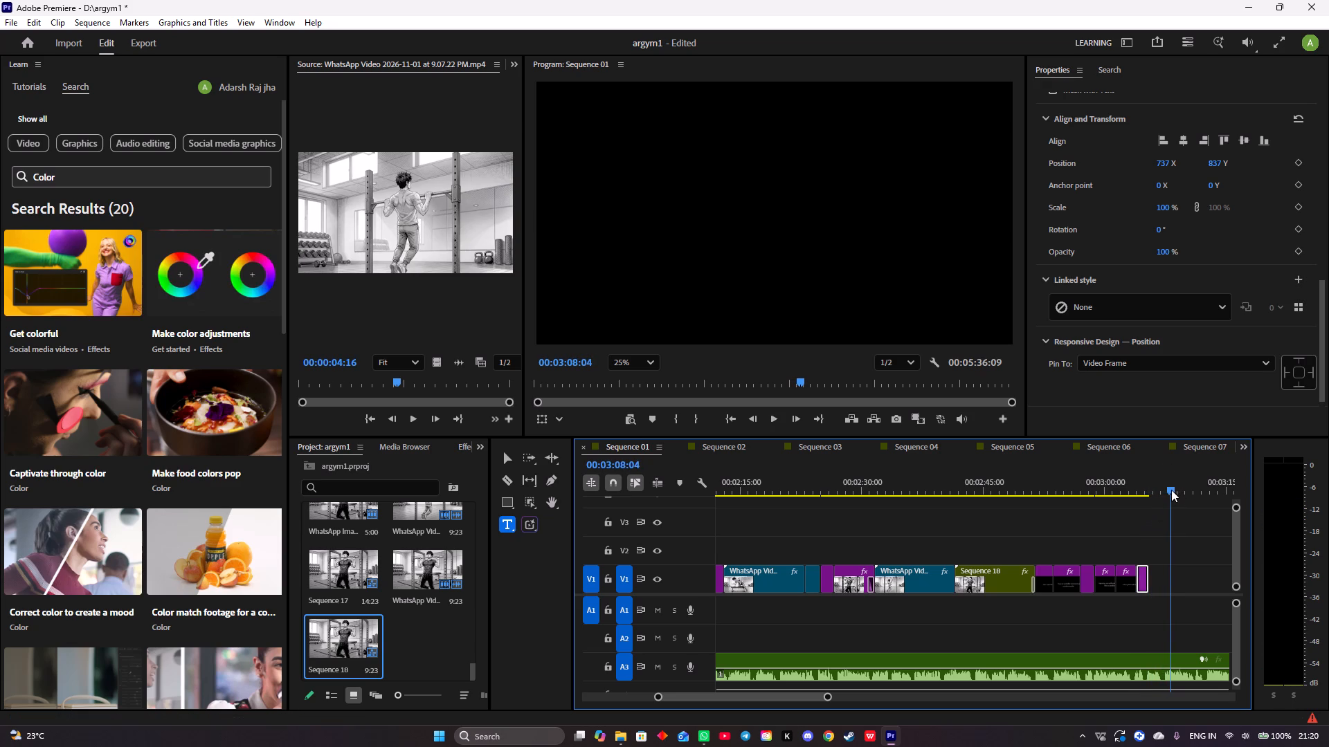
{"action": "left_click_drag", "start_coordinate": [1171, 490], "coordinate": [1150, 490]}
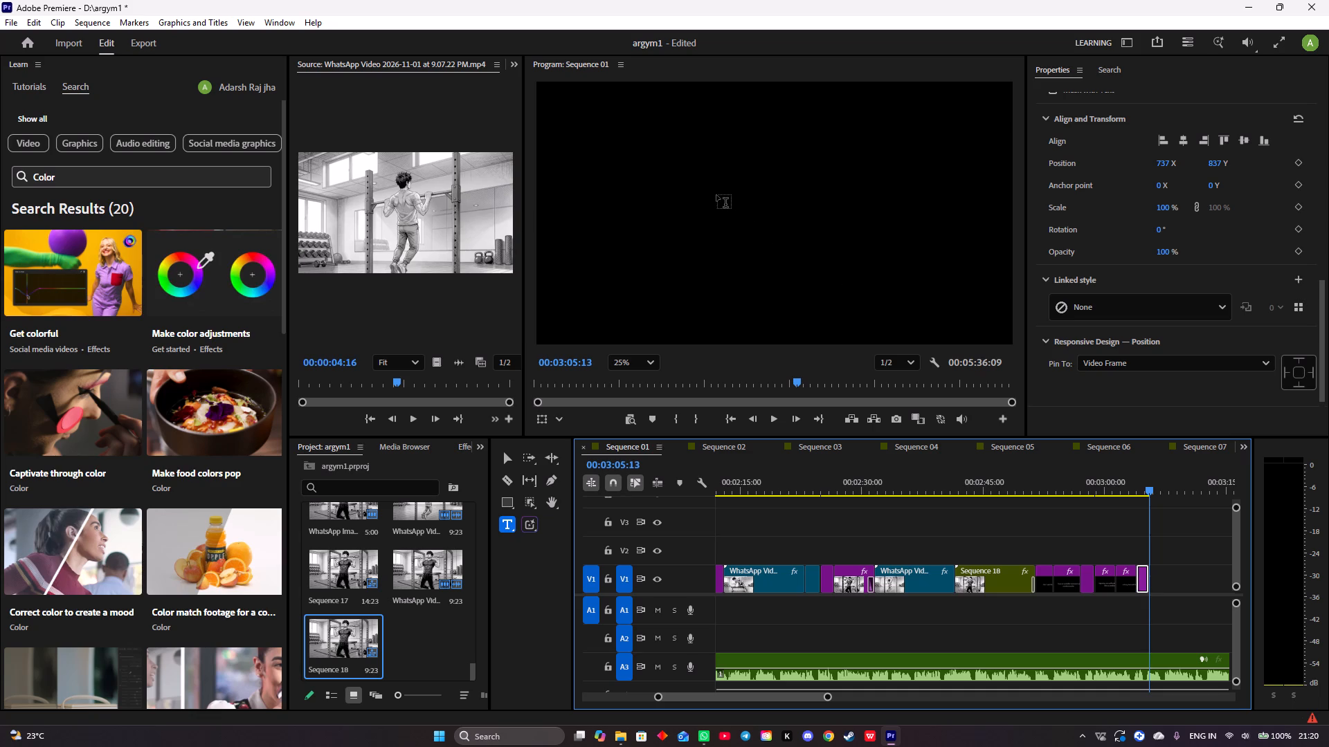
{"action": "left_click", "coordinate": [708, 195]}
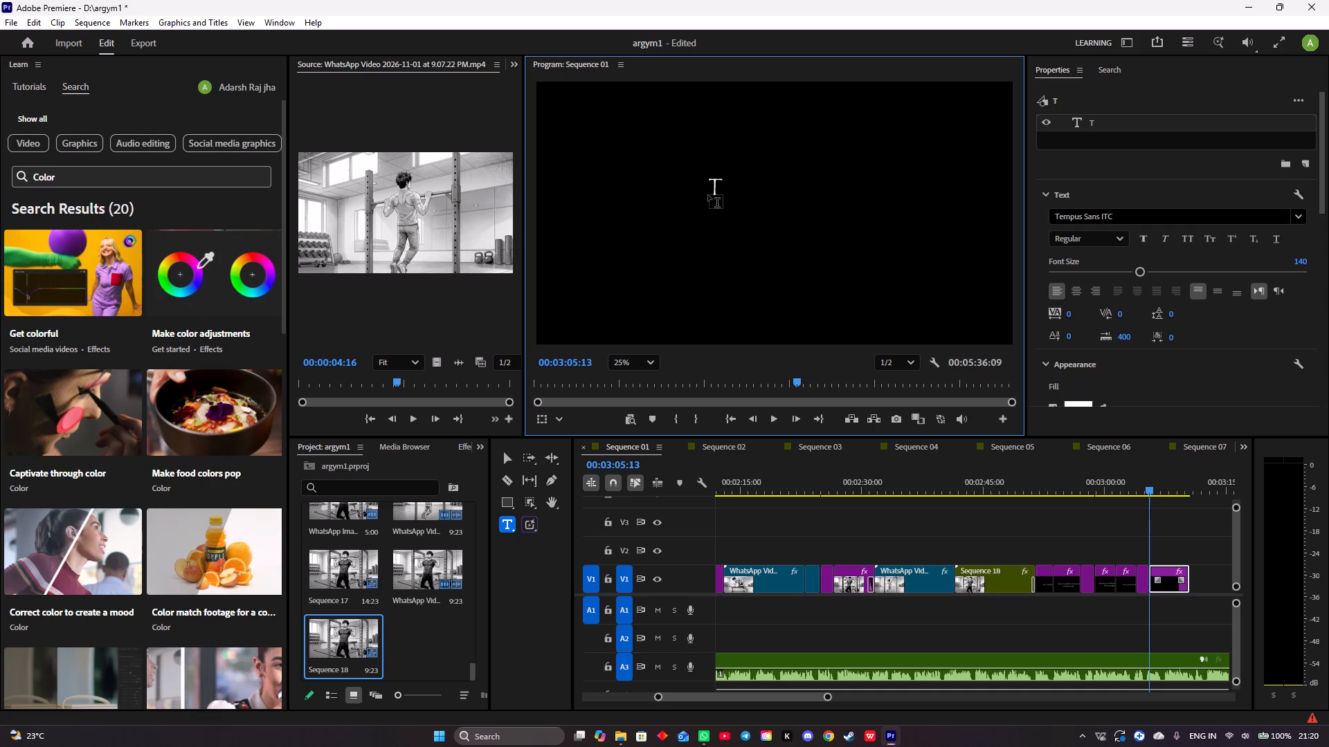
{"action": "type", "text": "rain your arms and shoulders"}
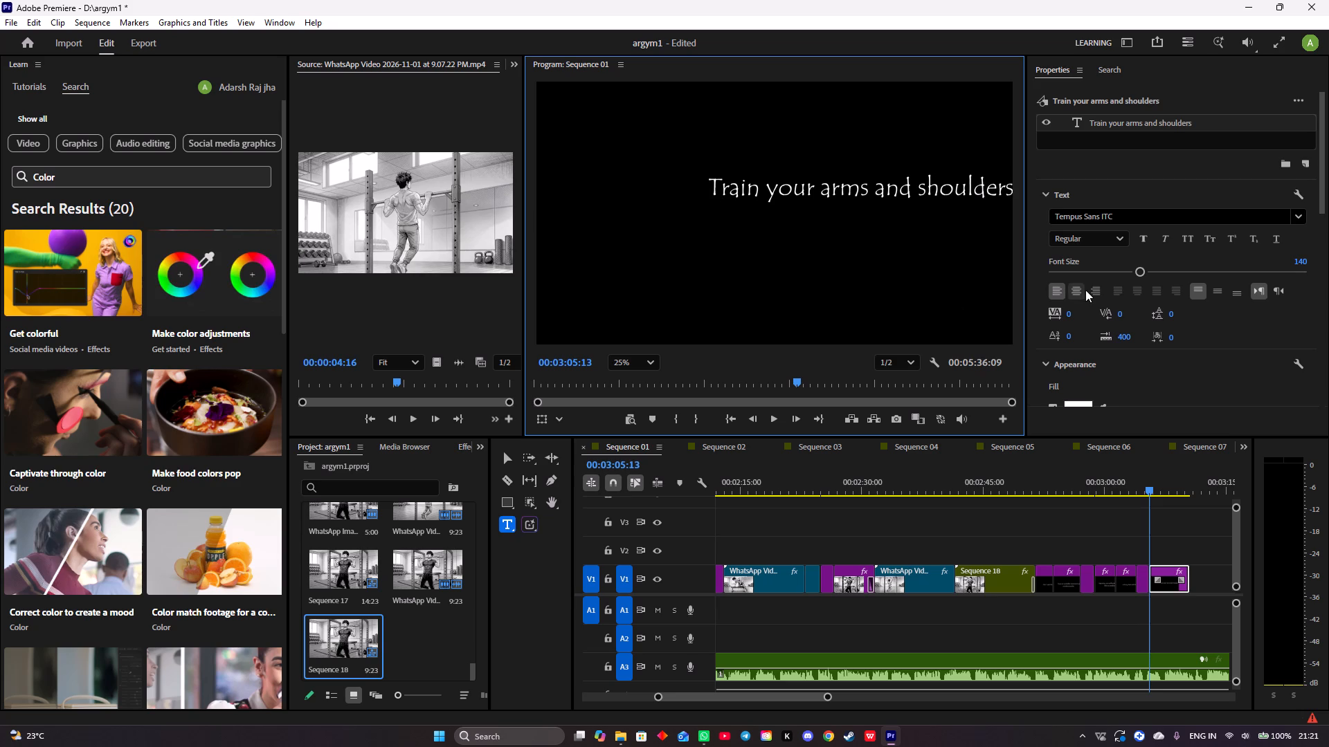
Position the "Train your arms and shoulders" text near the frame's centre at 543 X, 804 Y.
{"action": "scroll", "coordinate": [1085, 290], "scroll_direction": "down", "scroll_amount": 20}
{"action": "scroll", "coordinate": [1085, 290], "scroll_direction": "down", "scroll_amount": 4}
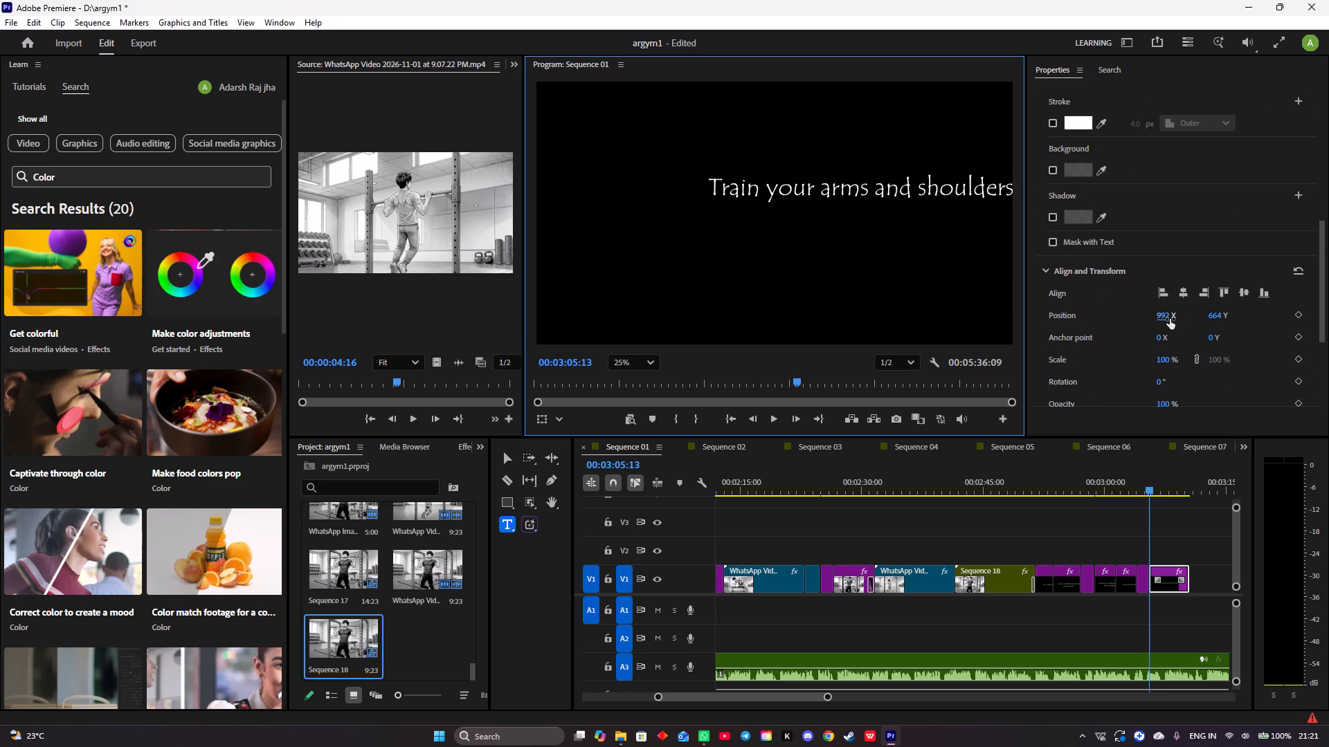
{"action": "left_click_drag", "start_coordinate": [1170, 319], "coordinate": [903, 323]}
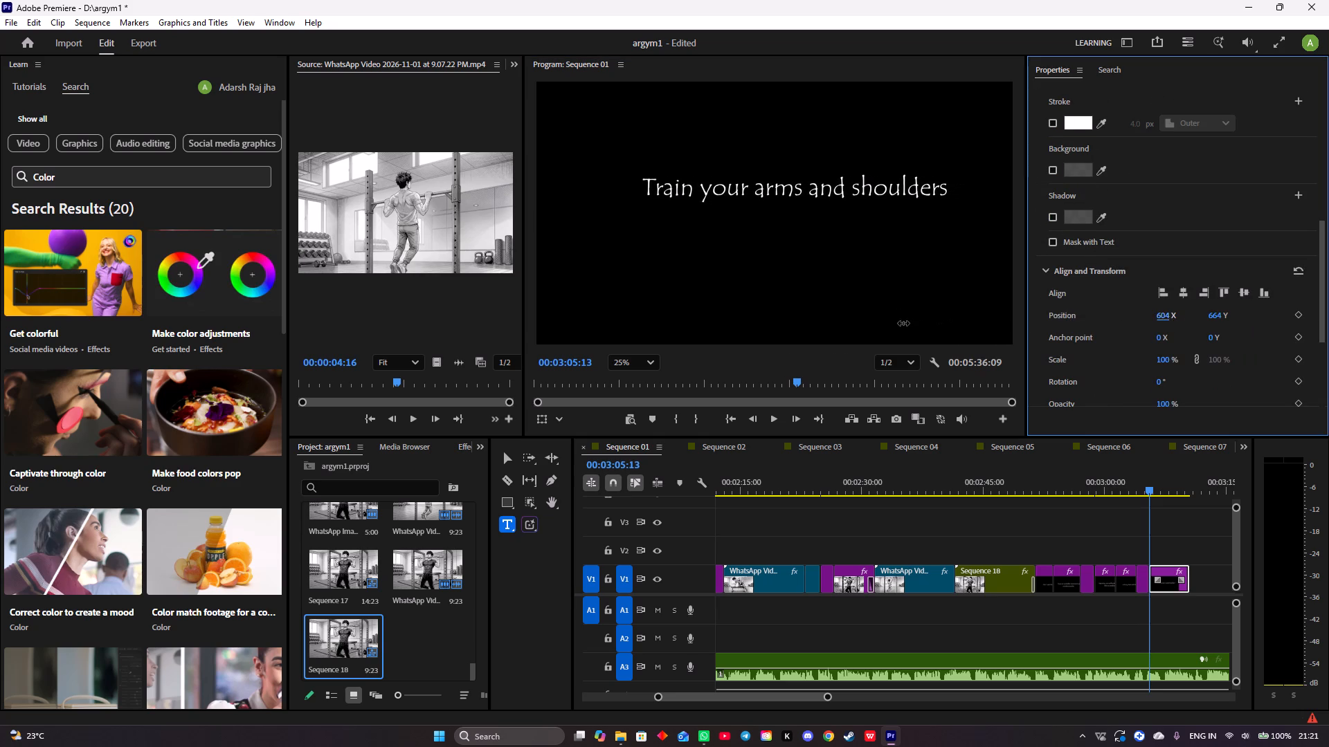
{"action": "left_click_drag", "start_coordinate": [903, 323], "coordinate": [863, 322]}
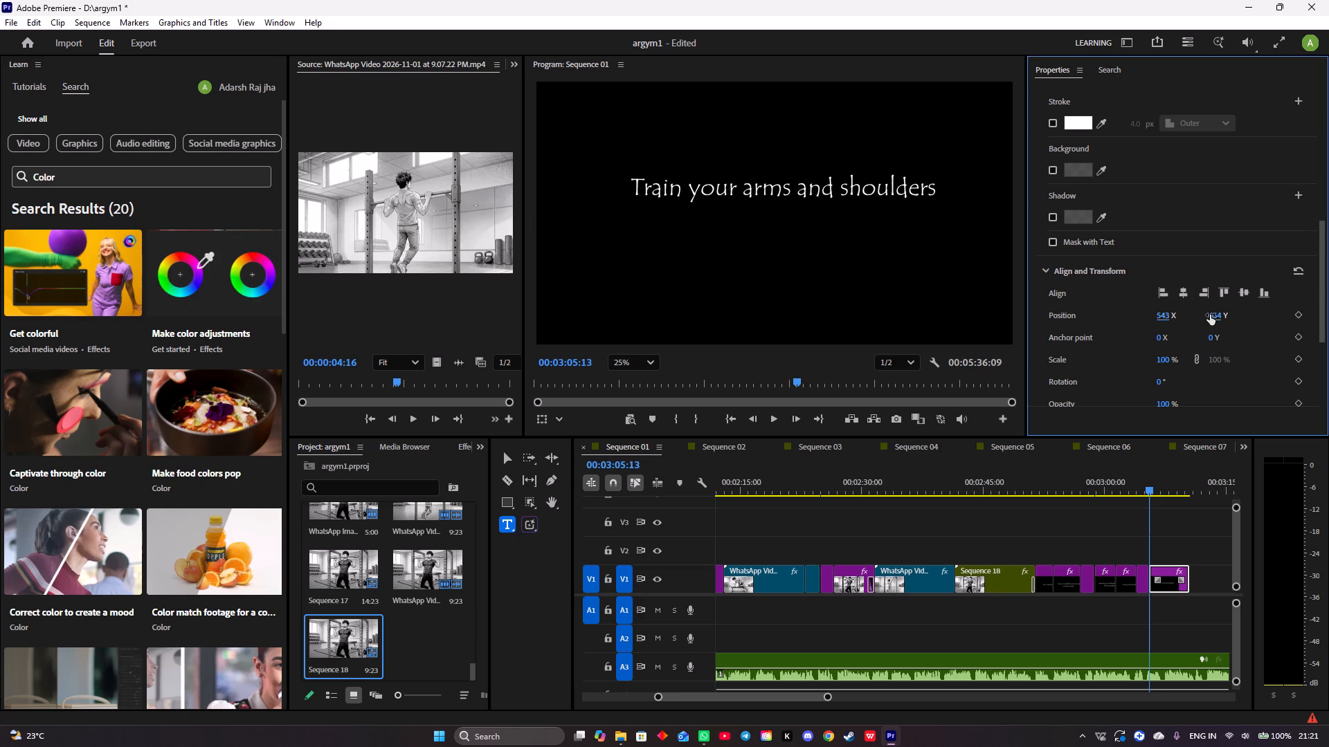
{"action": "left_click_drag", "start_coordinate": [1210, 315], "coordinate": [1328, 334]}
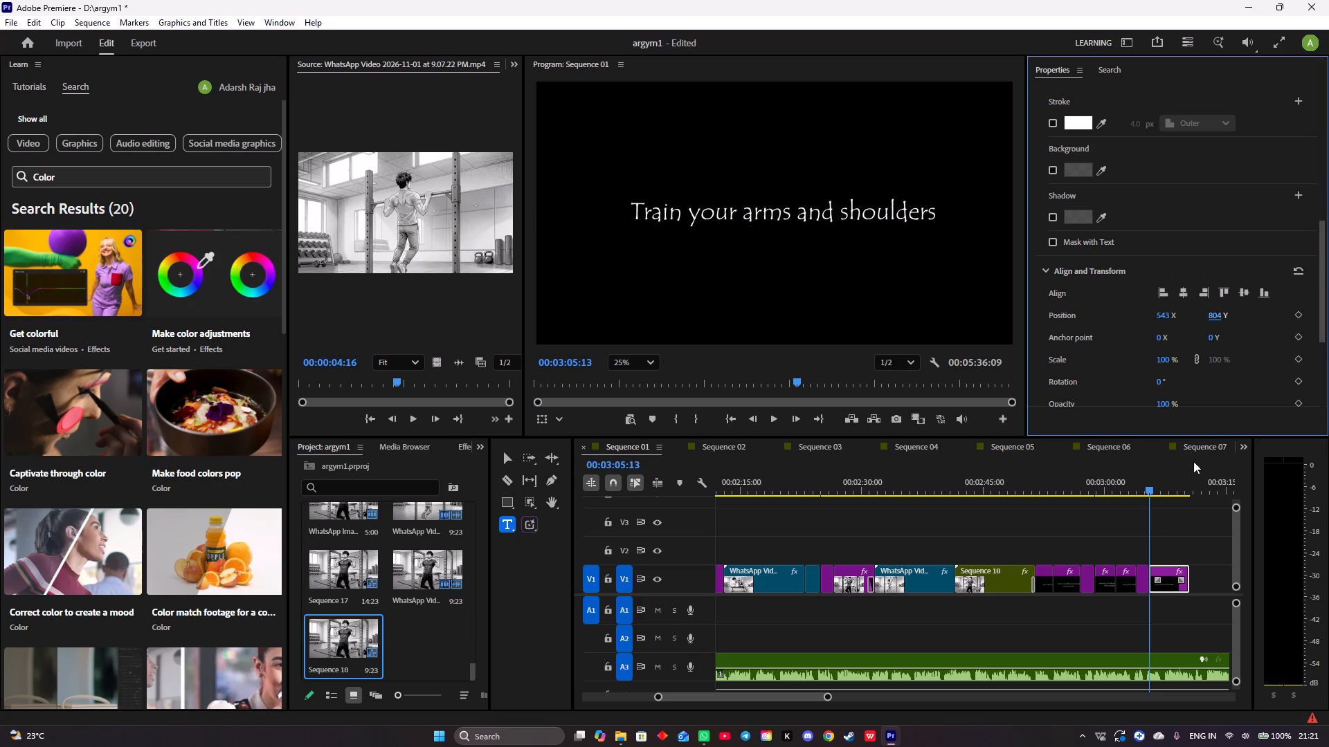
Play the "Train your arms and shoulders" title with the music and trim its end to about 00:03:07.
{"action": "left_click", "coordinate": [1150, 495]}
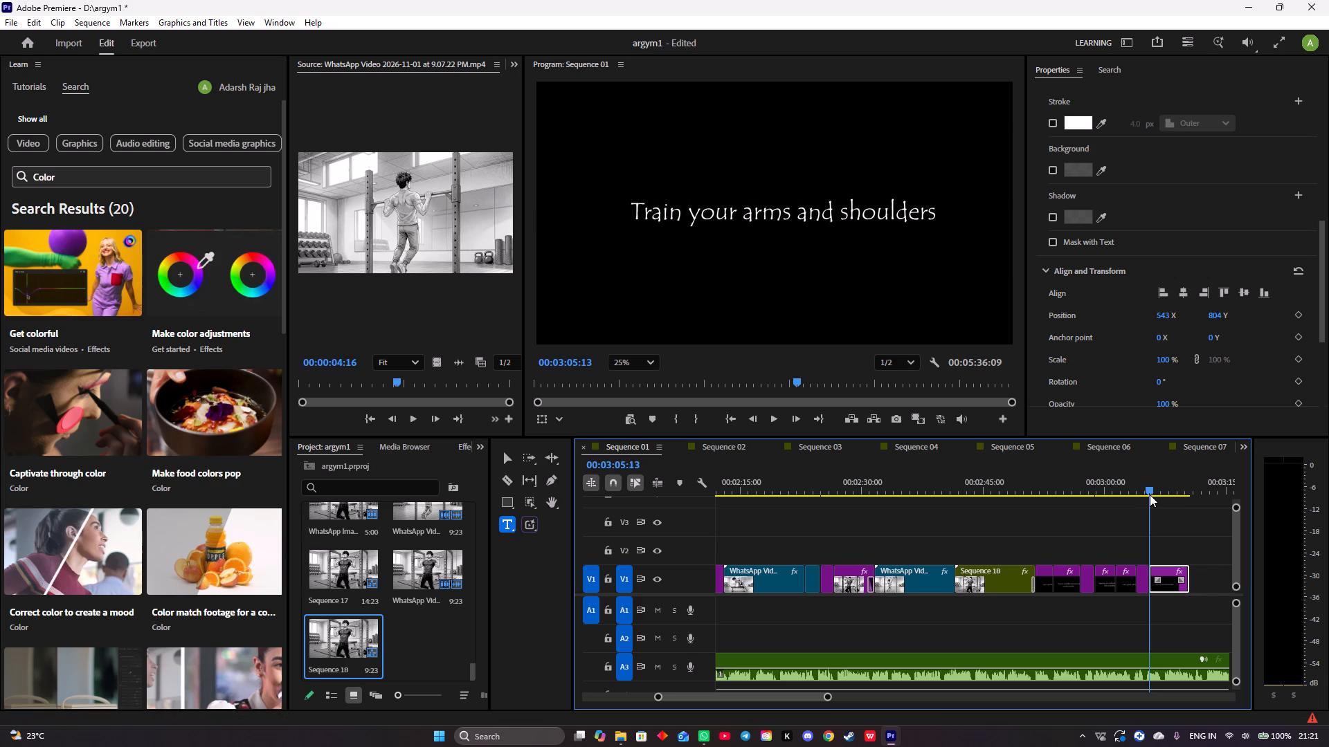
{"action": "key", "text": "space"}
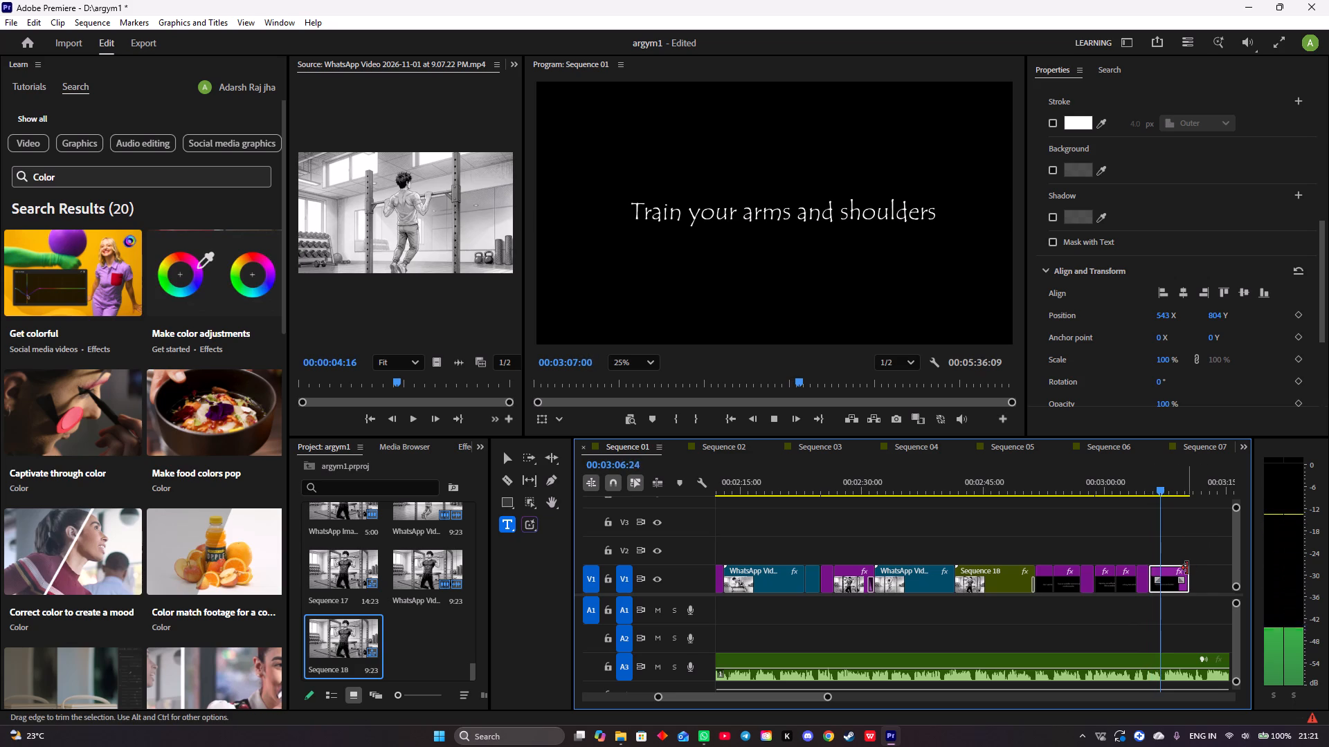
{"action": "key", "text": "space"}
{"action": "left_click_drag", "start_coordinate": [1187, 568], "coordinate": [1161, 570]}
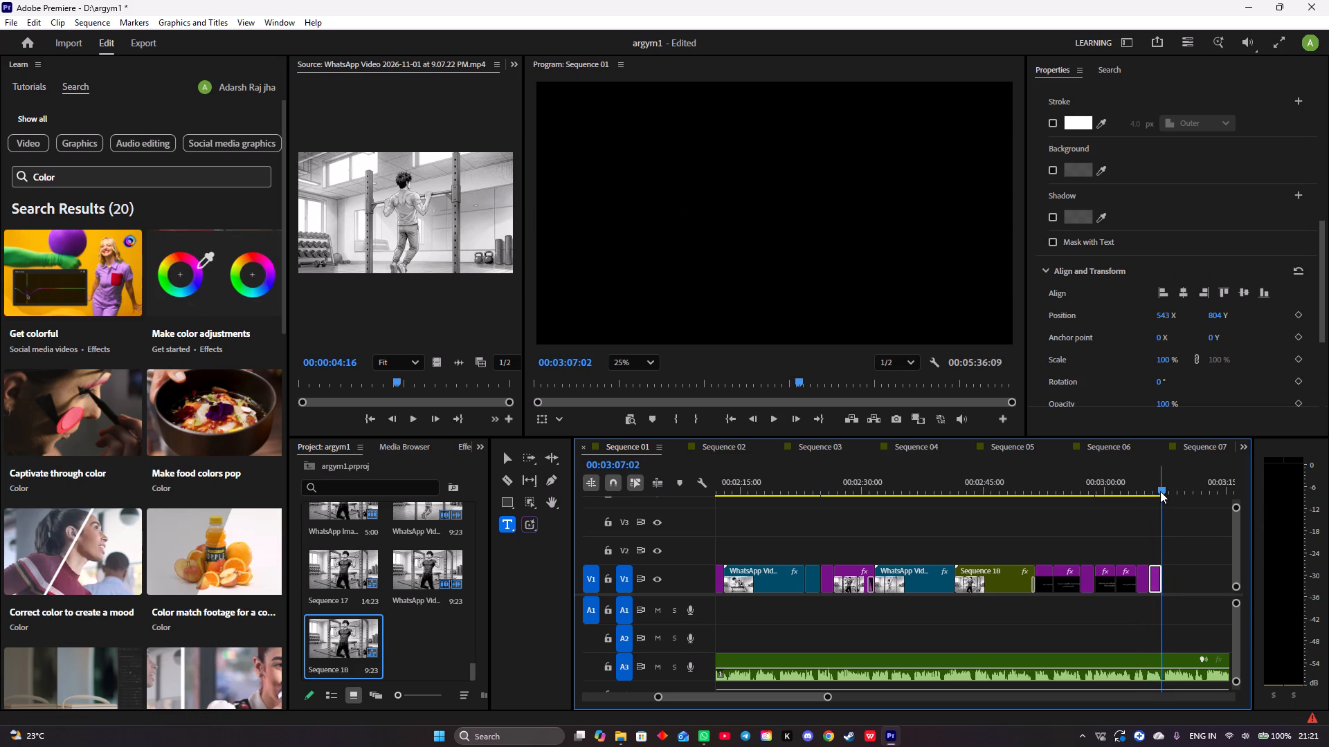
Play the Step 03 titles with the music past the end of "Train your arms and shoulders" to check the timing.
{"action": "left_click_drag", "start_coordinate": [1160, 490], "coordinate": [1087, 487]}
{"action": "key", "text": "space"}
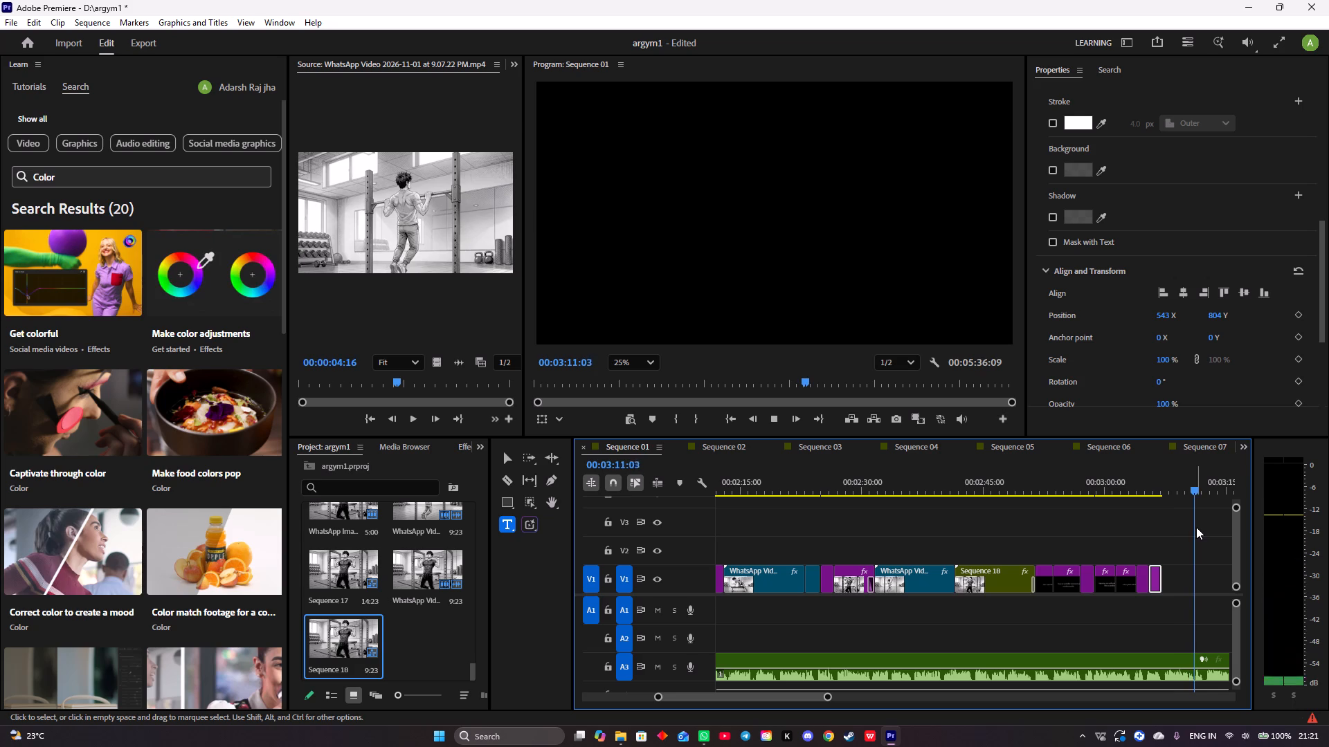
{"action": "key", "text": "space"}
Add a new text title "Let's talk about the muscles the many" at 00:03:07:03, directly after the "Train your arms and shoulders" title.
{"action": "left_click_drag", "start_coordinate": [1202, 488], "coordinate": [1163, 488]}
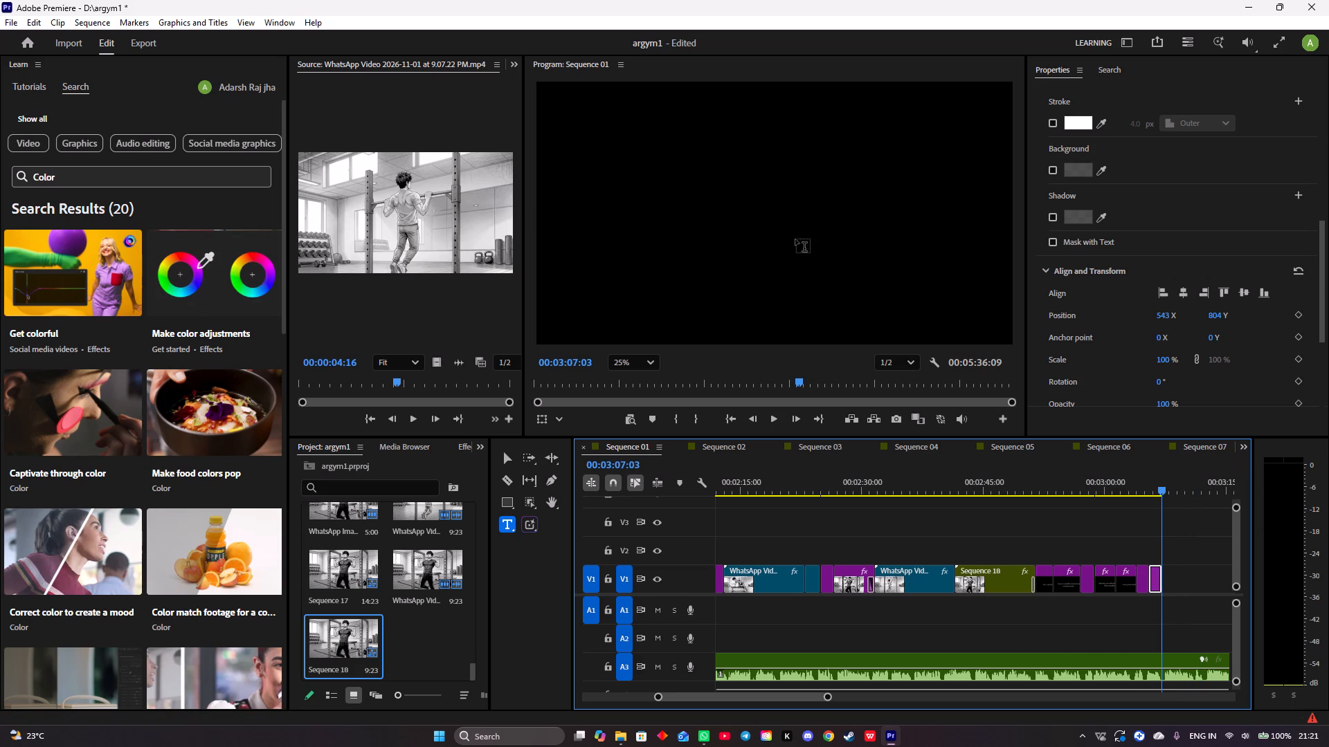
{"action": "left_click", "coordinate": [670, 190]}
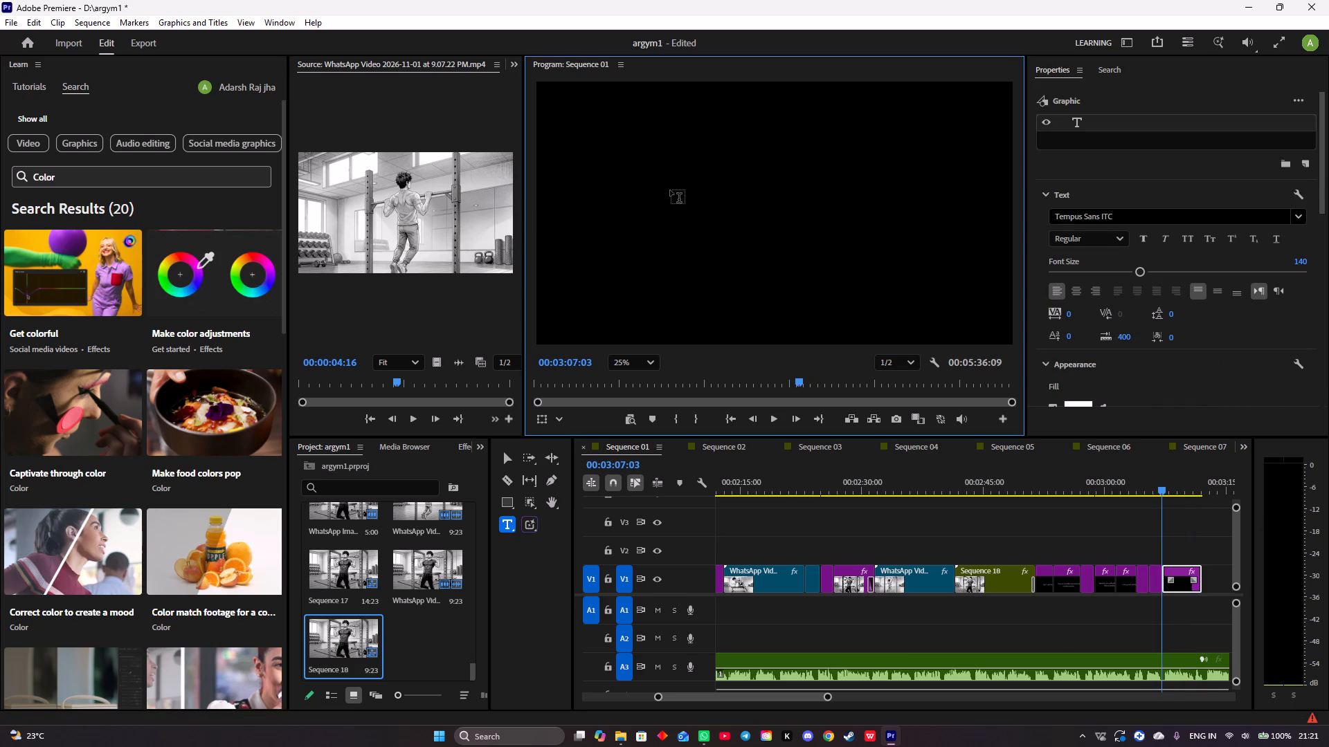
{"action": "key", "text": "e"}
{"action": "key", "text": "t"}
{"action": "type", "text": "'s t"}
{"action": "type", "text": "alk about the muscles the main"}
{"action": "key", "text": "BackSpace"}
{"action": "key", "text": "BackSpace"}
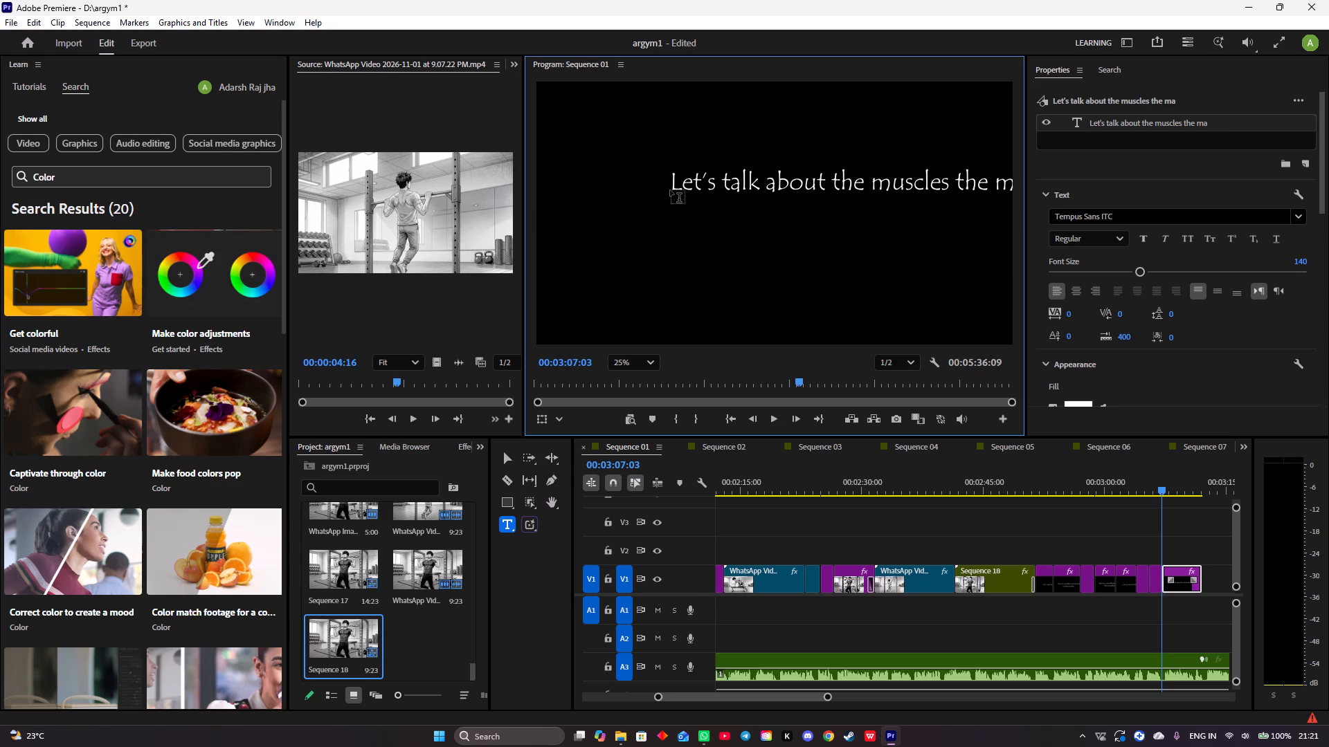
{"action": "type", "text": "ny"}
Add a second text line "begginers want to develop the first" beneath the first line in the same title.
{"action": "left_click", "coordinate": [679, 216]}
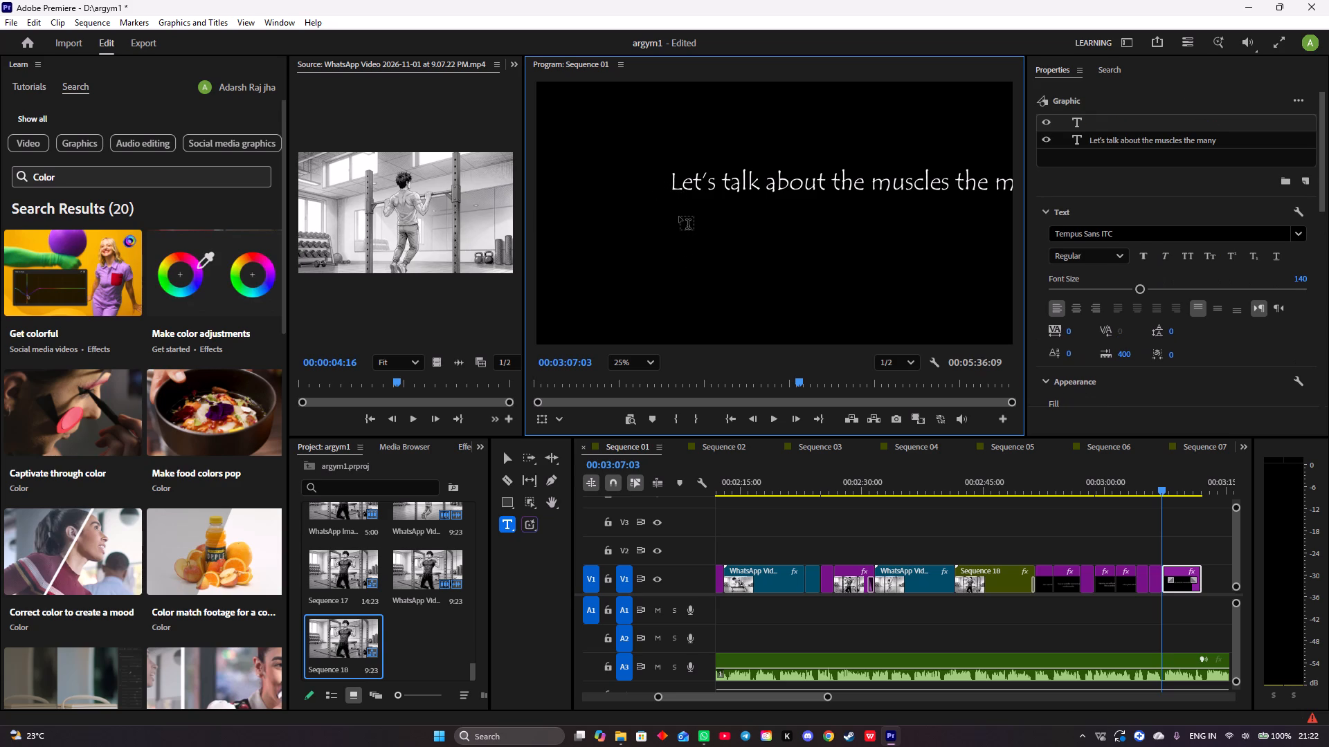
{"action": "type", "text": "begginers want to develop the"}
{"action": "key", "text": "space"}
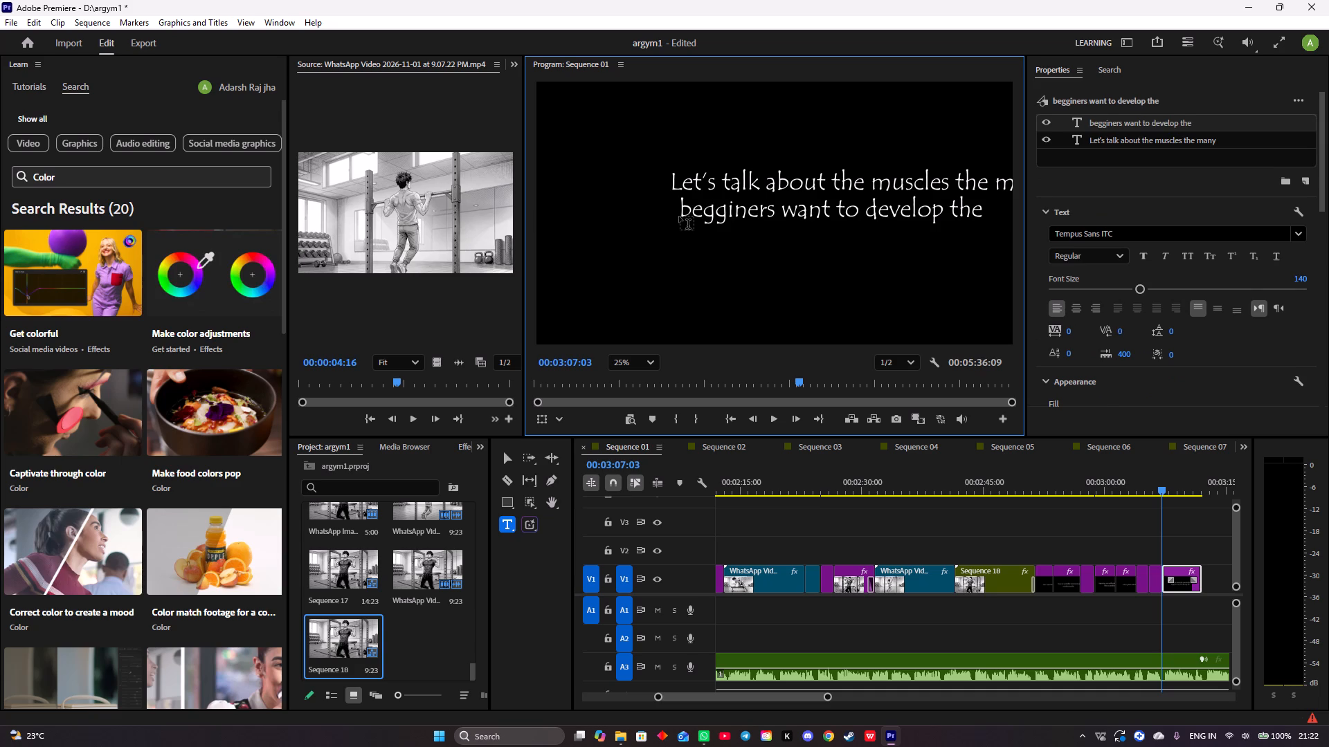
{"action": "key", "text": "d"}
{"action": "key", "text": "BackSpace"}
{"action": "type", "text": "first"}
Shift the line "Let's talk about the muscles the many" leftward until it fits fully within the frame.
{"action": "left_click", "coordinate": [697, 185]}
{"action": "scroll", "coordinate": [1072, 335], "scroll_direction": "down", "scroll_amount": 20}
{"action": "scroll", "coordinate": [1072, 335], "scroll_direction": "down", "scroll_amount": 9}
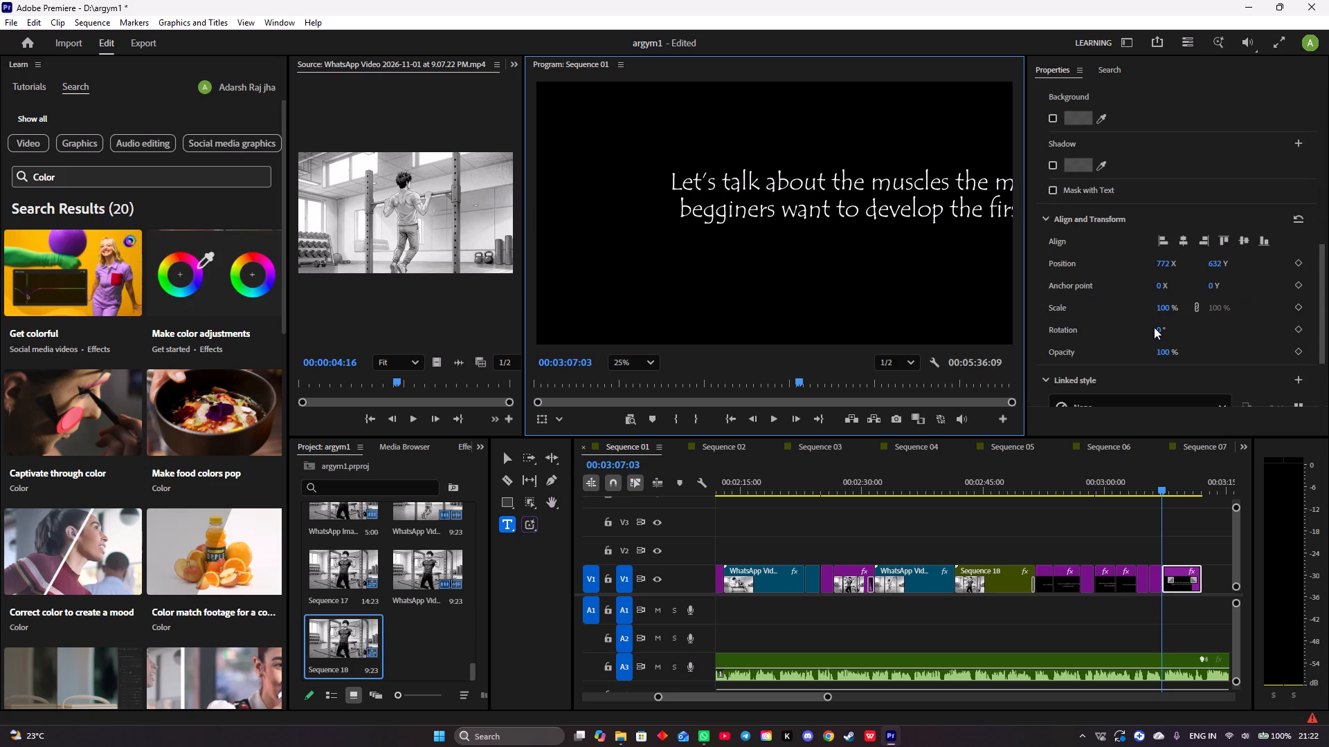
{"action": "left_click_drag", "start_coordinate": [1166, 259], "coordinate": [924, 255]}
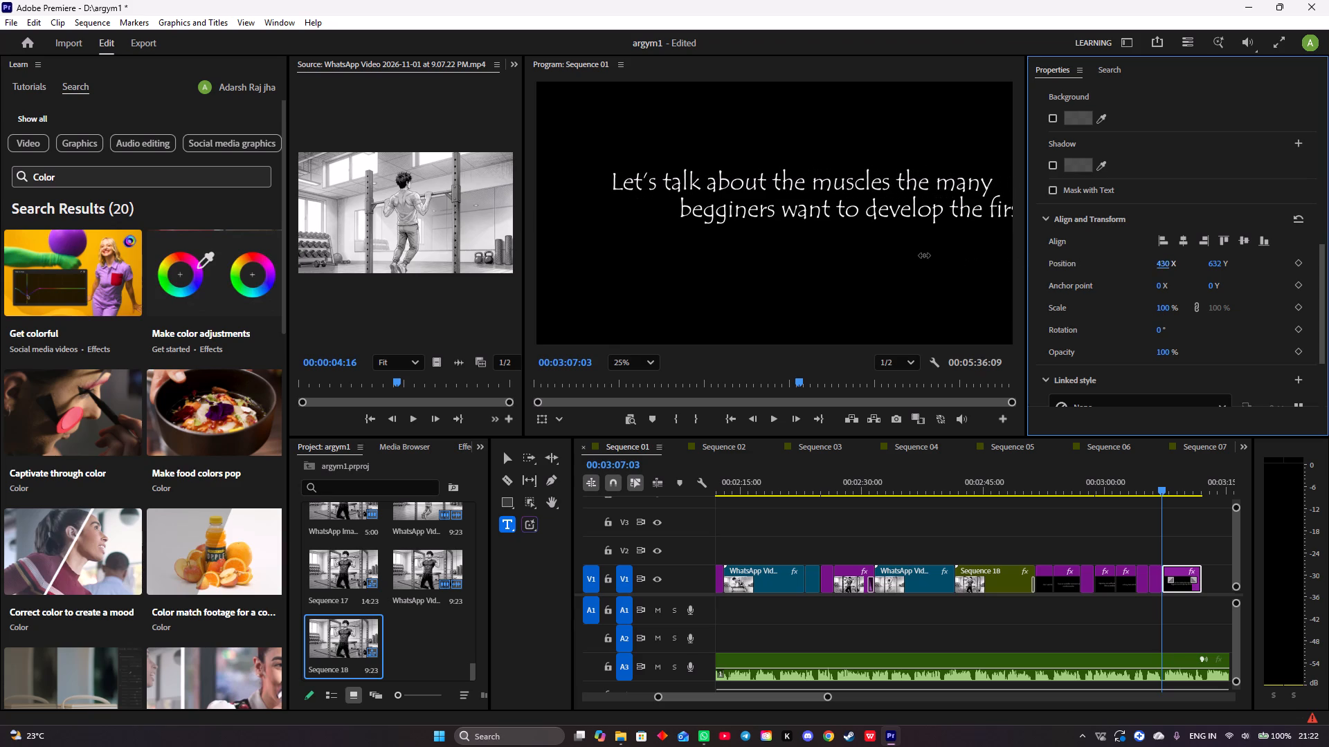
{"action": "left_click_drag", "start_coordinate": [924, 255], "coordinate": [900, 257]}
Shift the line "begginers want to develop the first" leftward to 464 X, beneath the first line.
{"action": "left_click", "coordinate": [900, 214]}
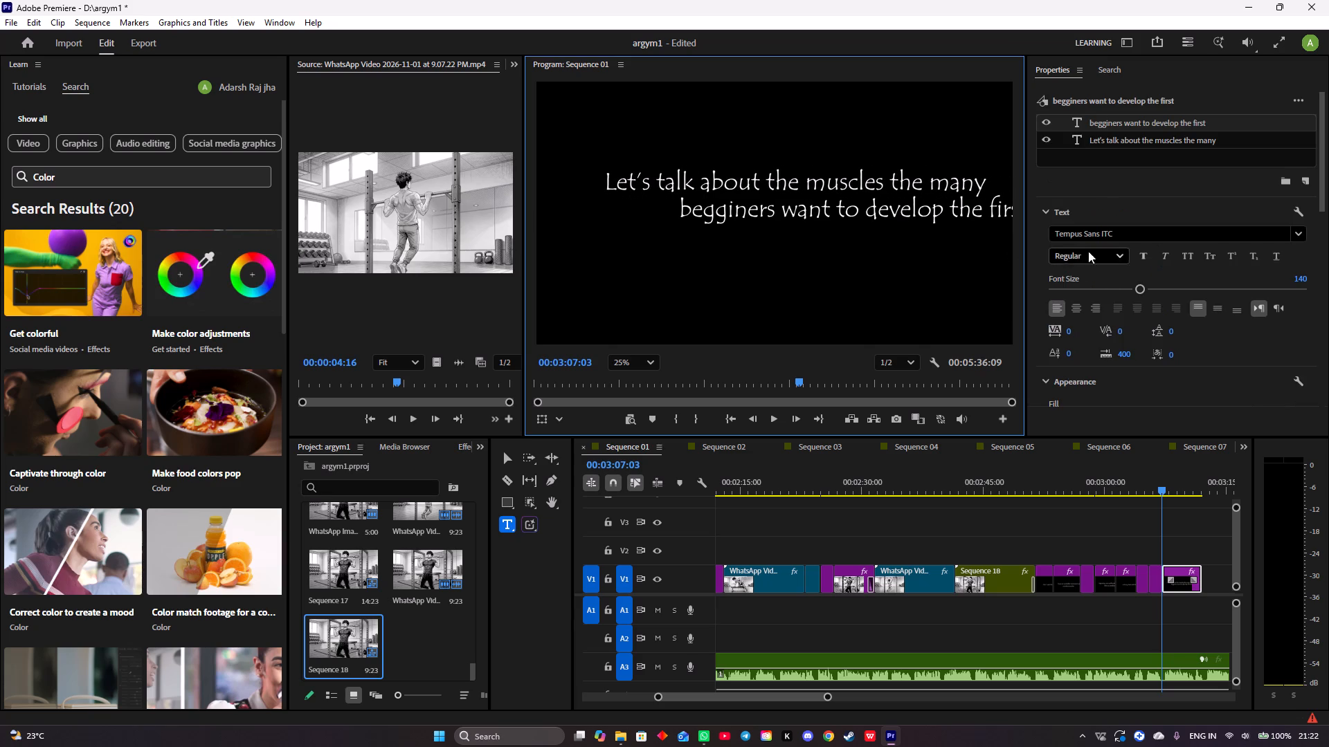
{"action": "scroll", "coordinate": [1130, 309], "scroll_direction": "down", "scroll_amount": 20}
{"action": "scroll", "coordinate": [1130, 309], "scroll_direction": "down", "scroll_amount": 3}
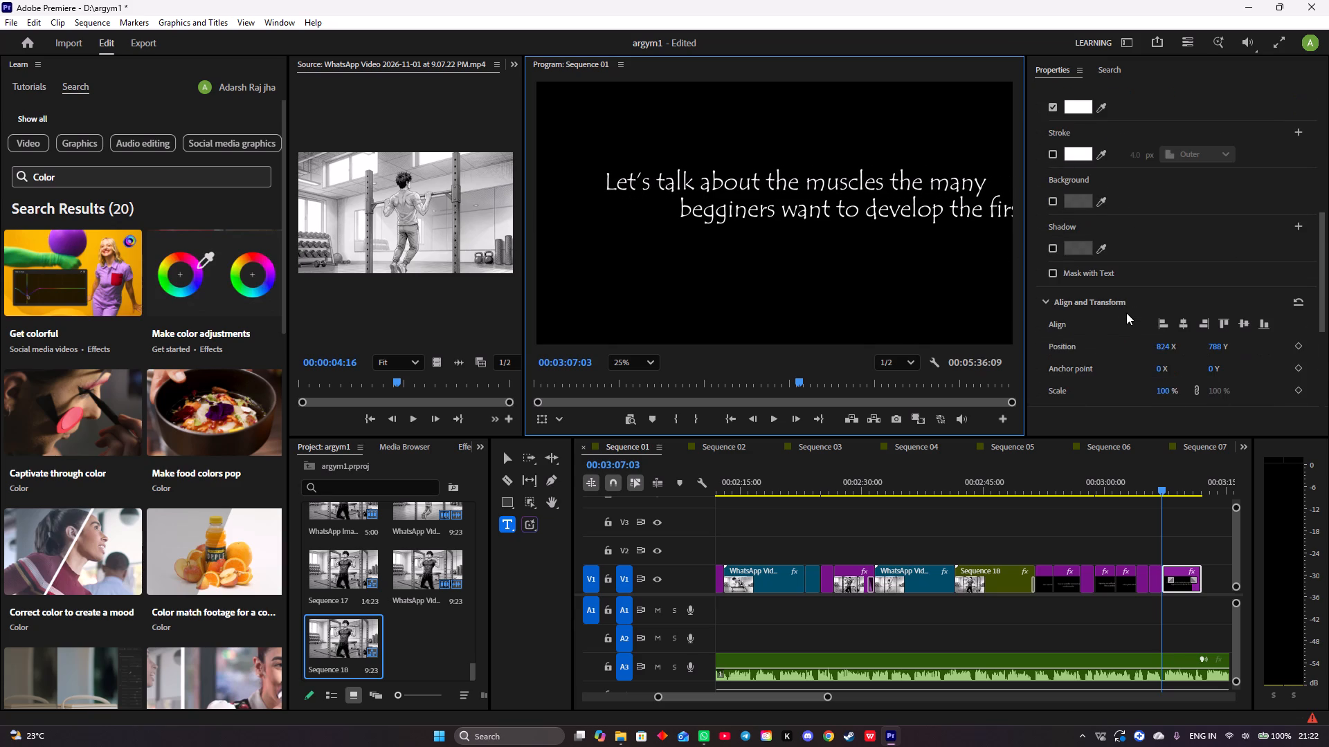
{"action": "left_click_drag", "start_coordinate": [1161, 351], "coordinate": [973, 373]}
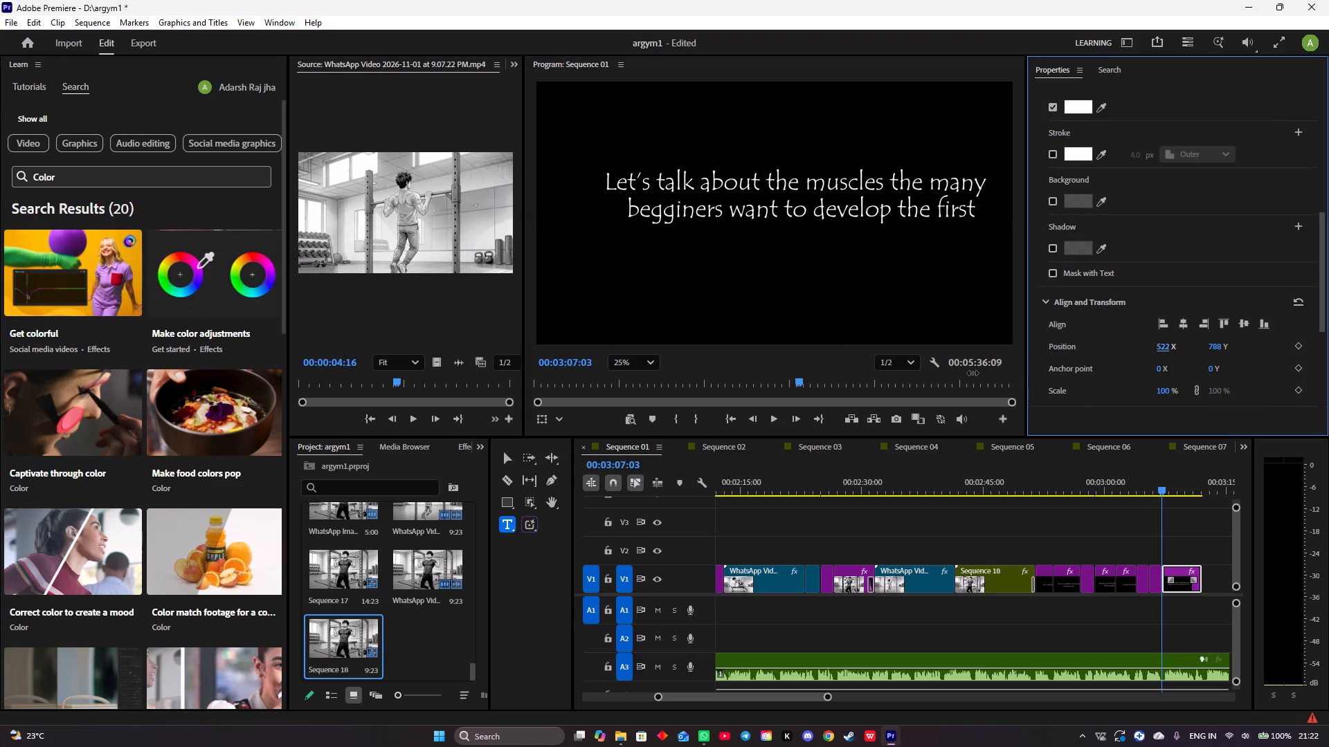
{"action": "left_click_drag", "start_coordinate": [973, 373], "coordinate": [932, 372]}
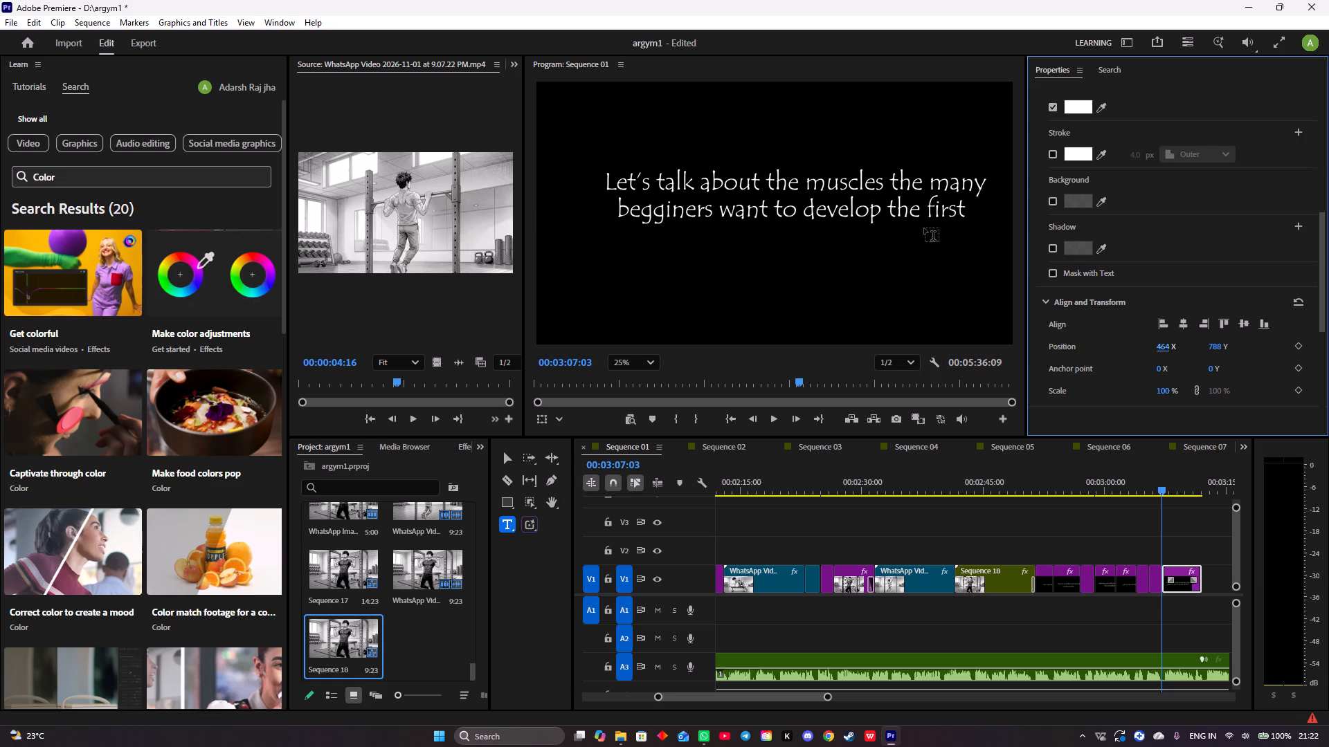
Position the line "Let's talk about the muscles the many" at 362 X, 722 Y.
{"action": "left_click", "coordinate": [891, 183]}
{"action": "scroll", "coordinate": [1133, 338], "scroll_direction": "down", "scroll_amount": 13}
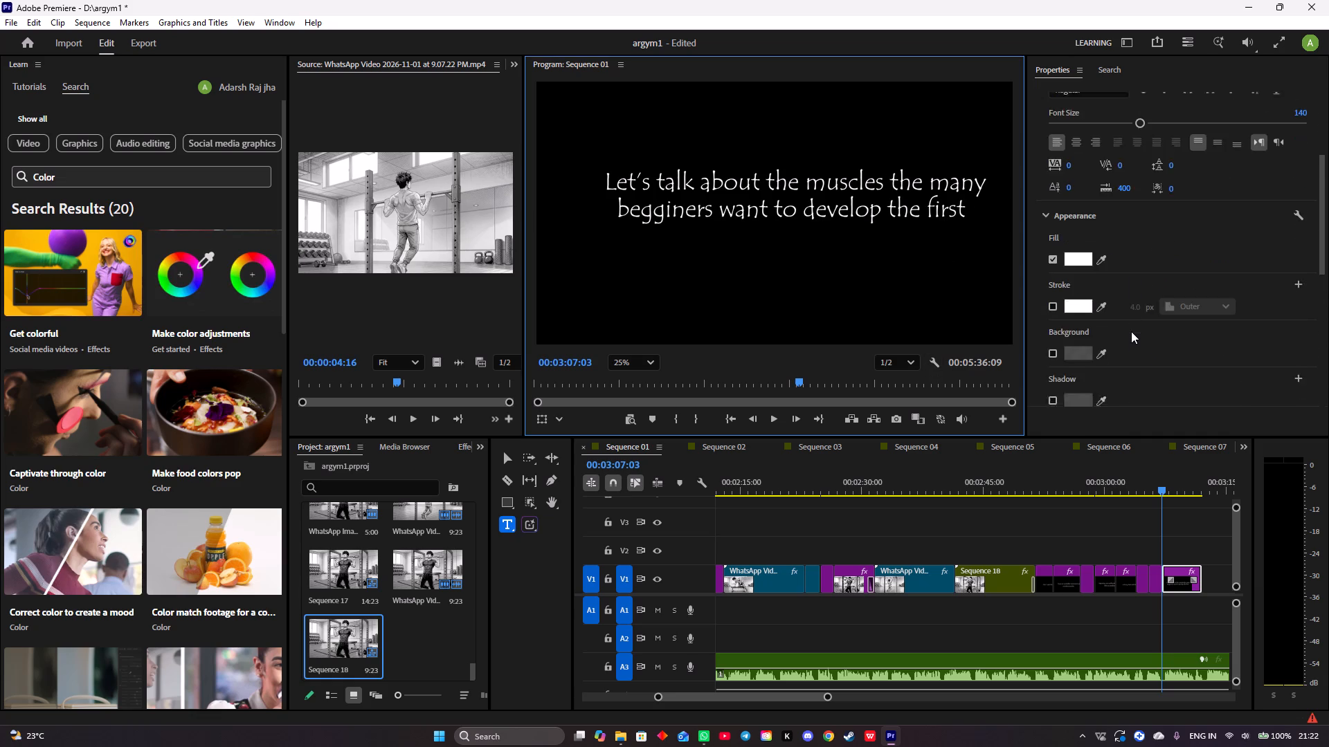
{"action": "scroll", "coordinate": [1131, 331], "scroll_direction": "down", "scroll_amount": 8}
{"action": "left_click_drag", "start_coordinate": [1164, 372], "coordinate": [1156, 372]}
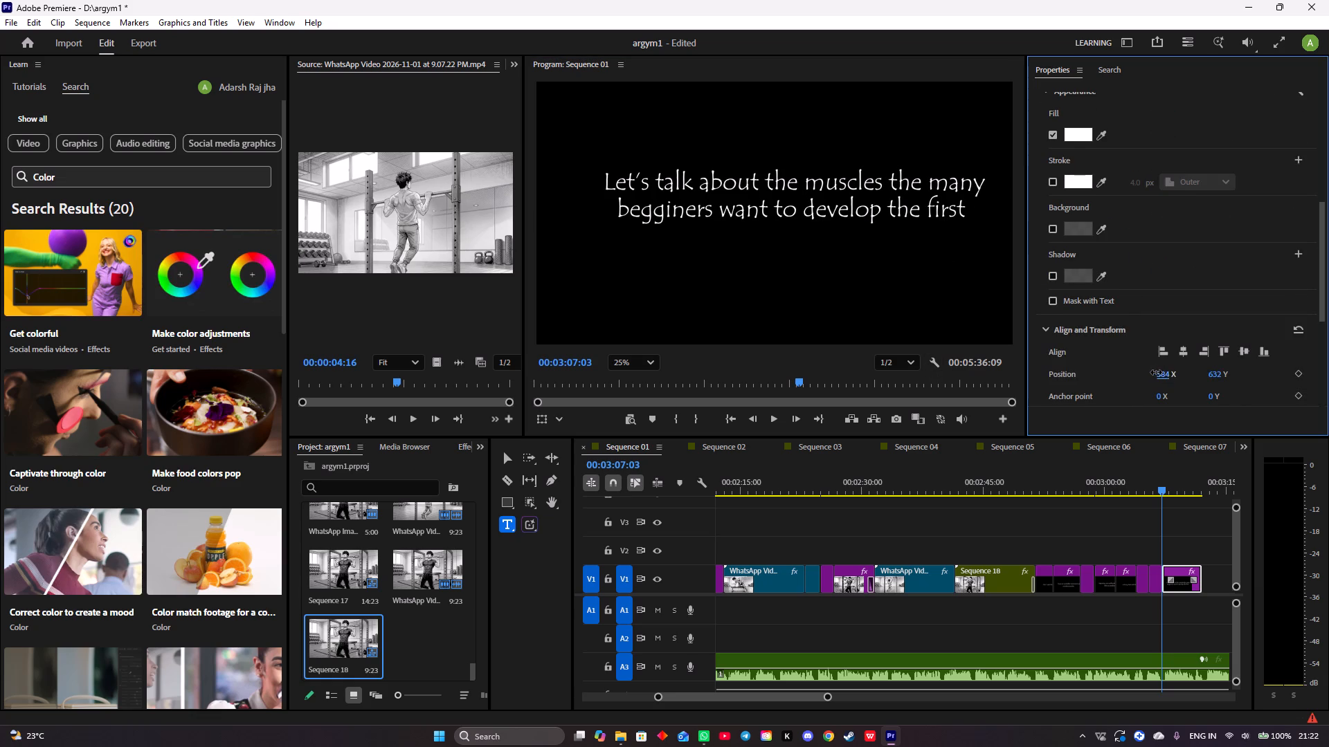
{"action": "left_click_drag", "start_coordinate": [1156, 372], "coordinate": [1142, 373]}
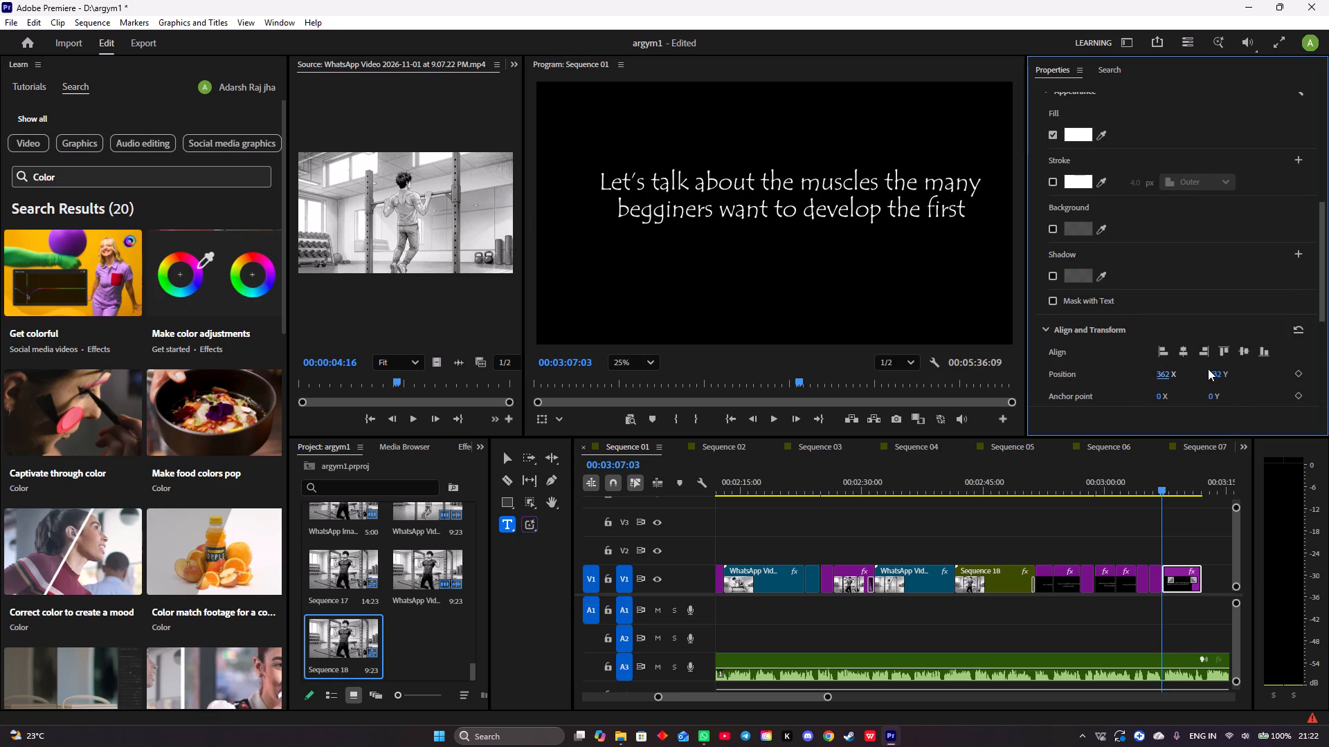
{"action": "left_click_drag", "start_coordinate": [1213, 372], "coordinate": [1283, 361]}
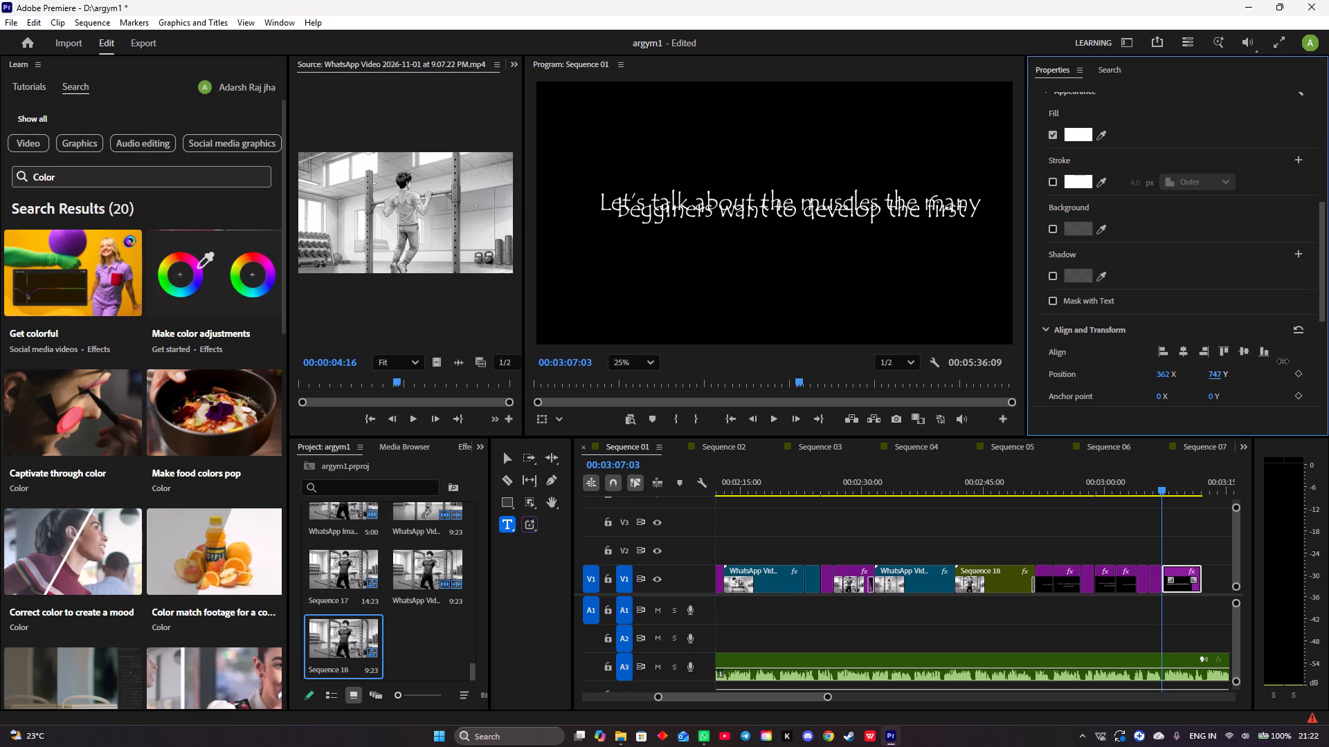
{"action": "left_click_drag", "start_coordinate": [1283, 361], "coordinate": [1269, 365]}
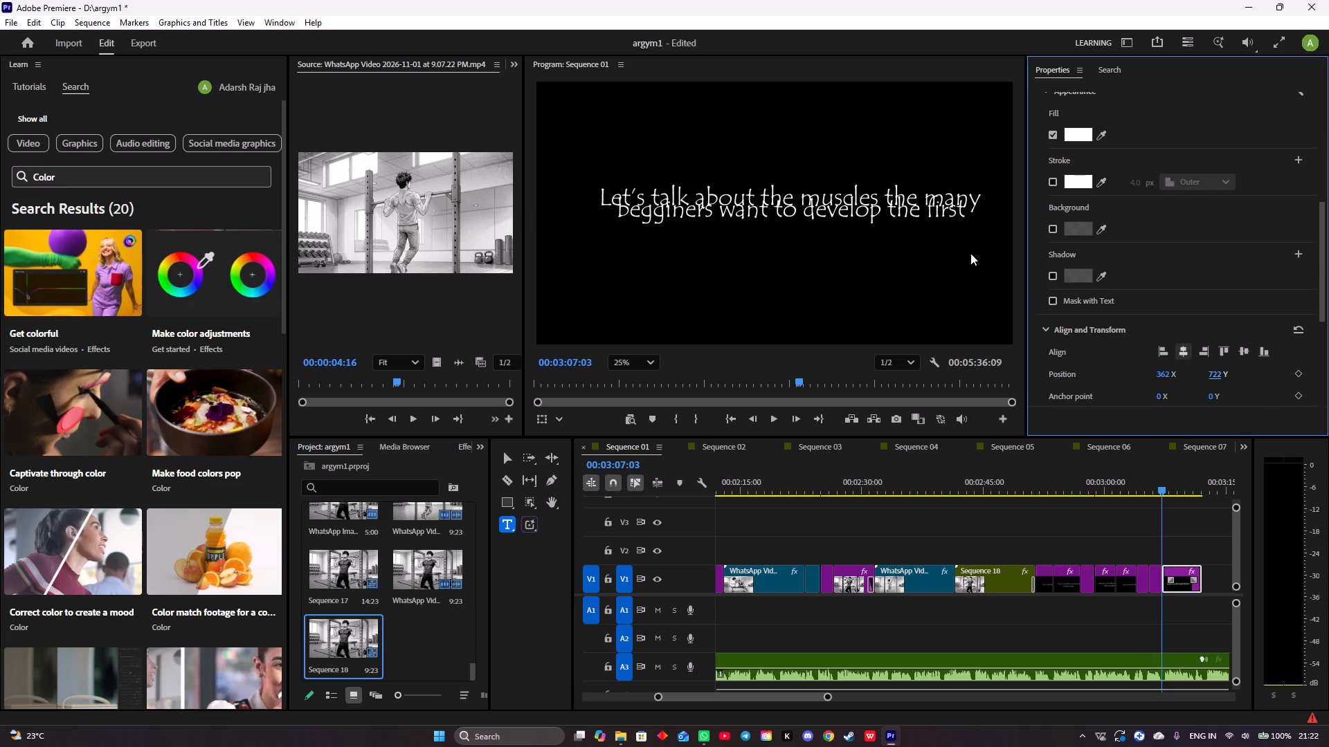
Position the line "begginers want to develop the first" below the first line at 442 X, 888 Y.
{"action": "left_click", "coordinate": [912, 216]}
{"action": "scroll", "coordinate": [1194, 377], "scroll_direction": "down", "scroll_amount": 14}
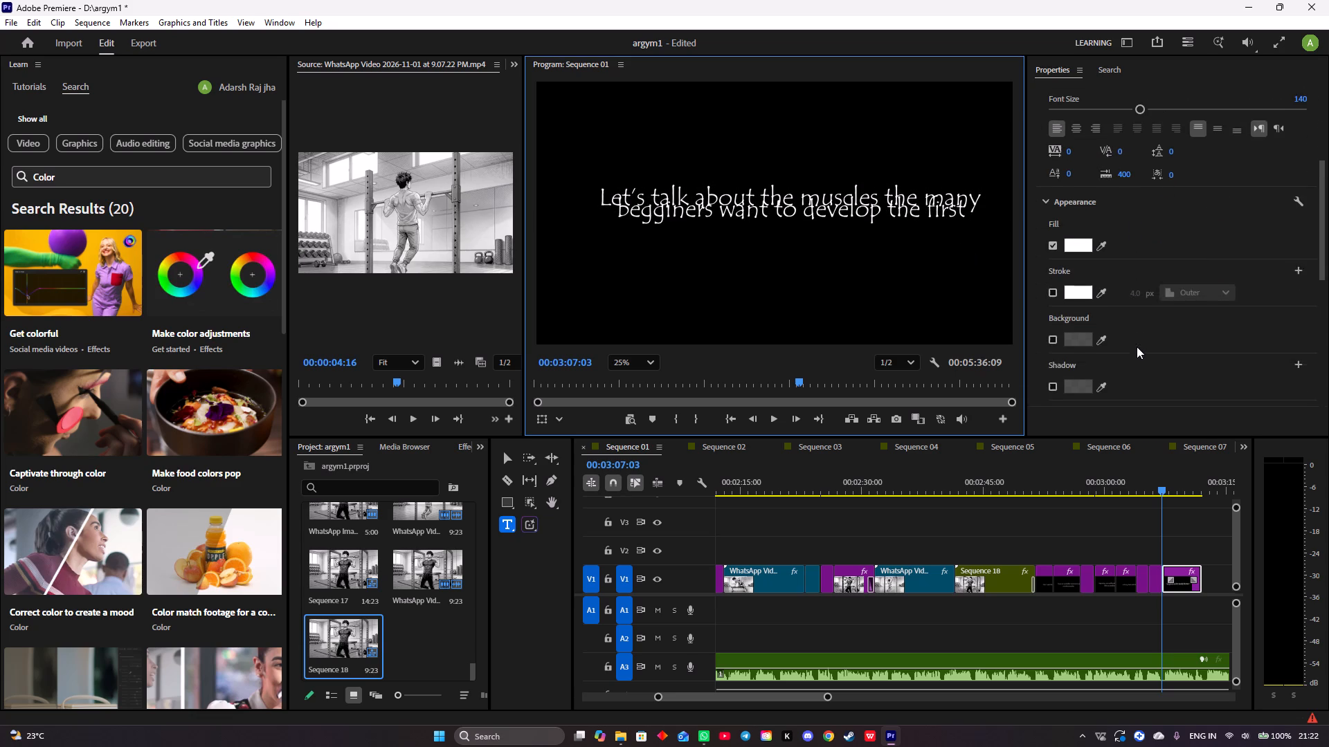
{"action": "scroll", "coordinate": [1155, 373], "scroll_direction": "down", "scroll_amount": 8}
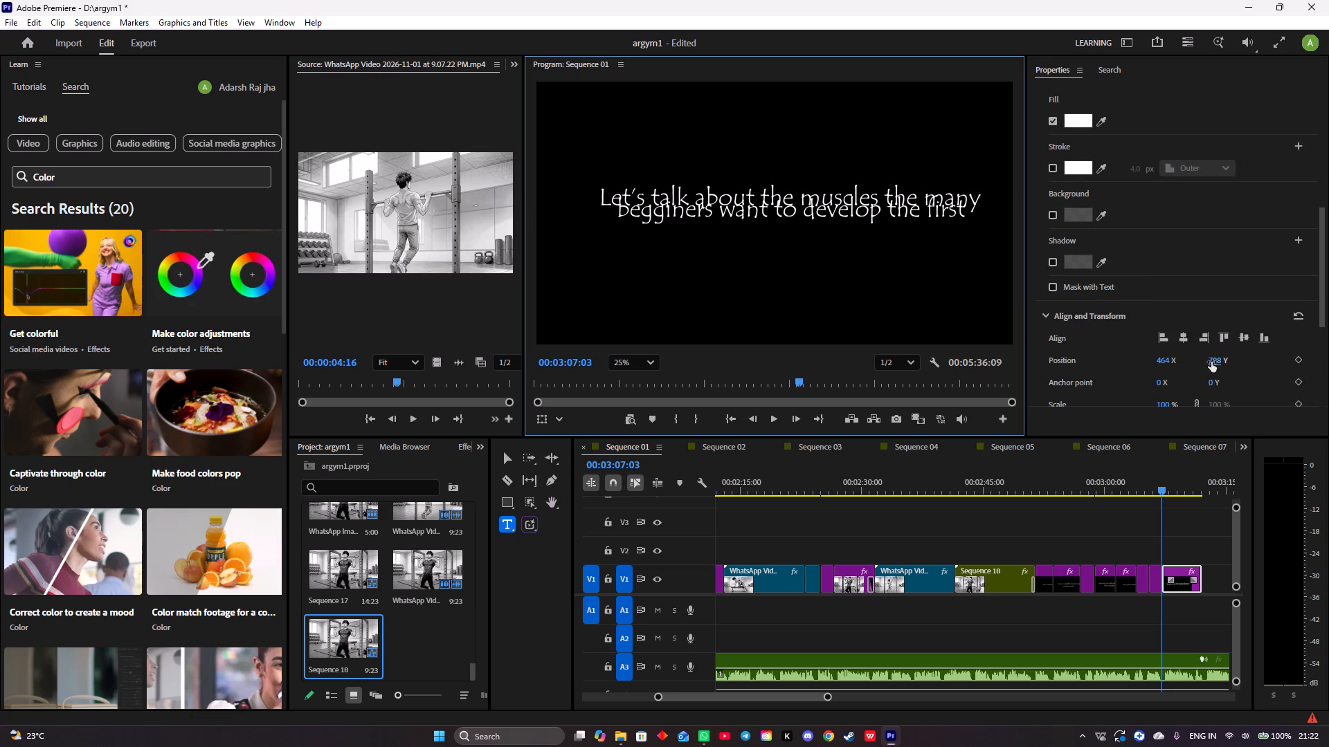
{"action": "left_click_drag", "start_coordinate": [1212, 361], "coordinate": [1271, 366]}
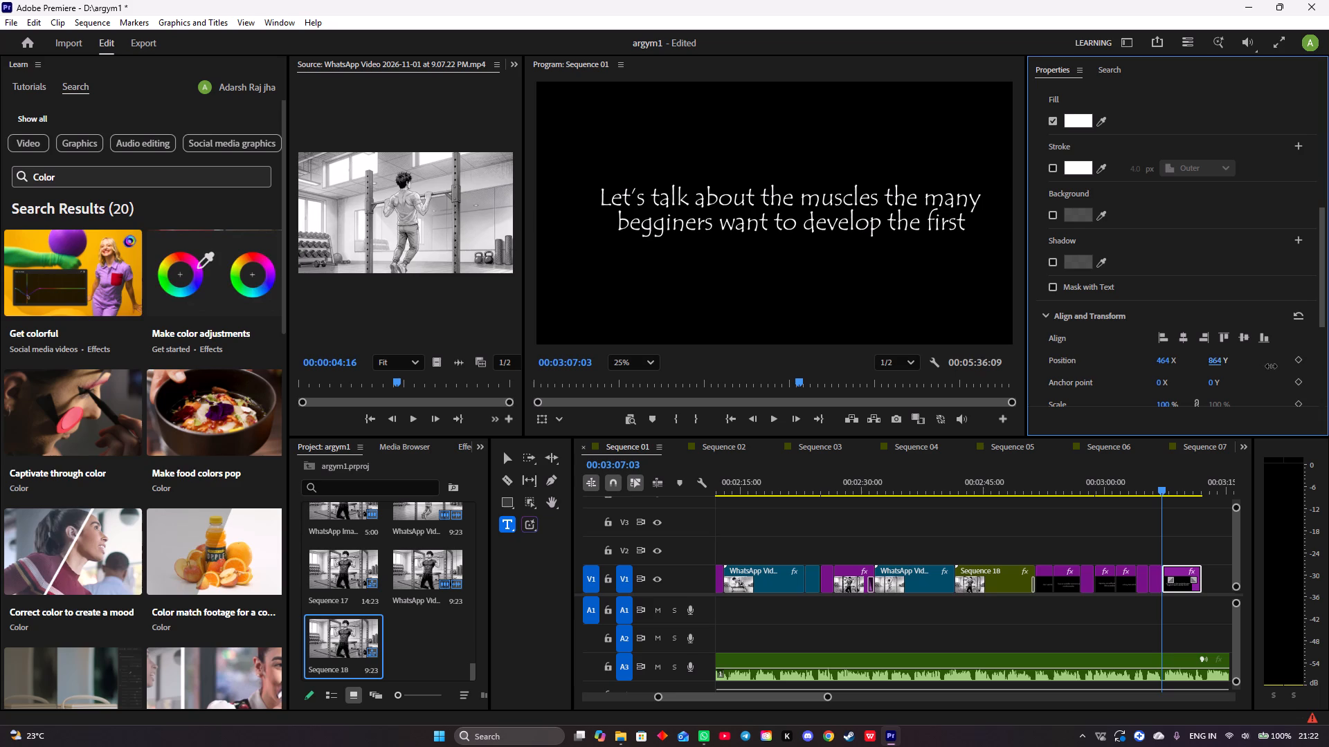
{"action": "left_click_drag", "start_coordinate": [1271, 366], "coordinate": [1288, 367]}
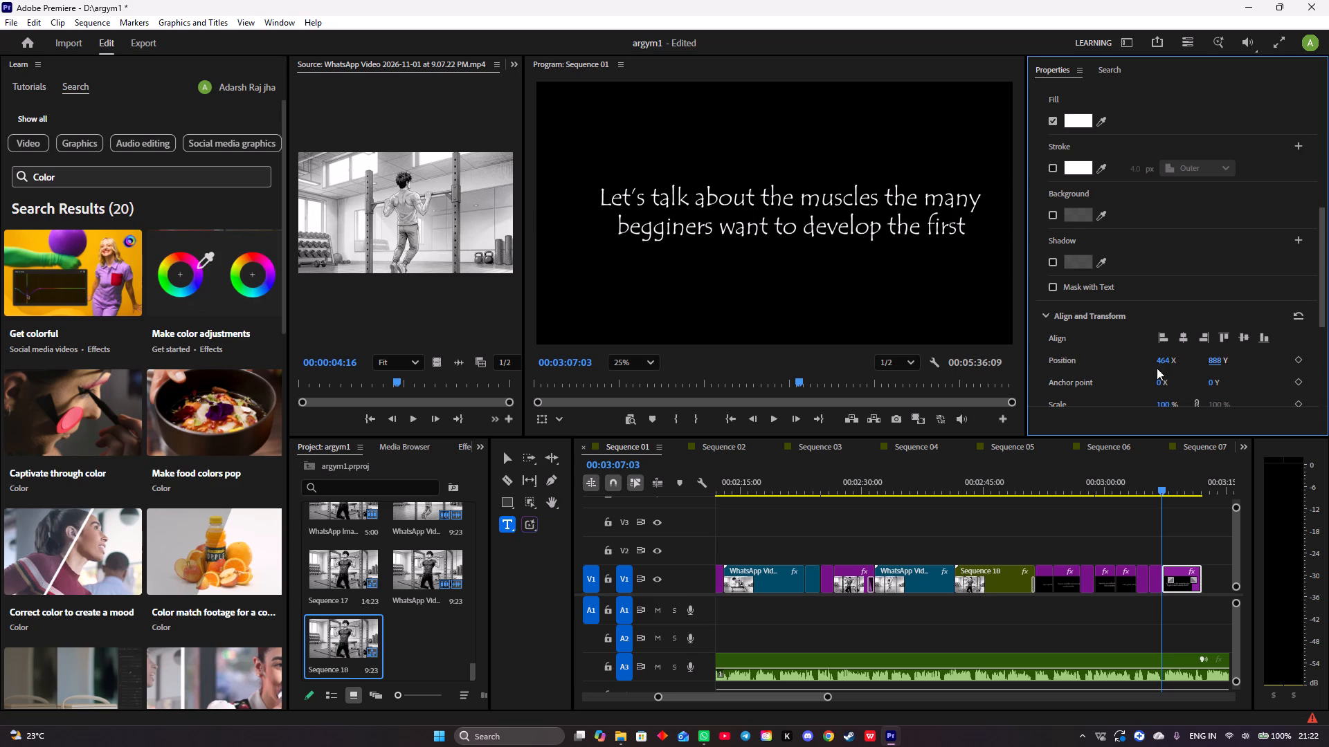
{"action": "left_click_drag", "start_coordinate": [1162, 360], "coordinate": [1156, 360]}
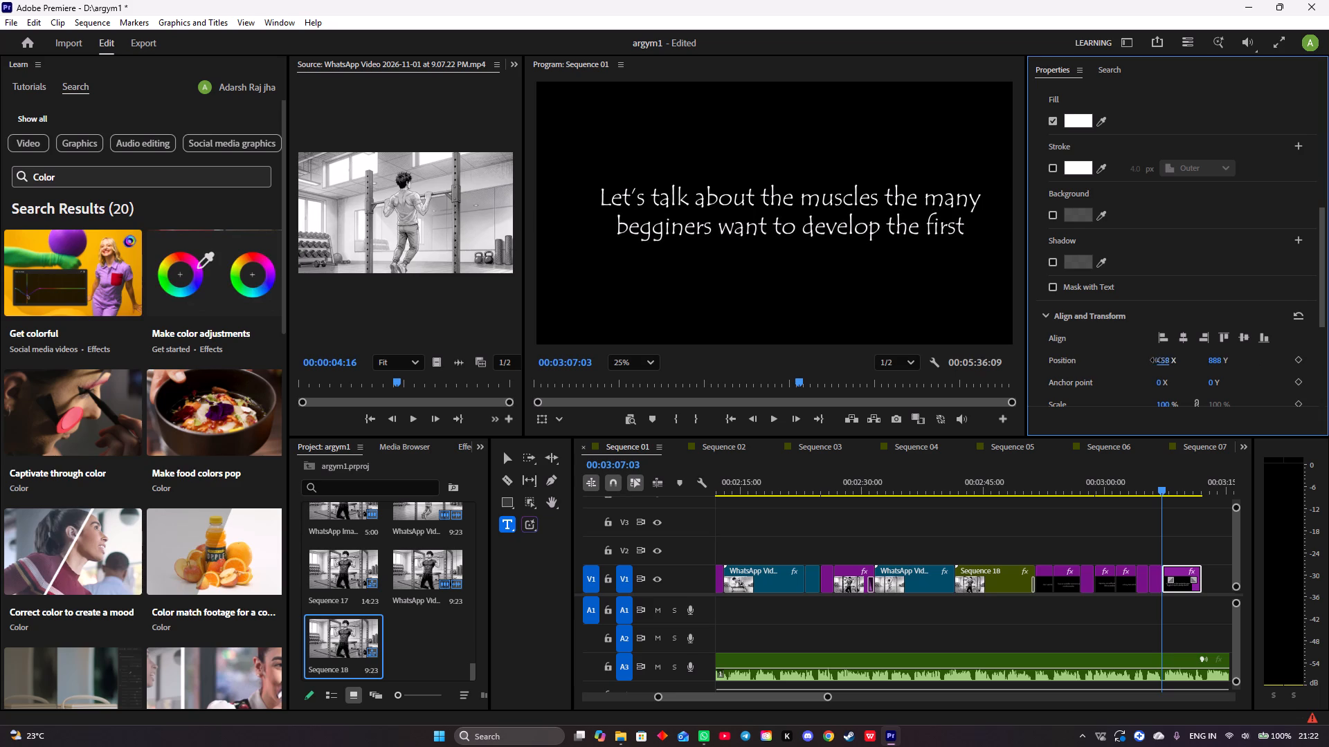
{"action": "left_click_drag", "start_coordinate": [1156, 360], "coordinate": [1148, 363]}
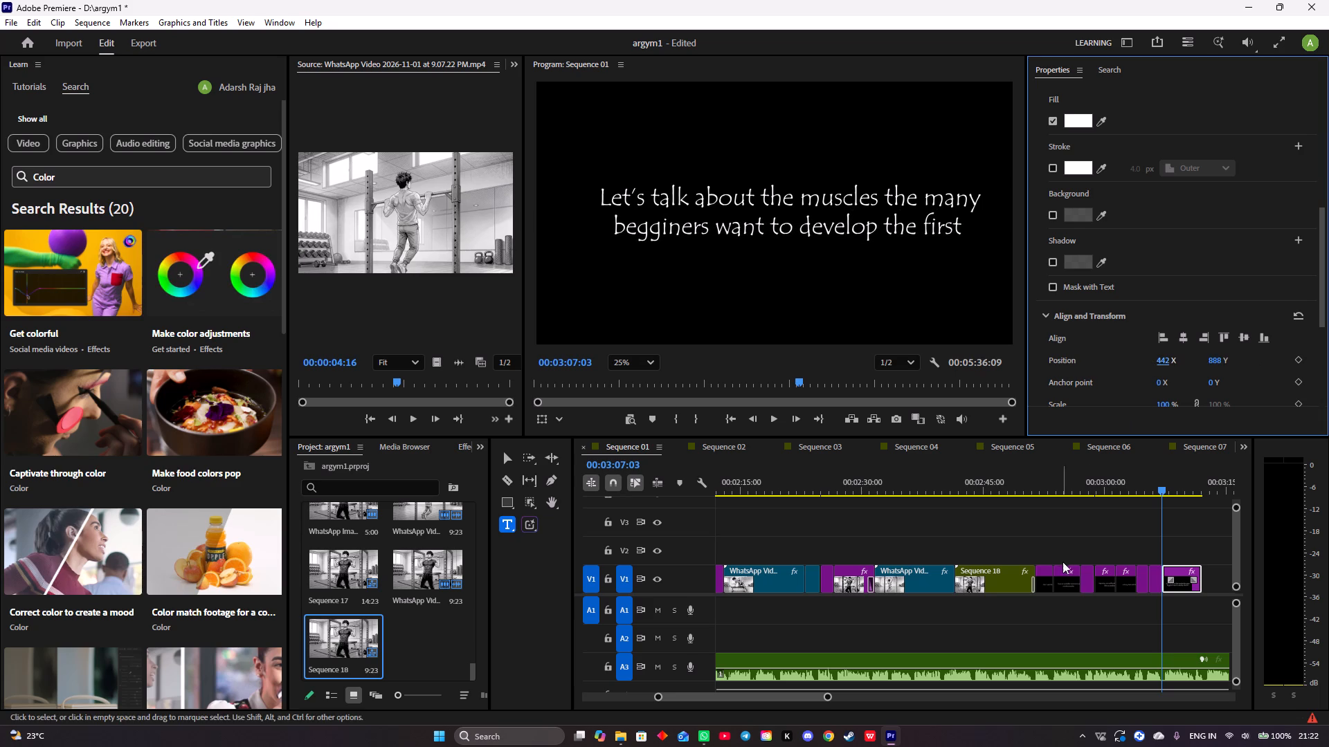
Play the two-line muscles title with the music and trim its end to 00:03:10:20.
{"action": "left_click_drag", "start_coordinate": [1164, 487], "coordinate": [1156, 487]}
{"action": "key", "text": "space"}
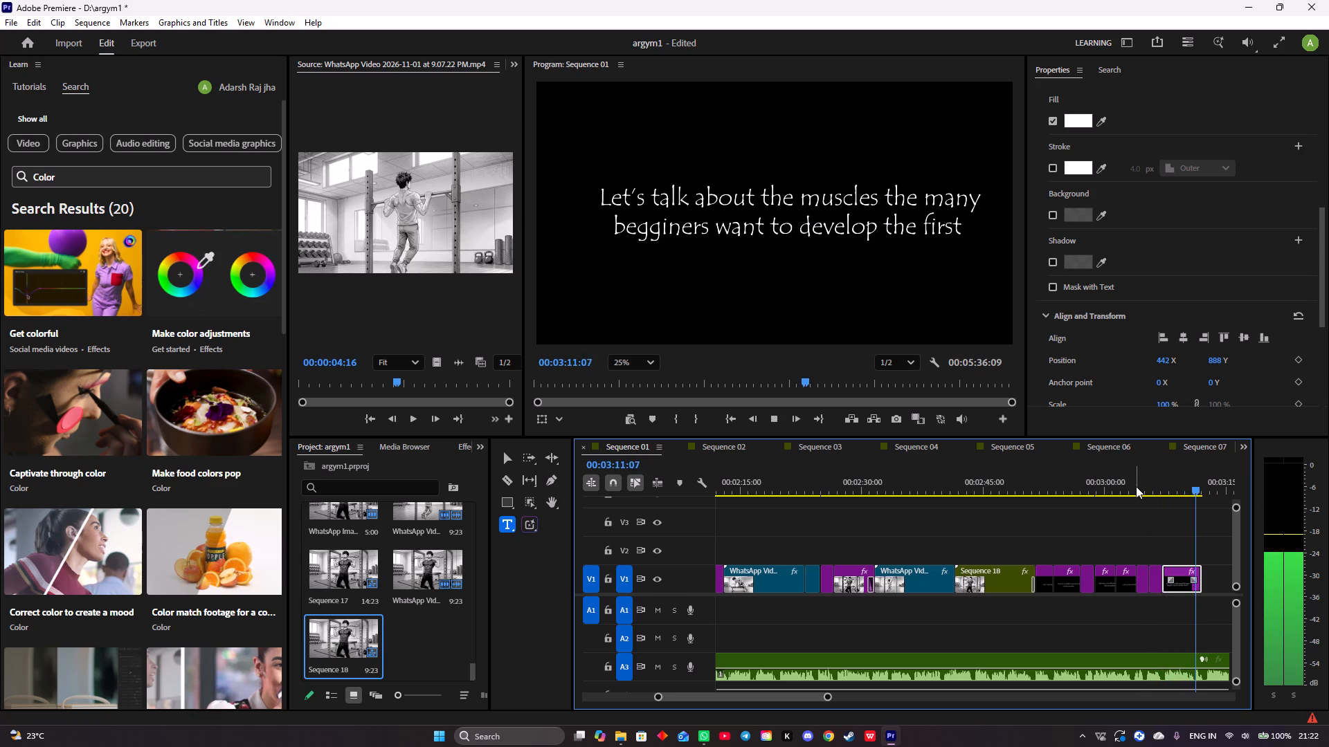
{"action": "key", "text": "space"}
{"action": "left_click_drag", "start_coordinate": [1202, 491], "coordinate": [1184, 490]}
{"action": "key", "text": "space"}
{"action": "key", "text": "space"}
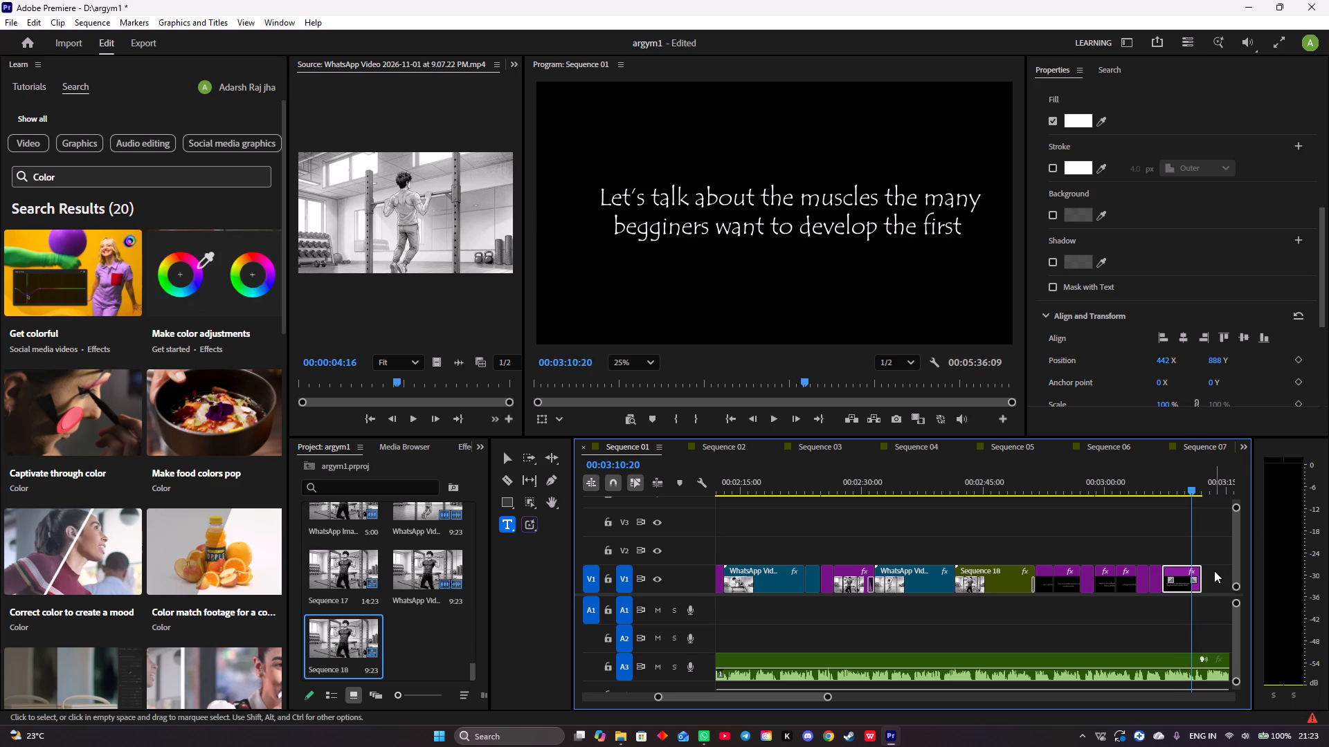
{"action": "left_click_drag", "start_coordinate": [1200, 572], "coordinate": [1193, 572]}
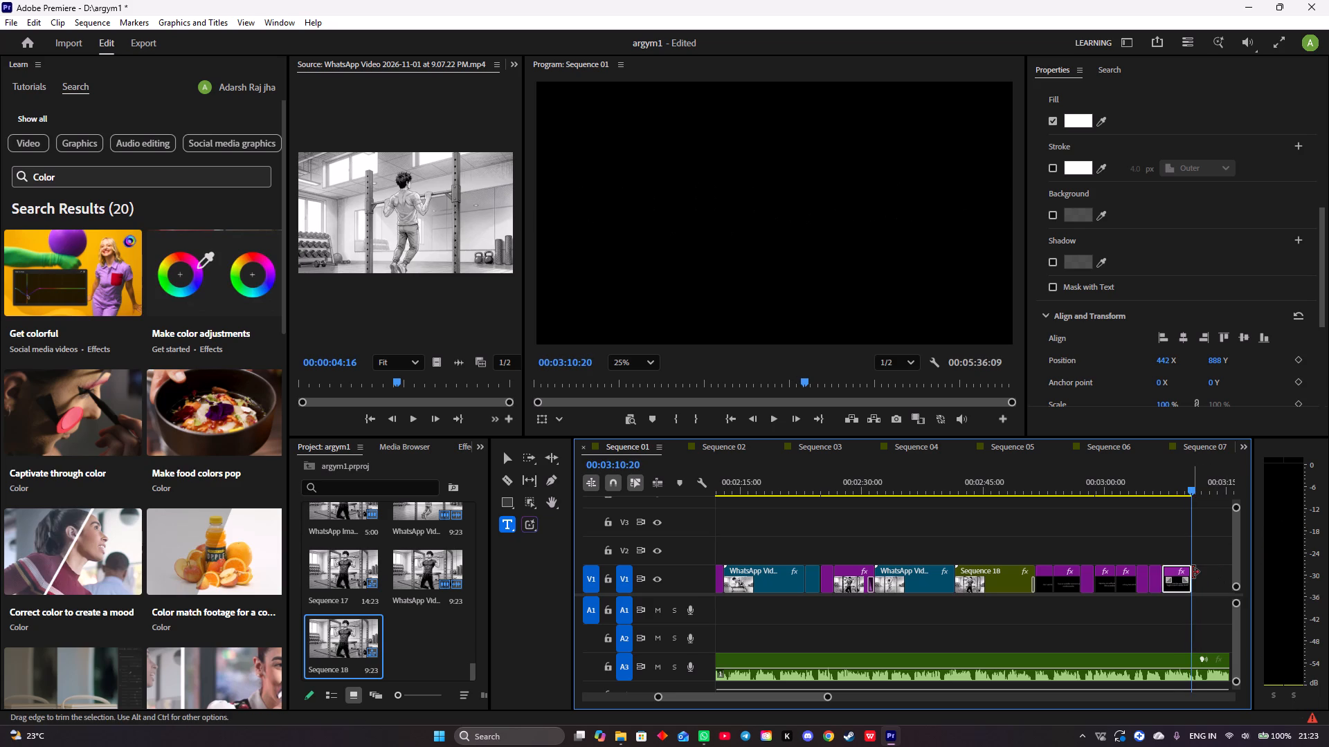
Add a new text title "THE ARMS" at 00:03:10:20, directly after the two-line muscles title.
{"action": "left_click", "coordinate": [692, 191]}
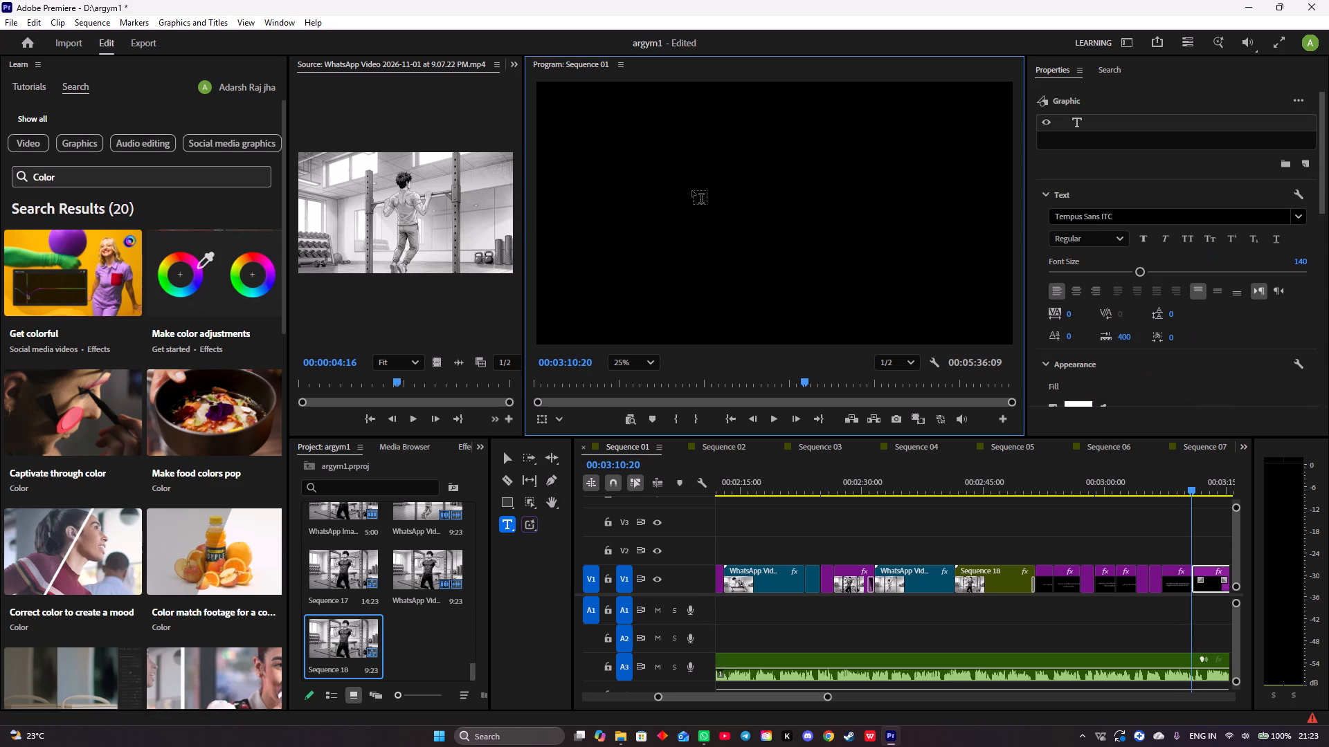
{"action": "type", "text": "THE ARMS"}
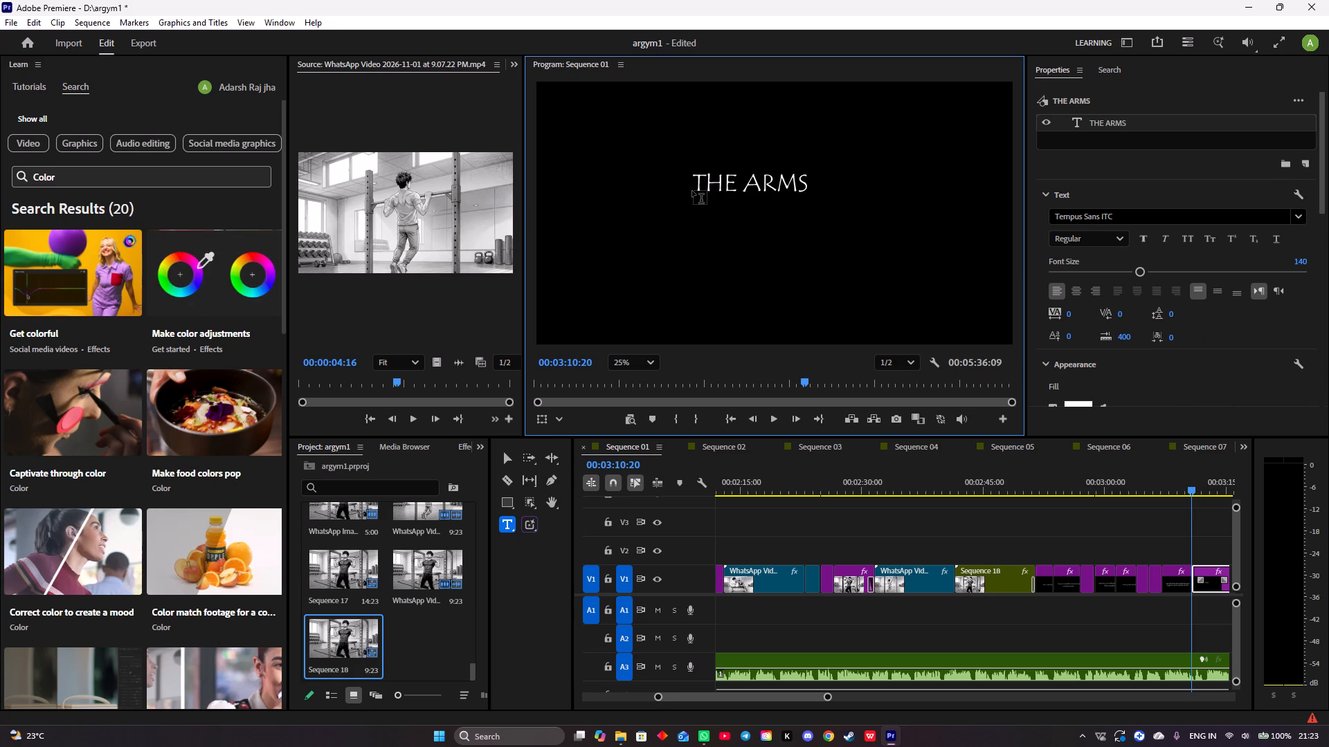
Bring the Align and Transform settings of the "THE ARMS" text into view.
{"action": "scroll", "coordinate": [1148, 324], "scroll_direction": "down", "scroll_amount": 10}
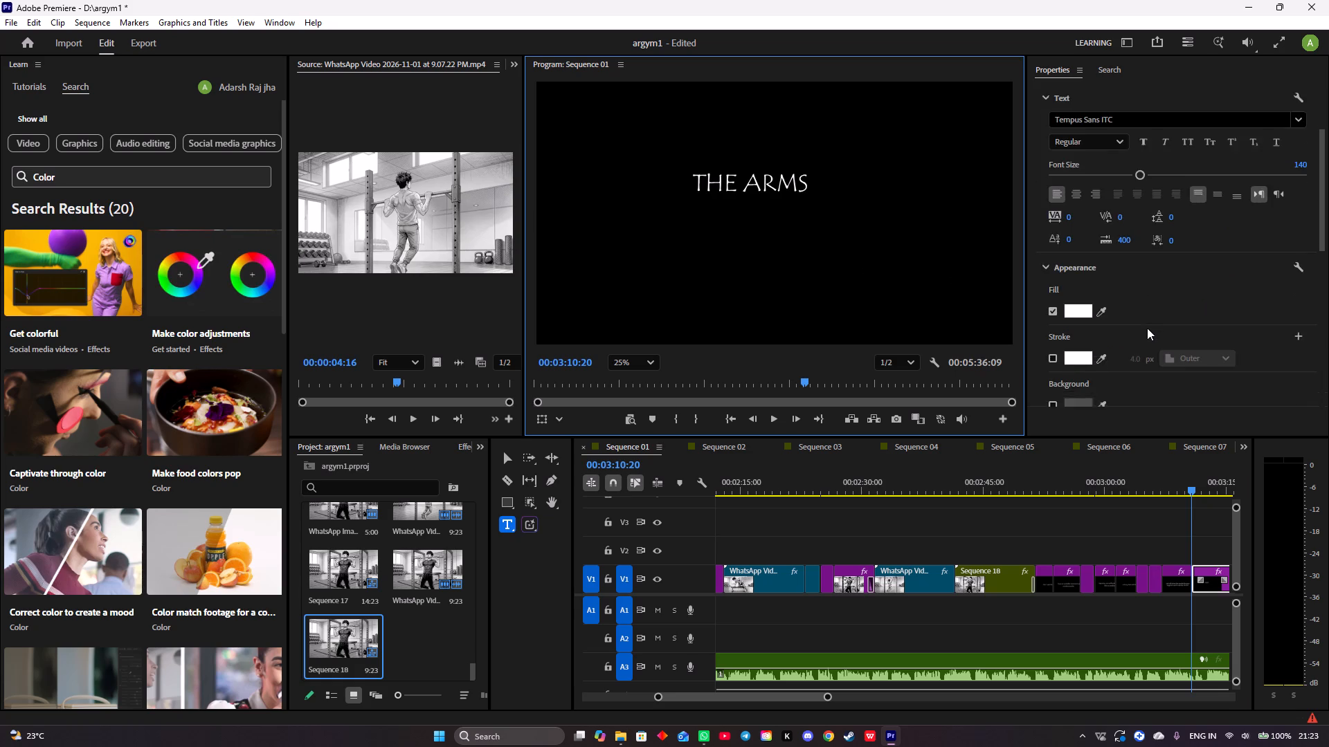
{"action": "scroll", "coordinate": [1147, 328], "scroll_direction": "down", "scroll_amount": 19}
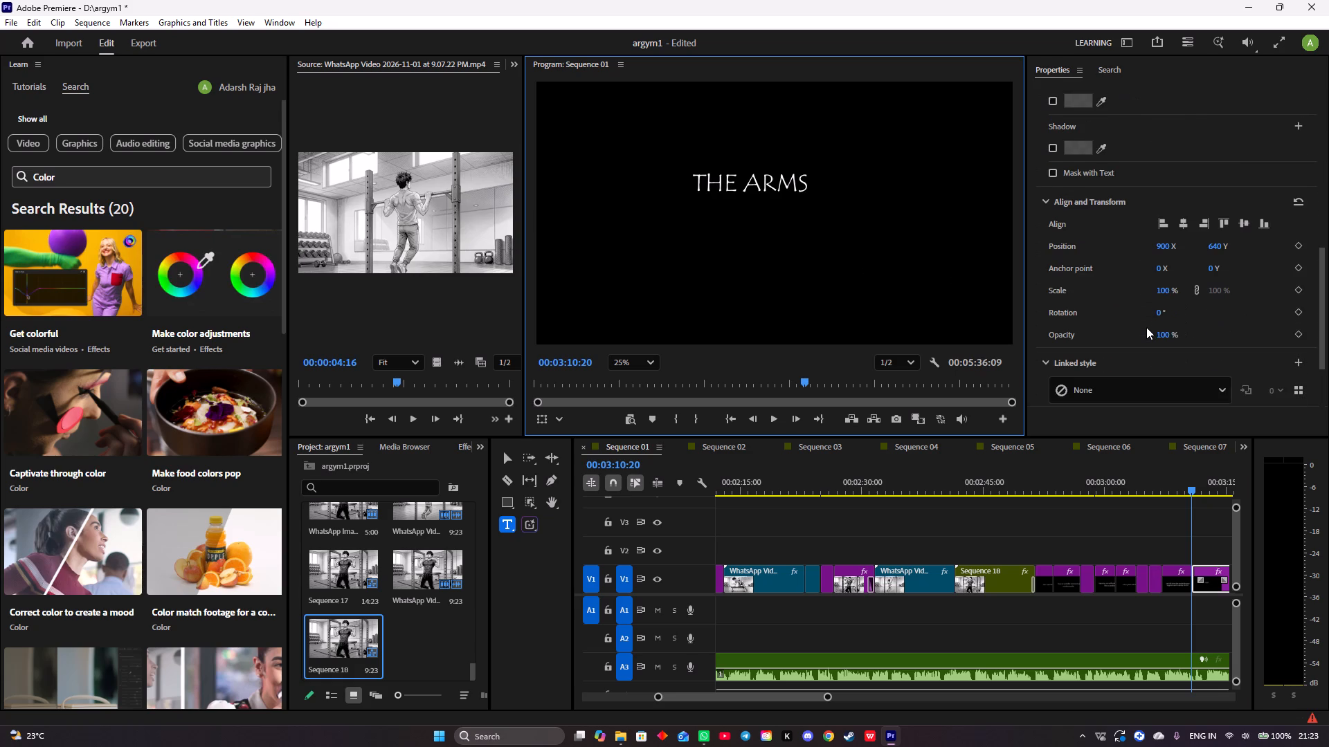
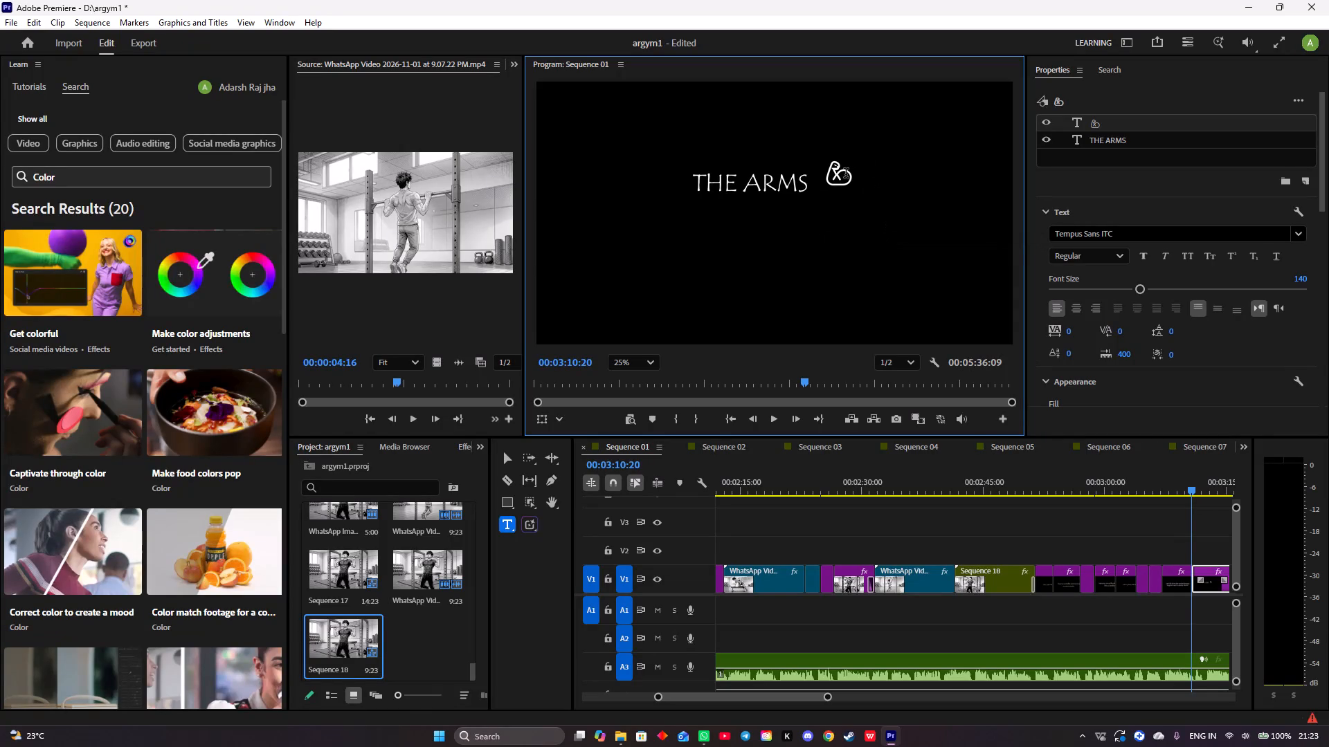
Delete the flexed-arm emoji from the separate text layer beside "THE ARMS".
{"action": "left_click", "coordinate": [846, 174]}
{"action": "key", "text": "BackSpace"}
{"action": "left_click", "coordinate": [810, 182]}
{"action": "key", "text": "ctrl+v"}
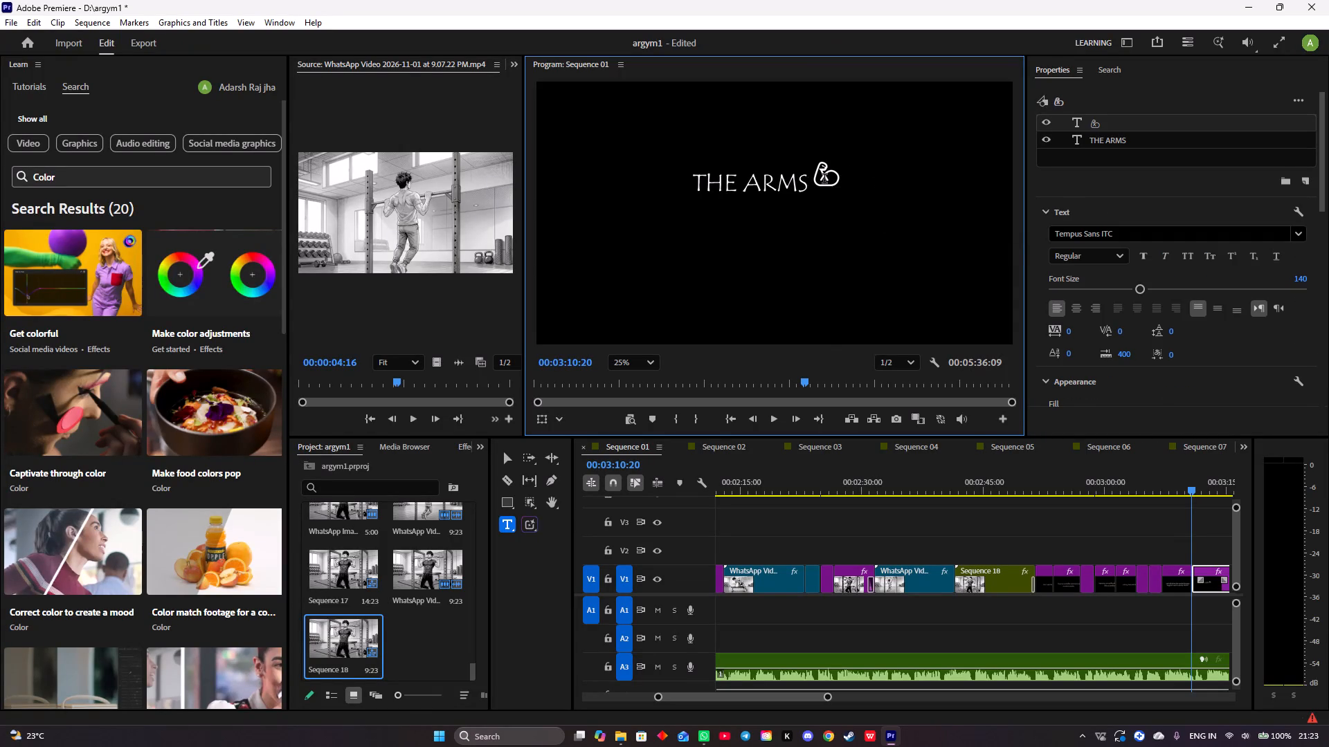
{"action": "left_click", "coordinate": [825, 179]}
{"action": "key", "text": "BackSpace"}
Paste the flexed-arm emoji directly at the end of the "THE ARMS" text.
{"action": "left_click", "coordinate": [793, 188]}
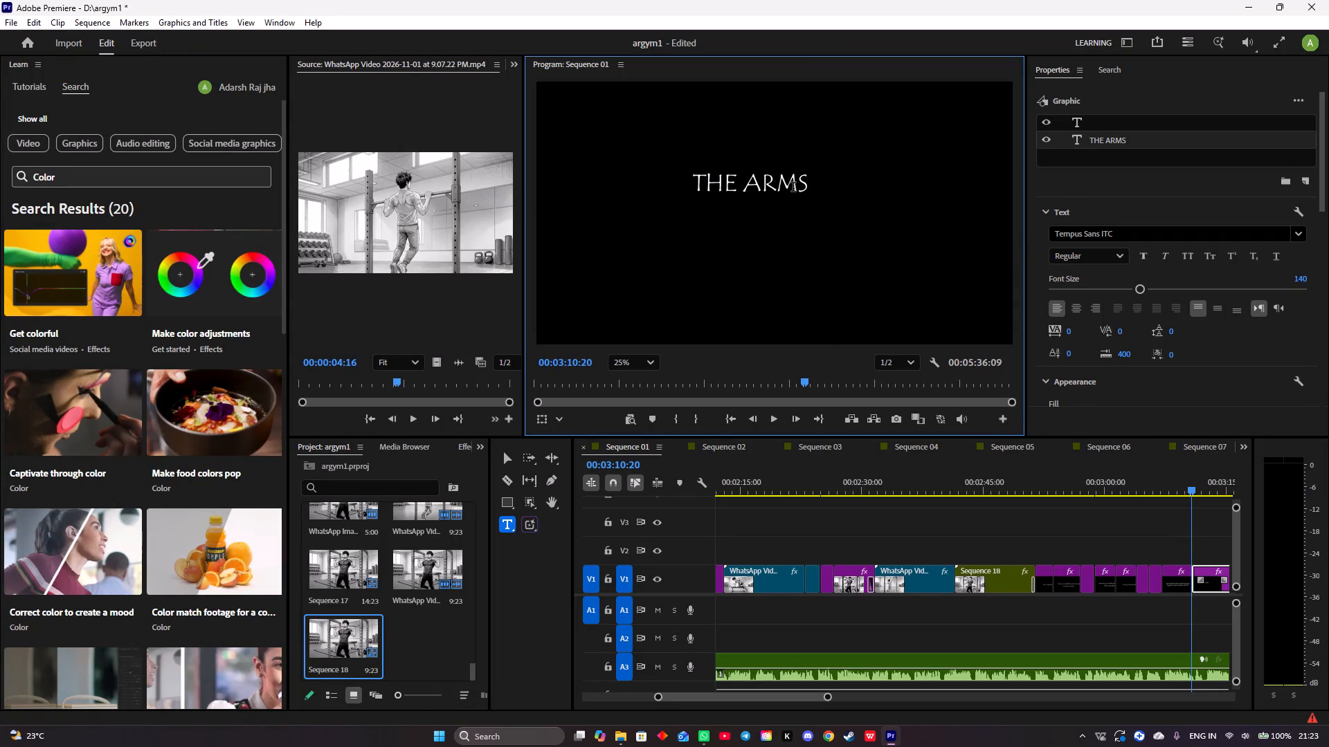
{"action": "left_click", "coordinate": [804, 189]}
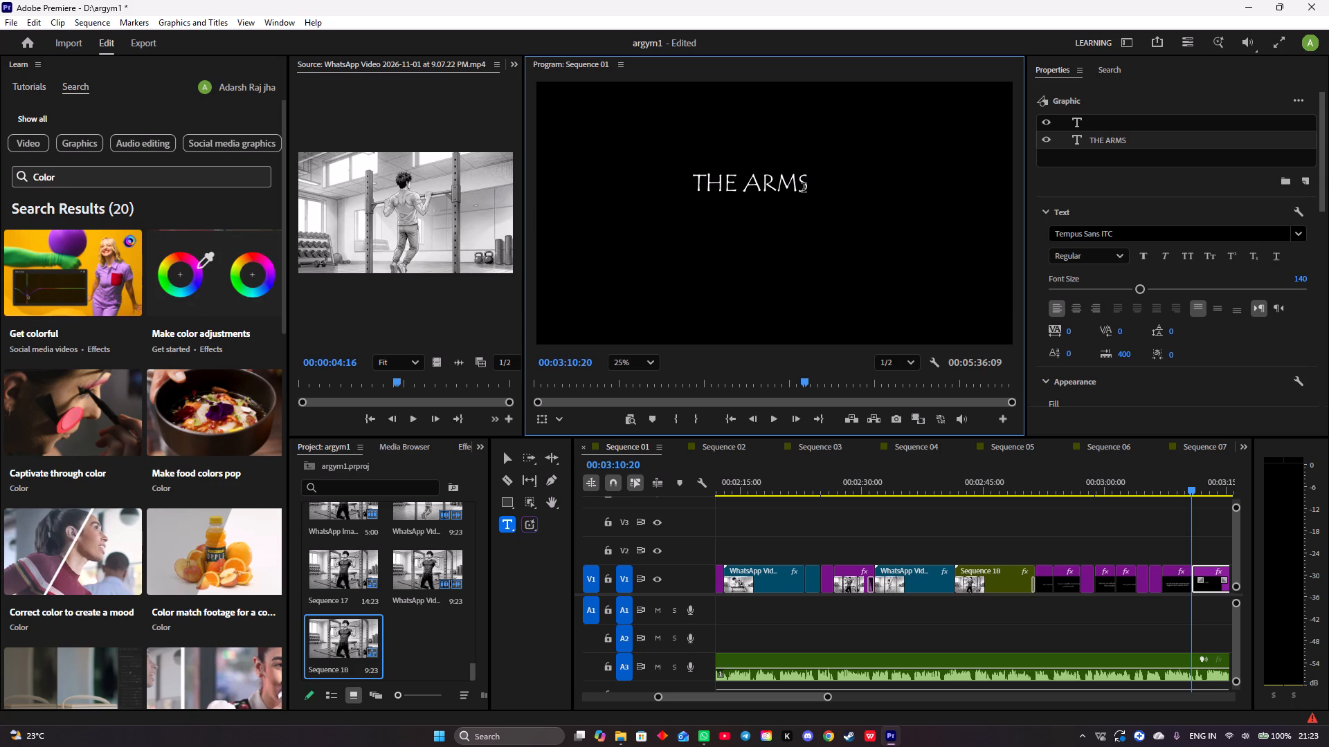
{"action": "key", "text": "ctrl+v"}
{"action": "left_click", "coordinate": [841, 207]}
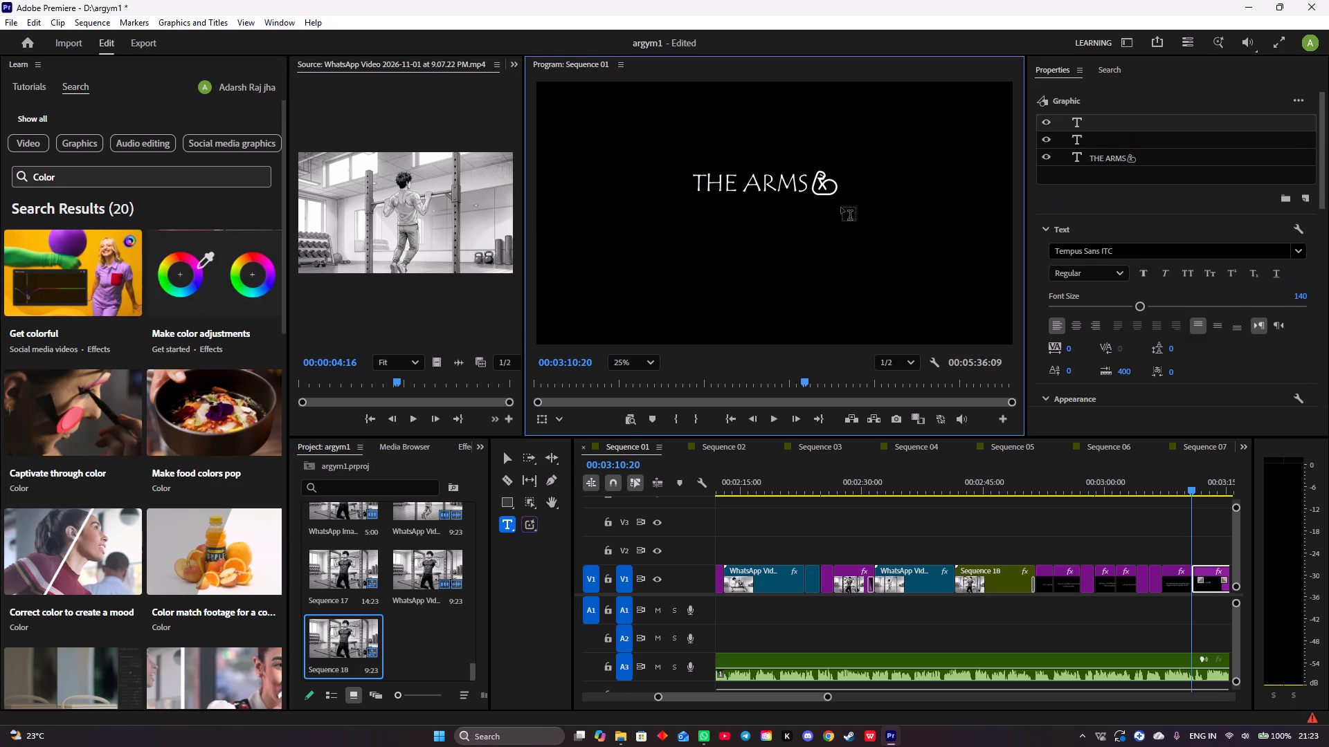
Position the "THE ARMS" text with its emoji at 979 X, 734 Y.
{"action": "left_click", "coordinate": [821, 191]}
{"action": "scroll", "coordinate": [1063, 297], "scroll_direction": "down", "scroll_amount": 20}
{"action": "scroll", "coordinate": [1063, 297], "scroll_direction": "down", "scroll_amount": 12}
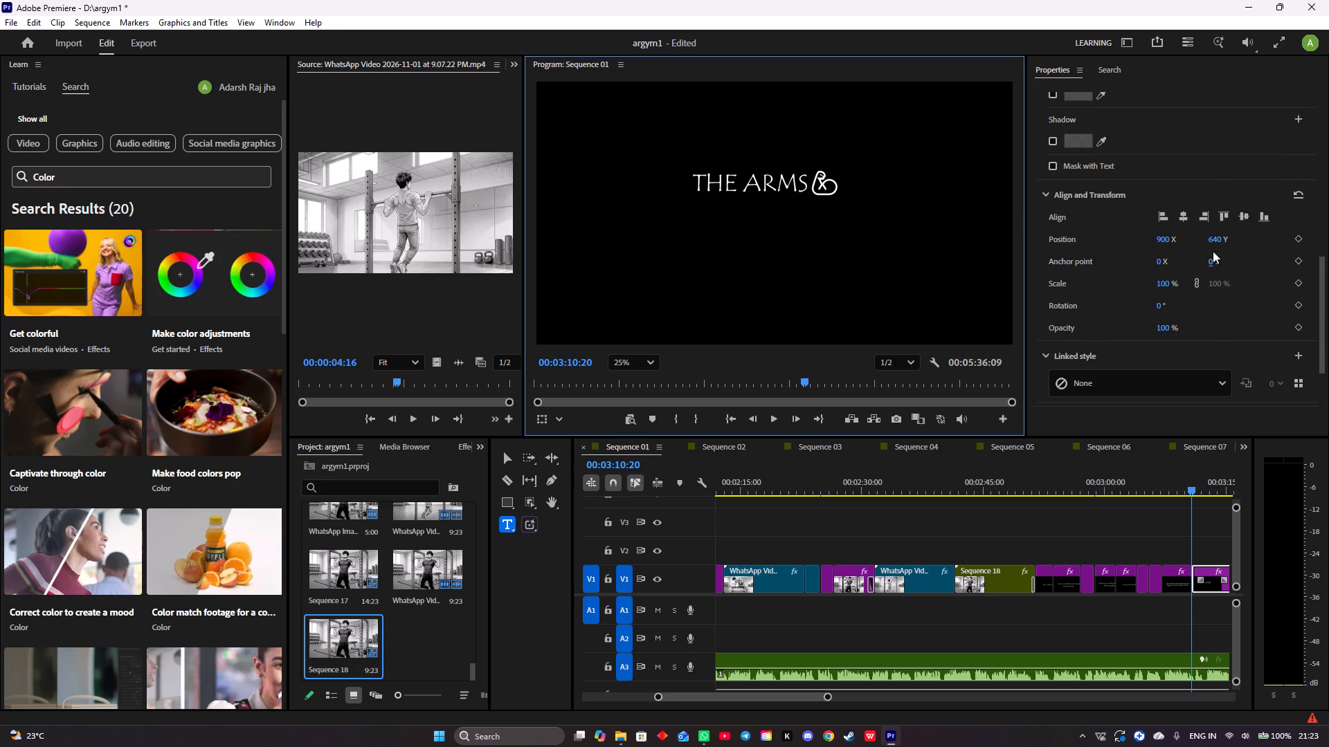
{"action": "left_click_drag", "start_coordinate": [1211, 241], "coordinate": [1284, 248]}
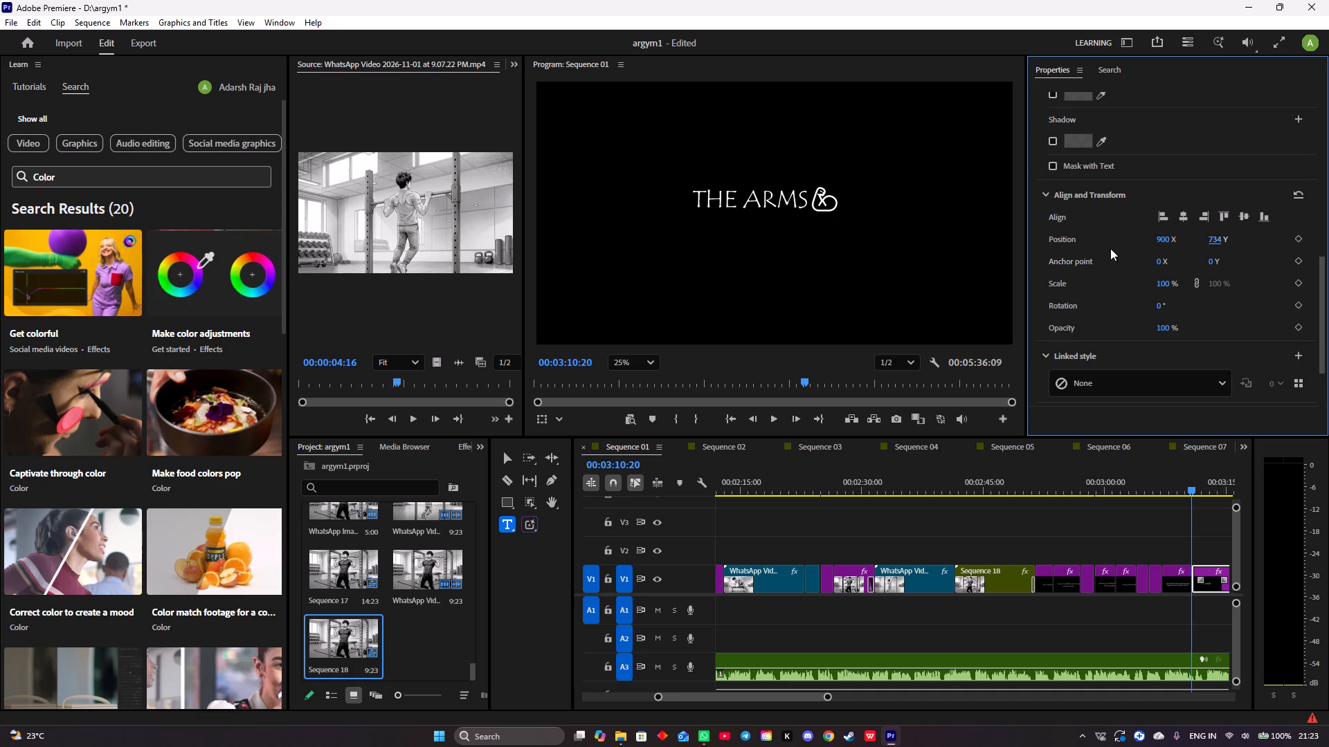
{"action": "left_click_drag", "start_coordinate": [1161, 239], "coordinate": [1225, 247]}
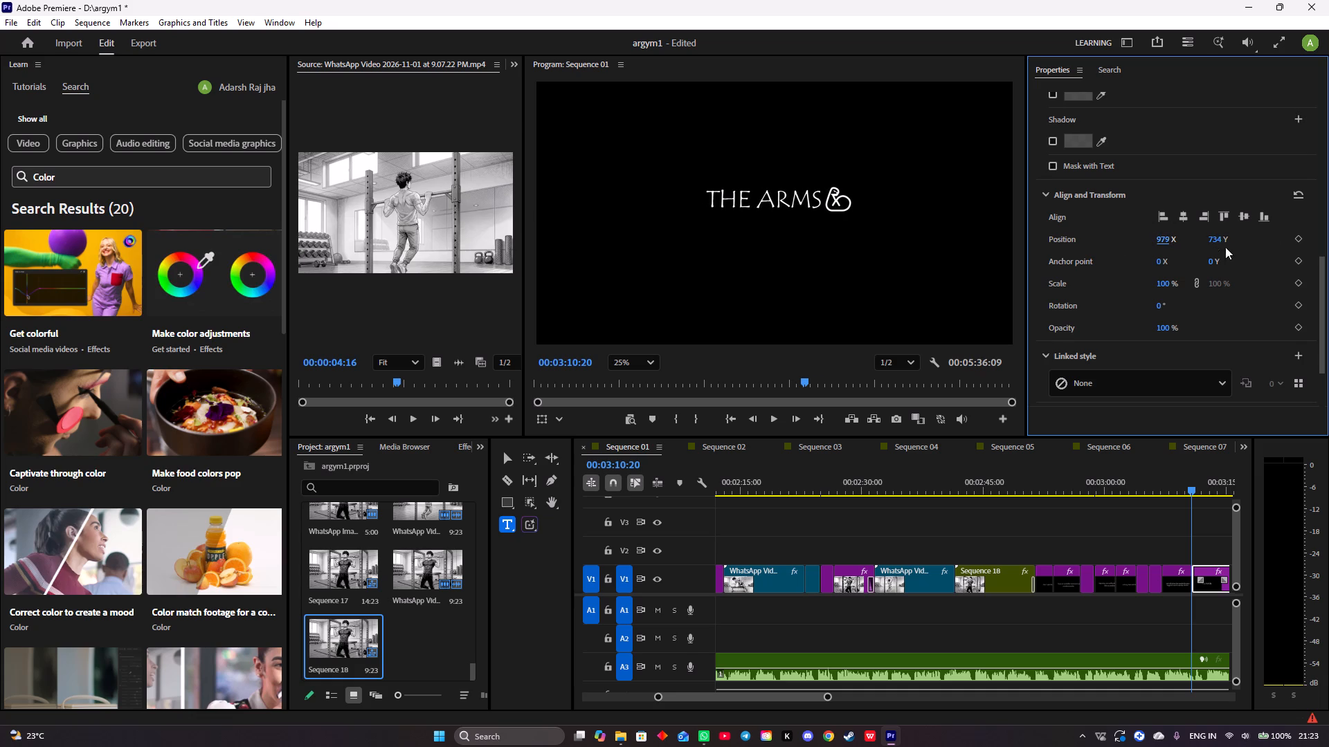
Play the "THE ARMS" title with the music and trim its end to 00:03:12:16.
{"action": "left_click_drag", "start_coordinate": [698, 696], "coordinate": [732, 699]}
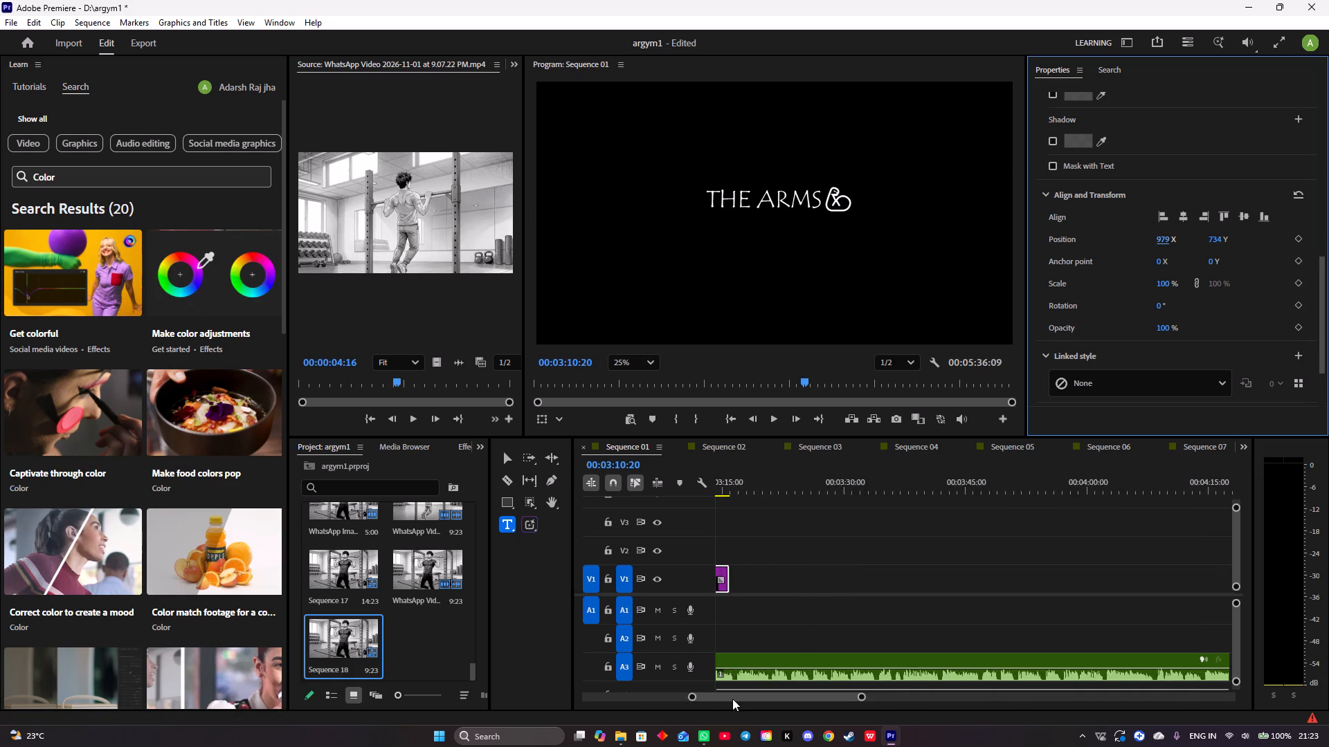
{"action": "left_click_drag", "start_coordinate": [732, 699], "coordinate": [715, 697]}
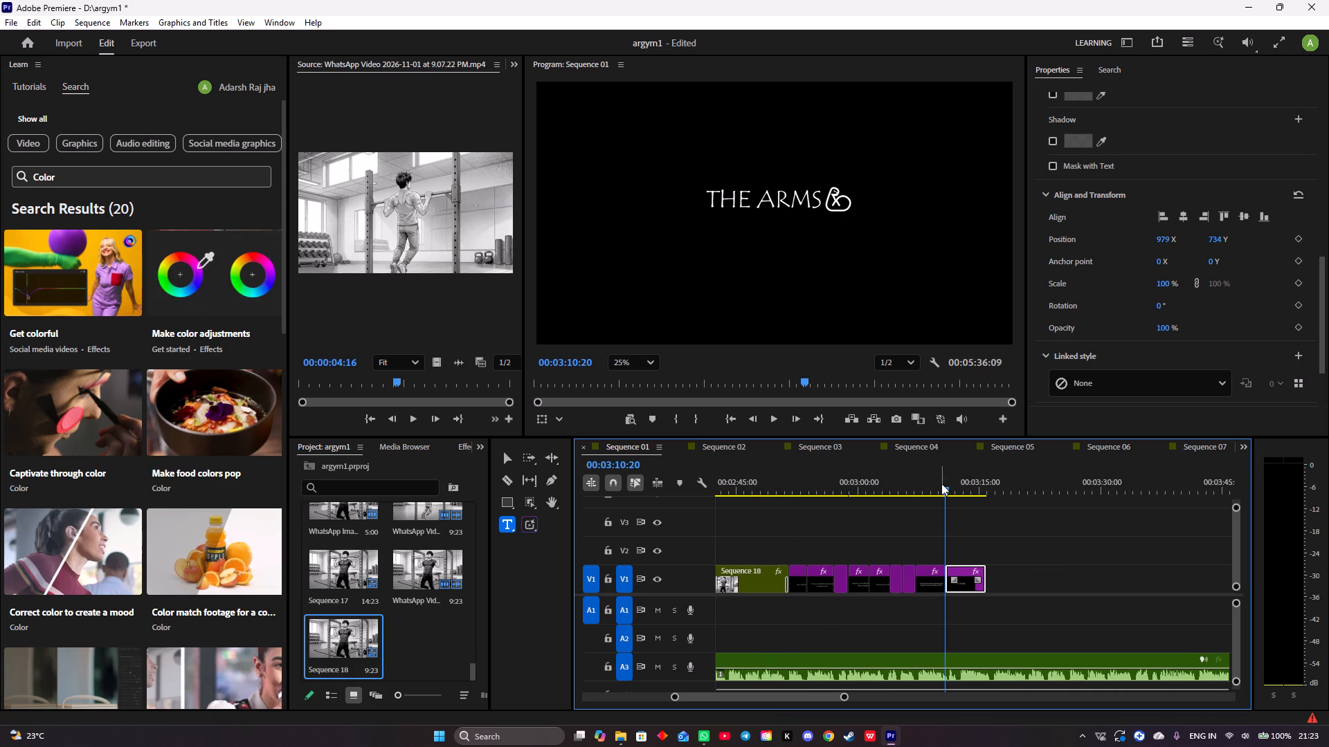
{"action": "left_click_drag", "start_coordinate": [945, 488], "coordinate": [926, 483]}
{"action": "key", "text": "space"}
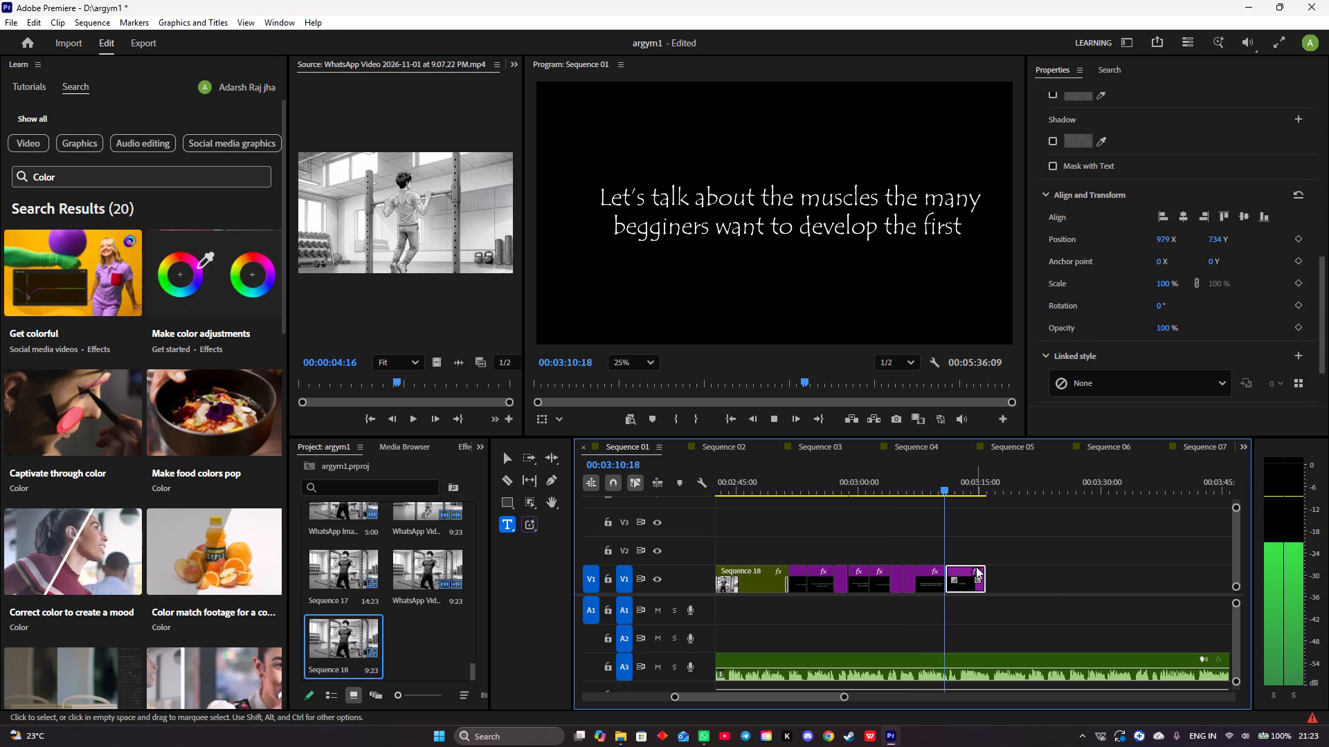
{"action": "key", "text": "space"}
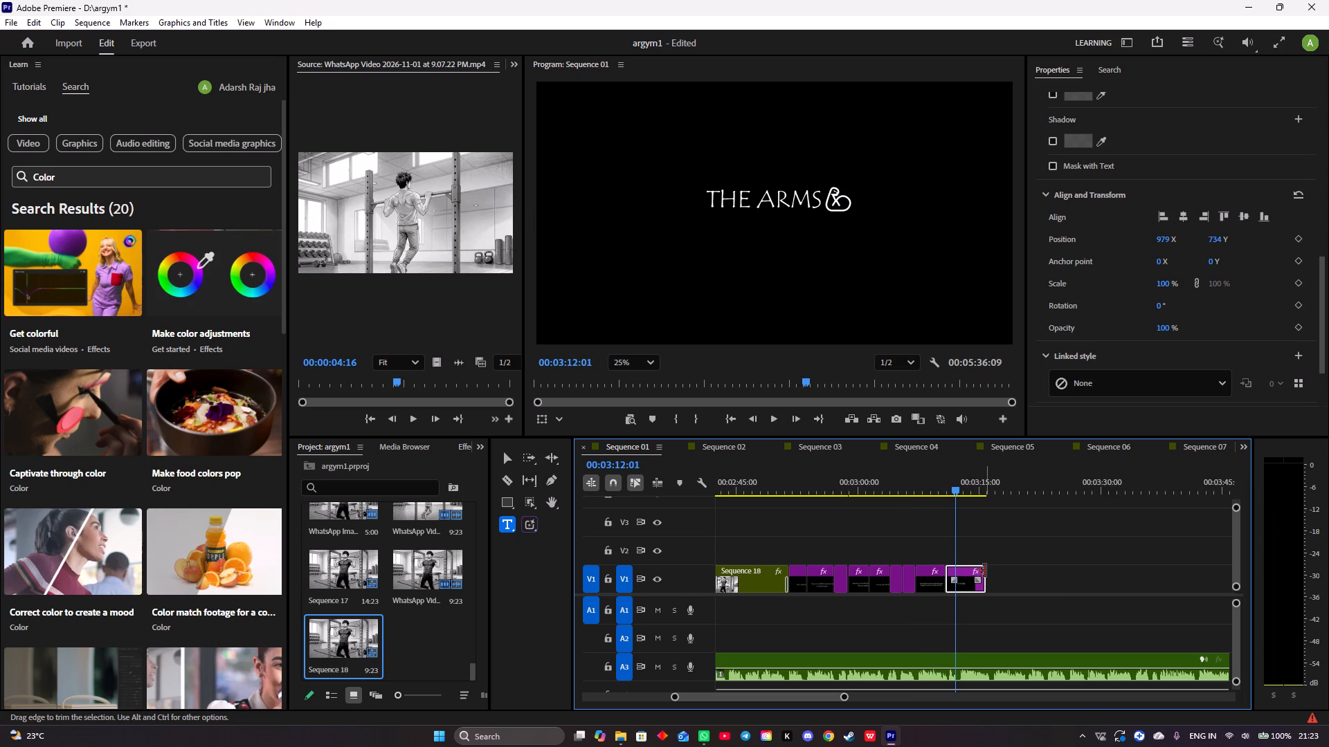
{"action": "key", "text": "space"}
{"action": "key", "text": "space"}
{"action": "key", "text": "space"}
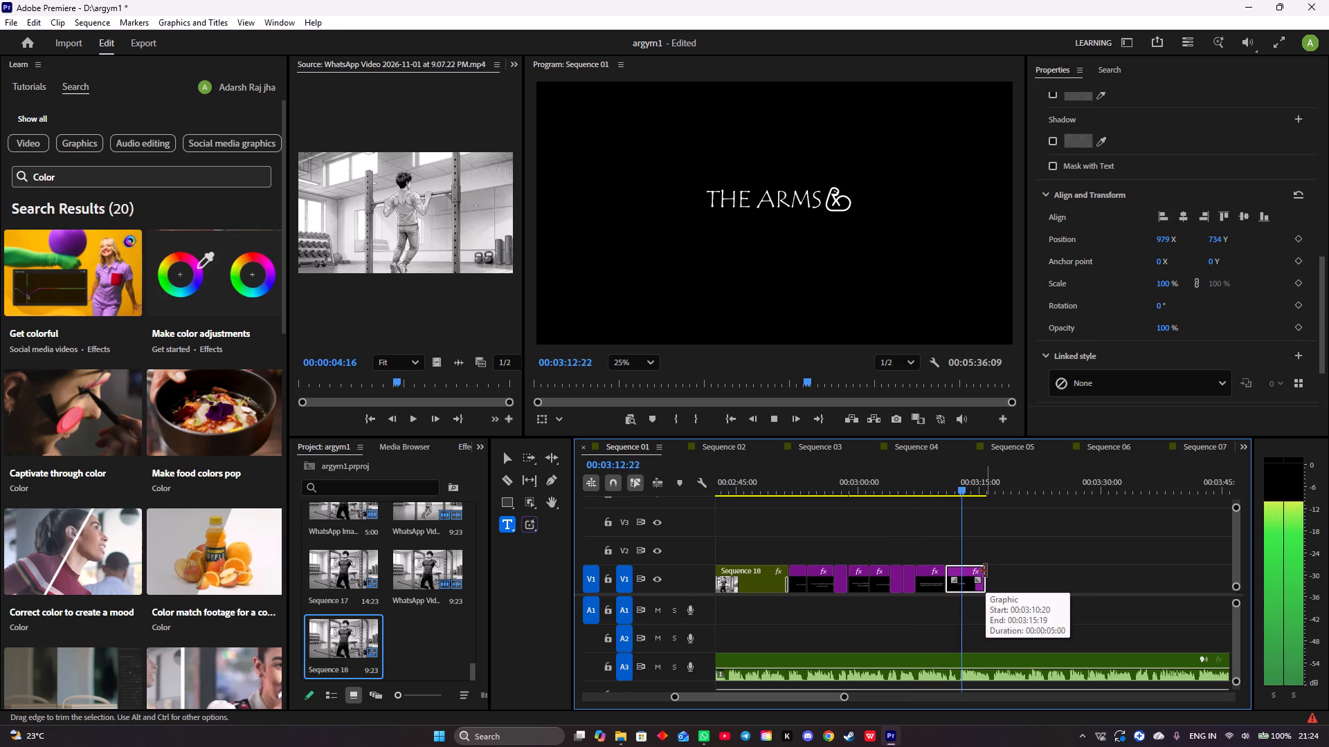
{"action": "key", "text": "space"}
{"action": "left_click", "coordinate": [961, 495]}
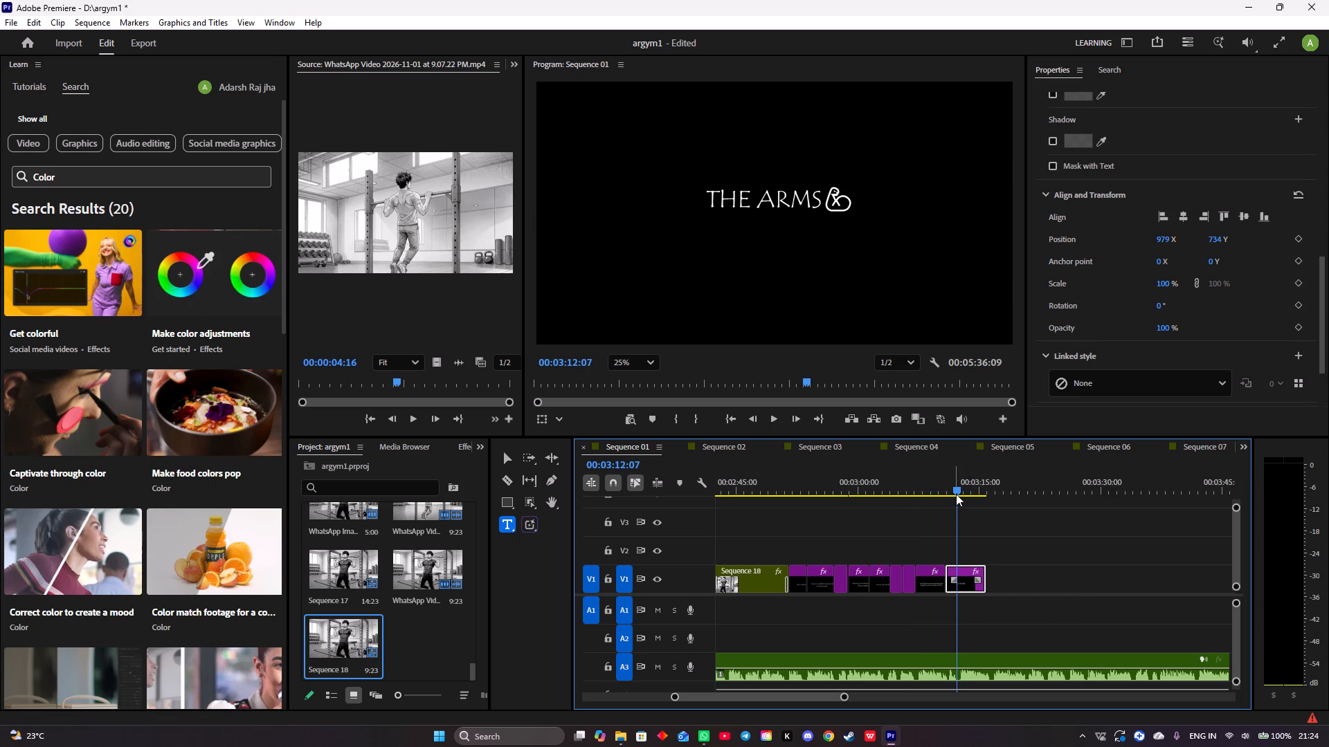
{"action": "key", "text": "space"}
{"action": "key", "text": "space"}
{"action": "left_click_drag", "start_coordinate": [985, 564], "coordinate": [969, 564]}
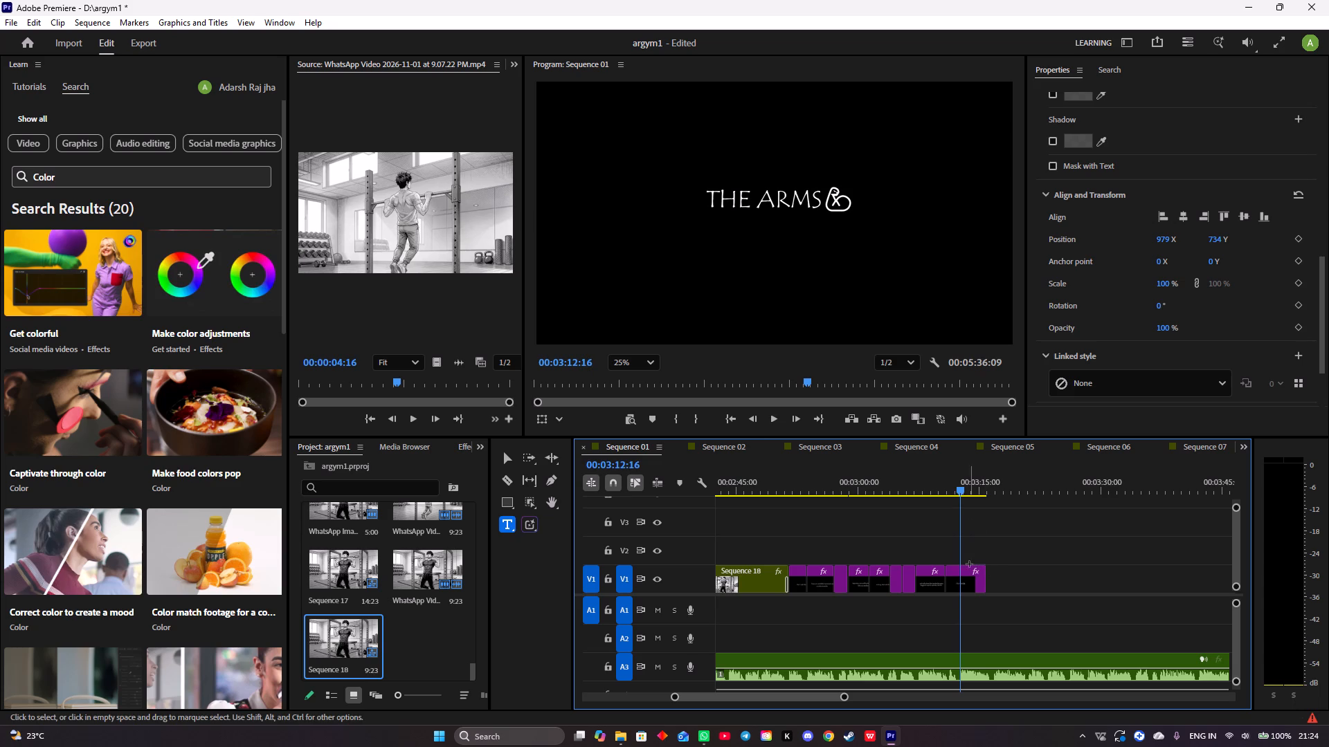
{"action": "left_click_drag", "start_coordinate": [969, 564], "coordinate": [961, 564]}
{"action": "left_click", "coordinate": [981, 564]}
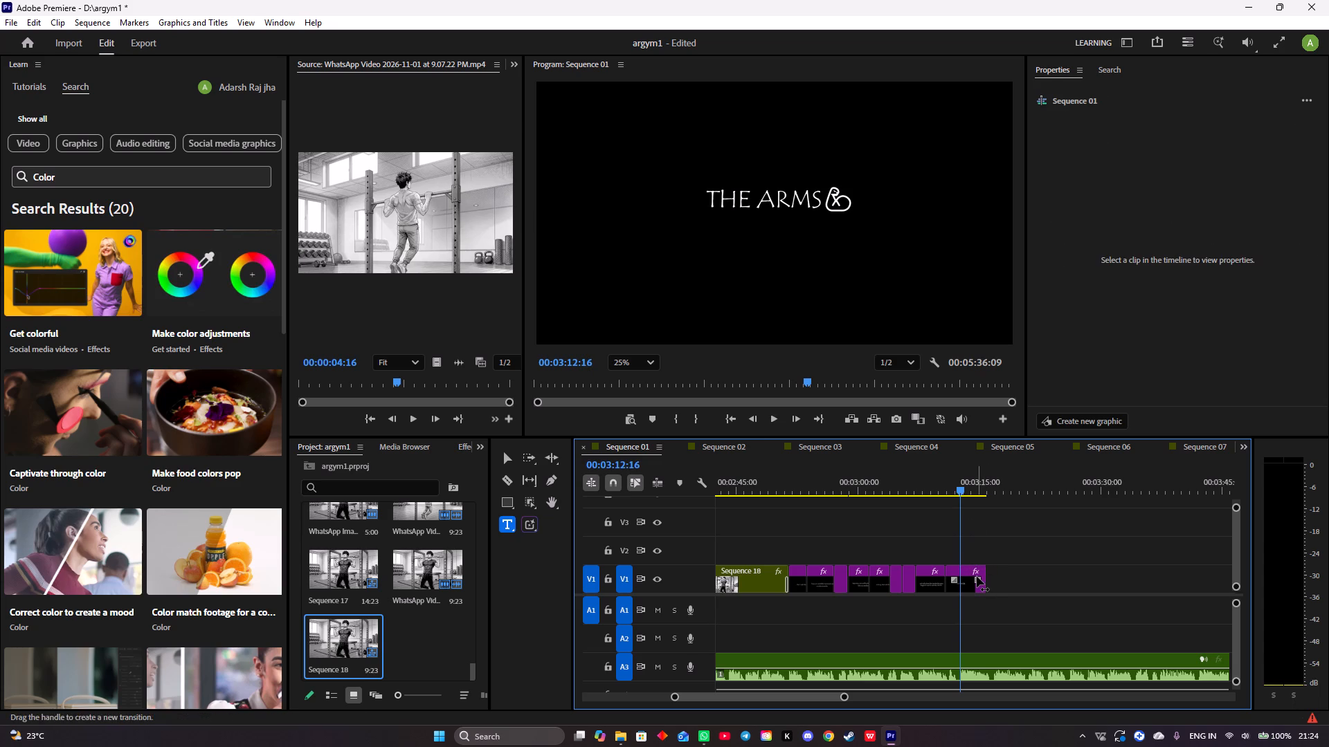
{"action": "left_click_drag", "start_coordinate": [983, 568], "coordinate": [959, 565]}
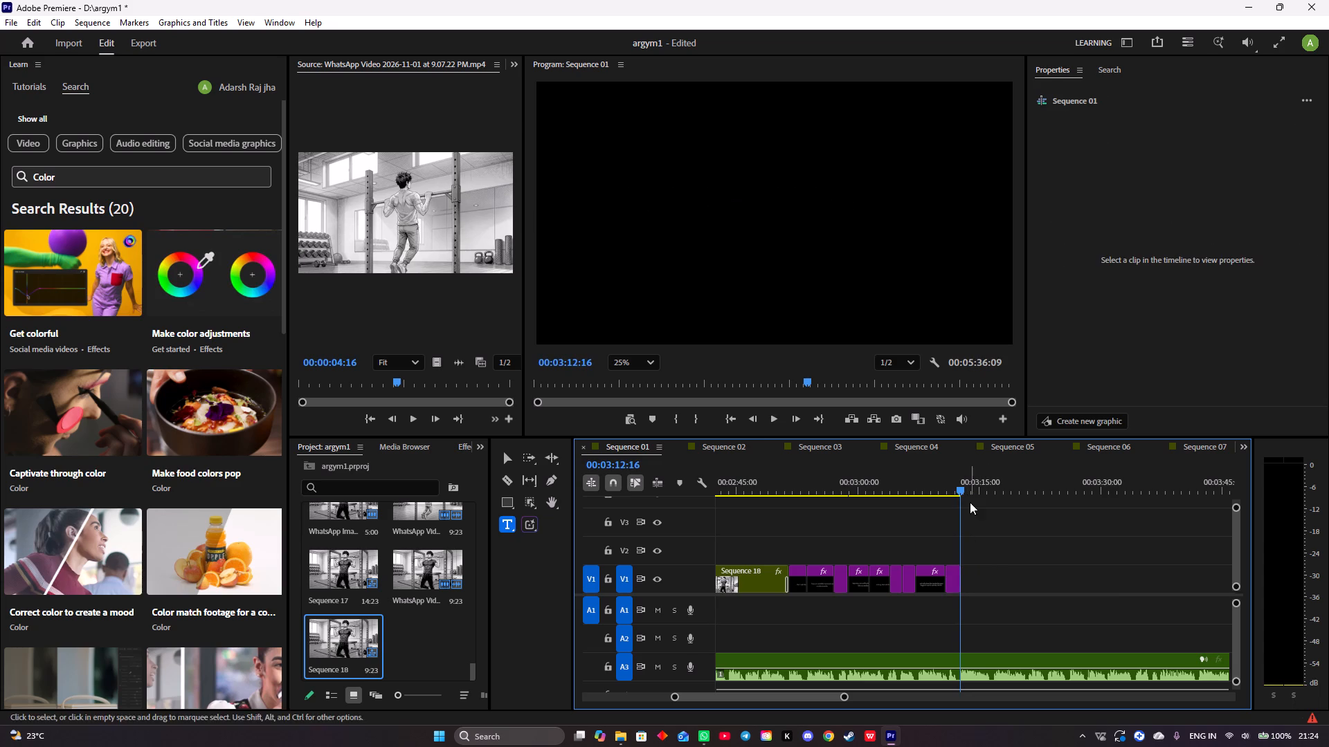
Replay the section with the music and add a new text title "But Remember!!!" at 00:03:12:18, after the "THE ARMS" title.
{"action": "left_click_drag", "start_coordinate": [961, 495], "coordinate": [911, 490]}
{"action": "key", "text": "space"}
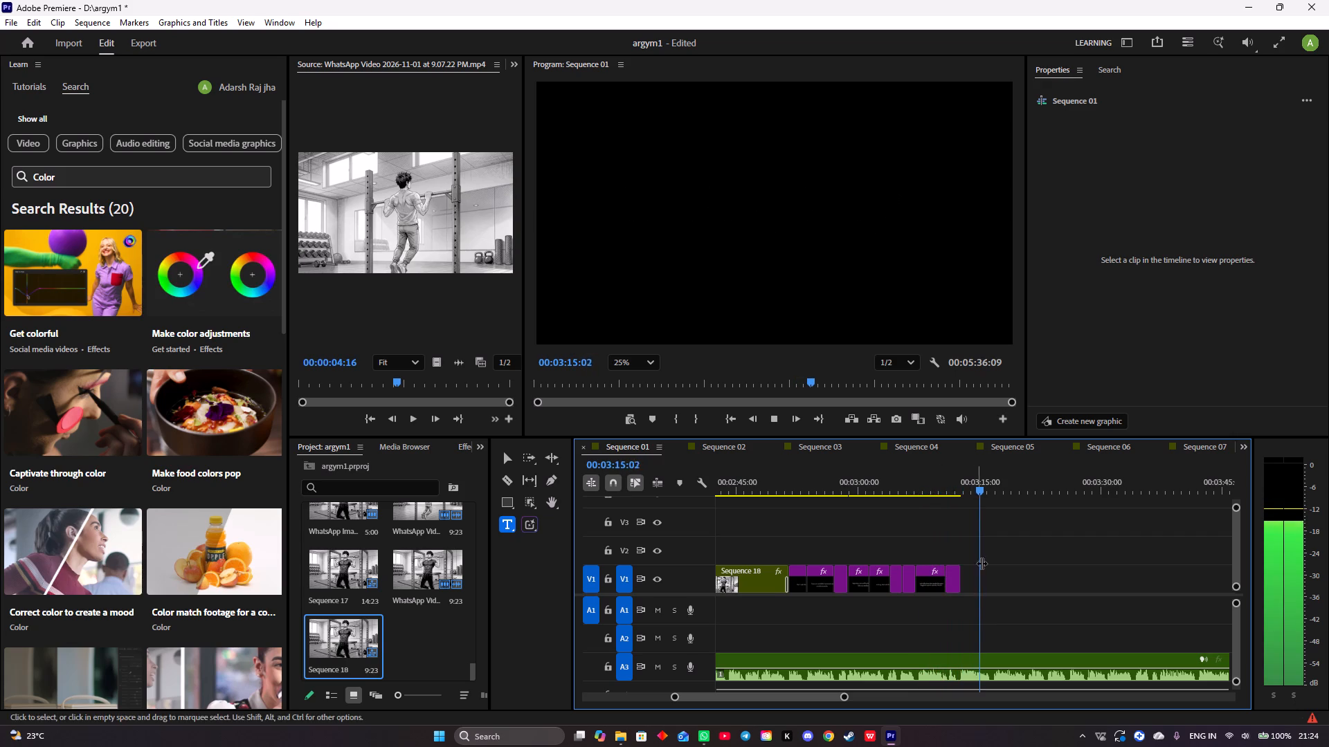
{"action": "key", "text": "space"}
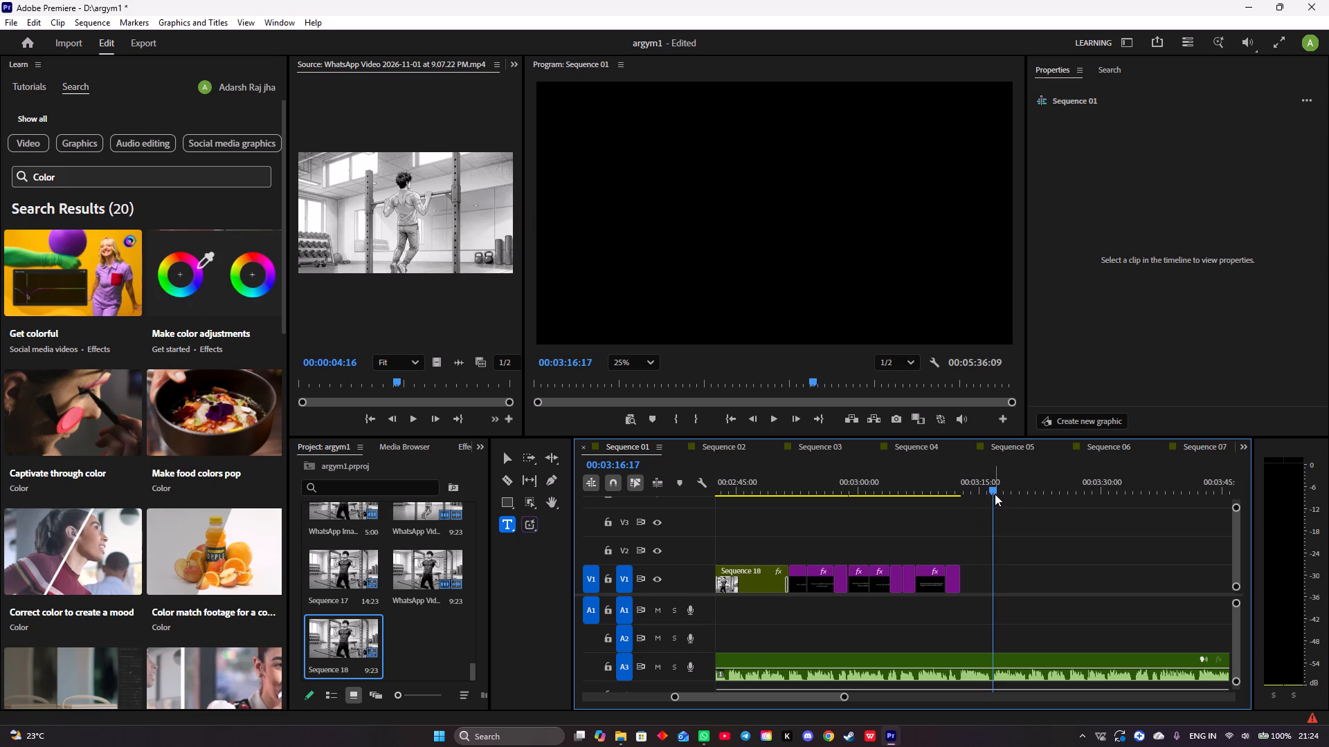
{"action": "left_click_drag", "start_coordinate": [993, 490], "coordinate": [961, 494]}
{"action": "left_click", "coordinate": [719, 181]}
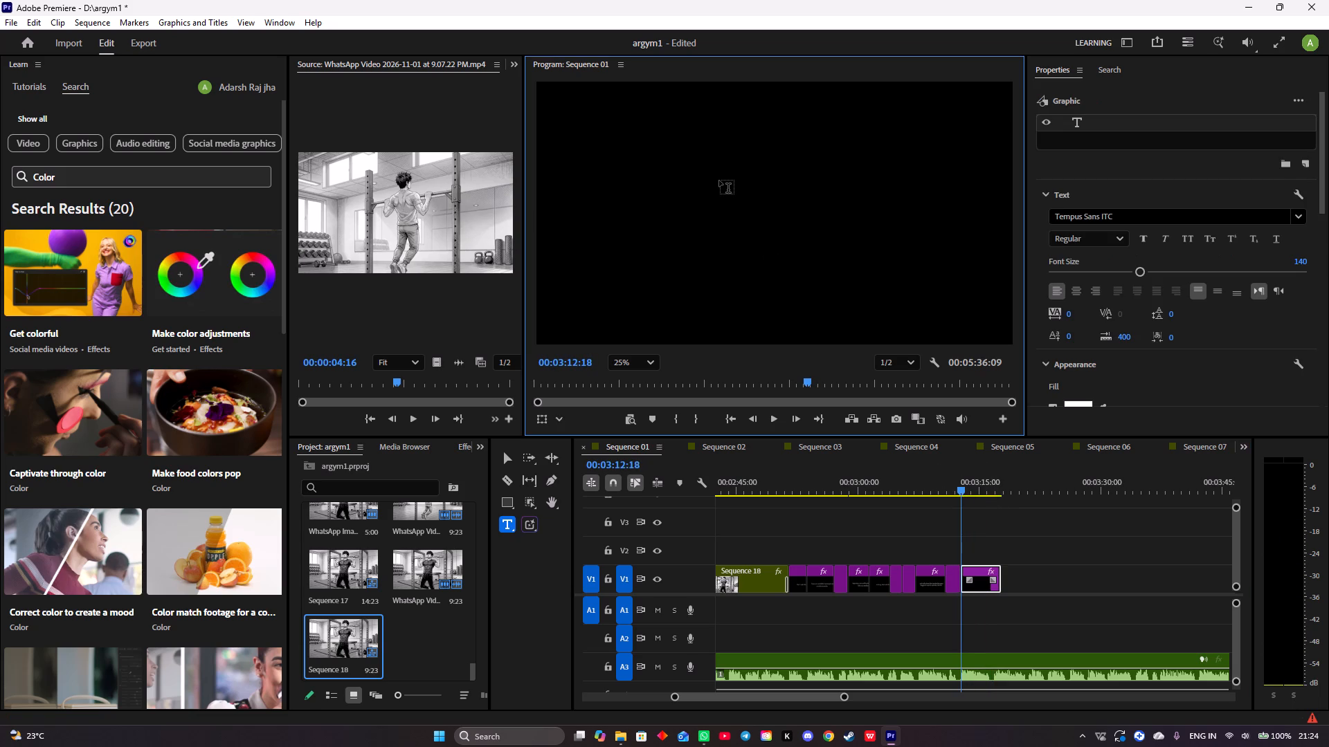
{"action": "type", "text": "ut"}
{"action": "key", "text": "space"}
{"action": "type", "text": "em"}
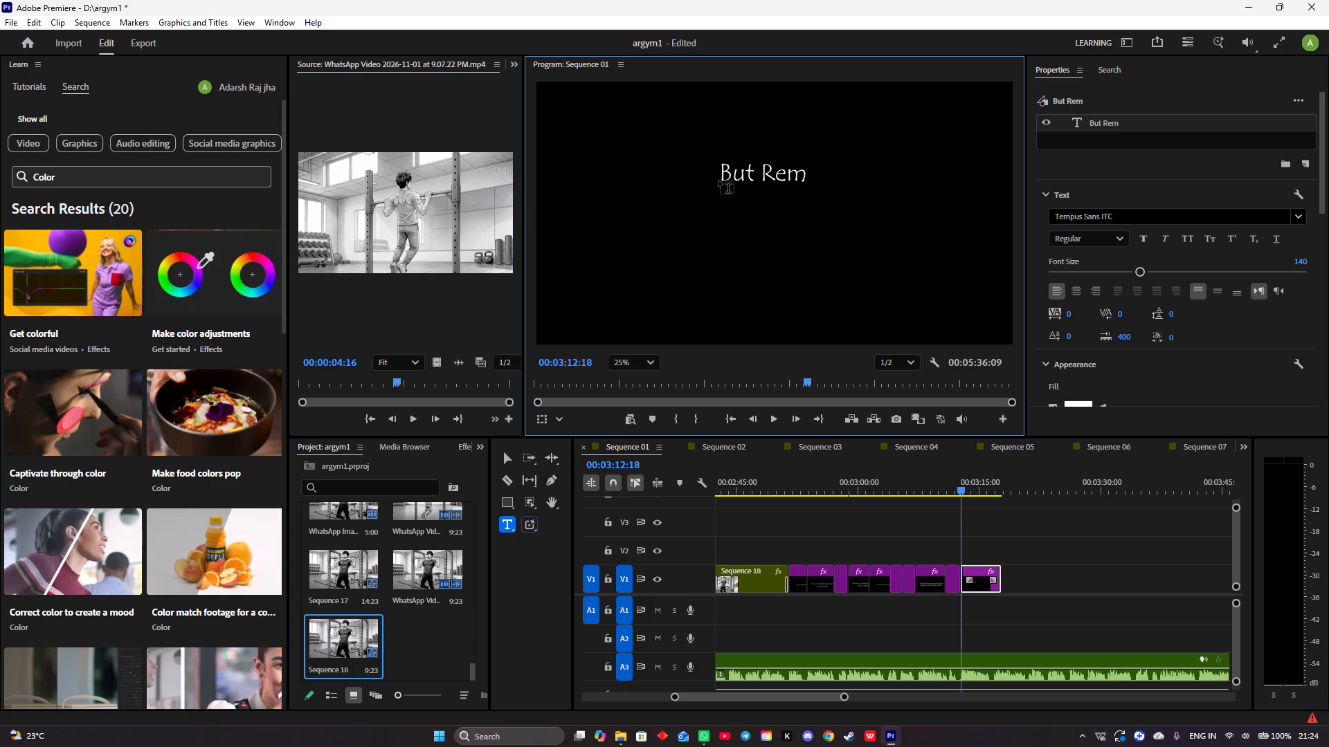
{"action": "key", "text": "b"}
{"action": "key", "text": "BackSpace"}
{"action": "key", "text": "BackSpace"}
{"action": "type", "text": "member"}
{"action": "type", "text": "!!!"}
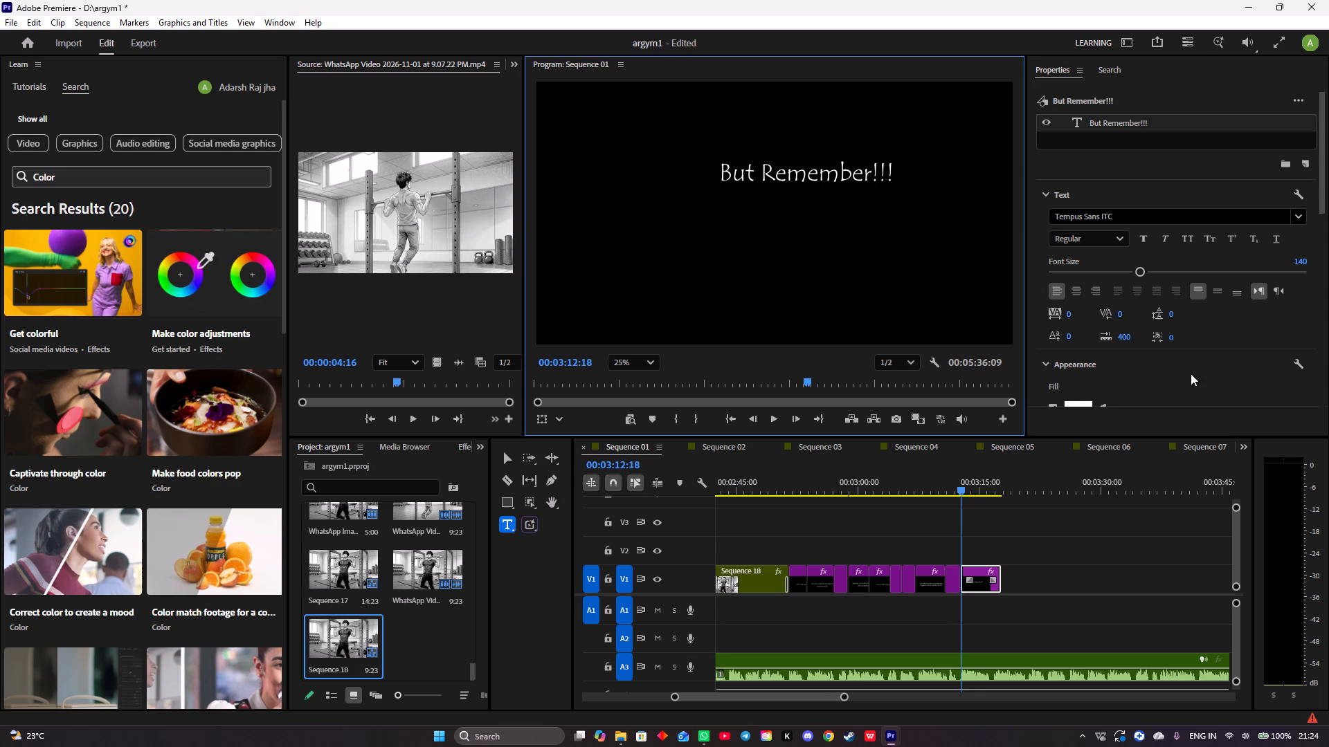
Position the "But Remember!!!" text at 913 X, 793 Y.
{"action": "scroll", "coordinate": [1078, 303], "scroll_direction": "down", "scroll_amount": 20}
{"action": "scroll", "coordinate": [1078, 303], "scroll_direction": "down", "scroll_amount": 8}
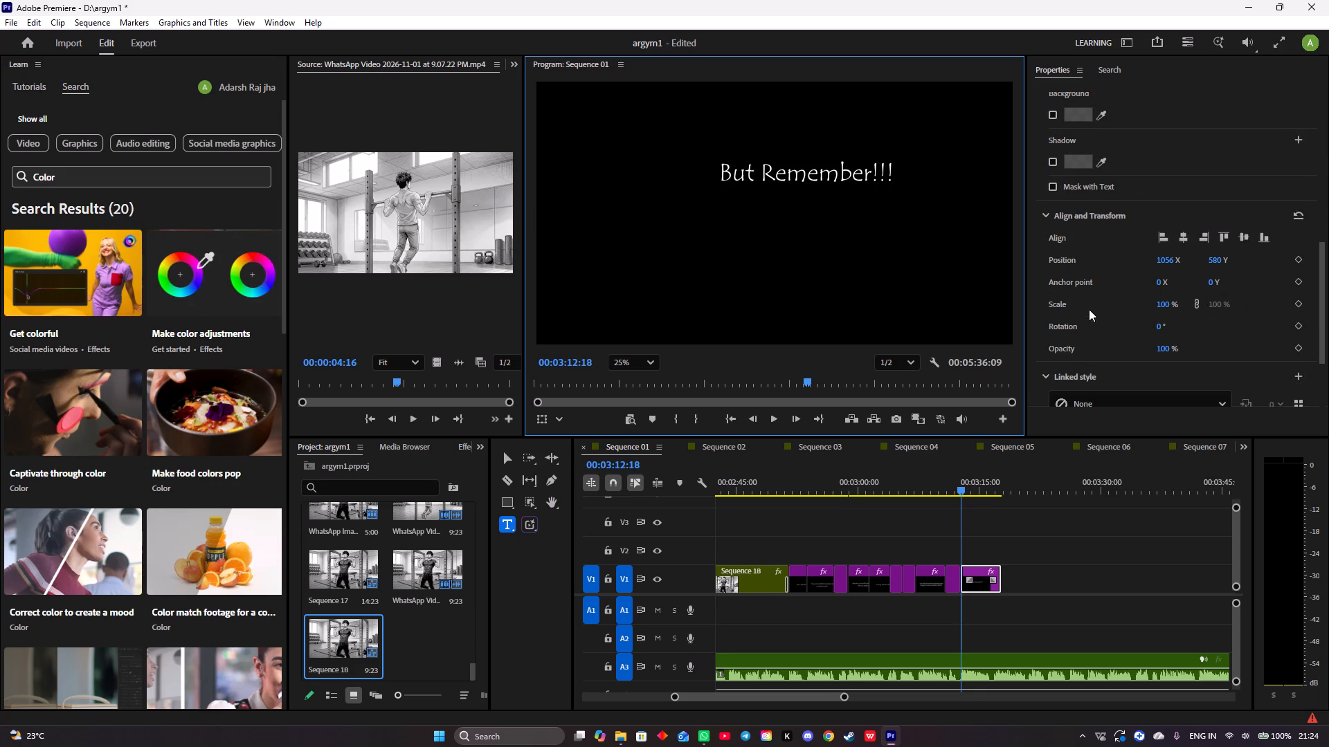
{"action": "left_click_drag", "start_coordinate": [1173, 257], "coordinate": [1053, 277]}
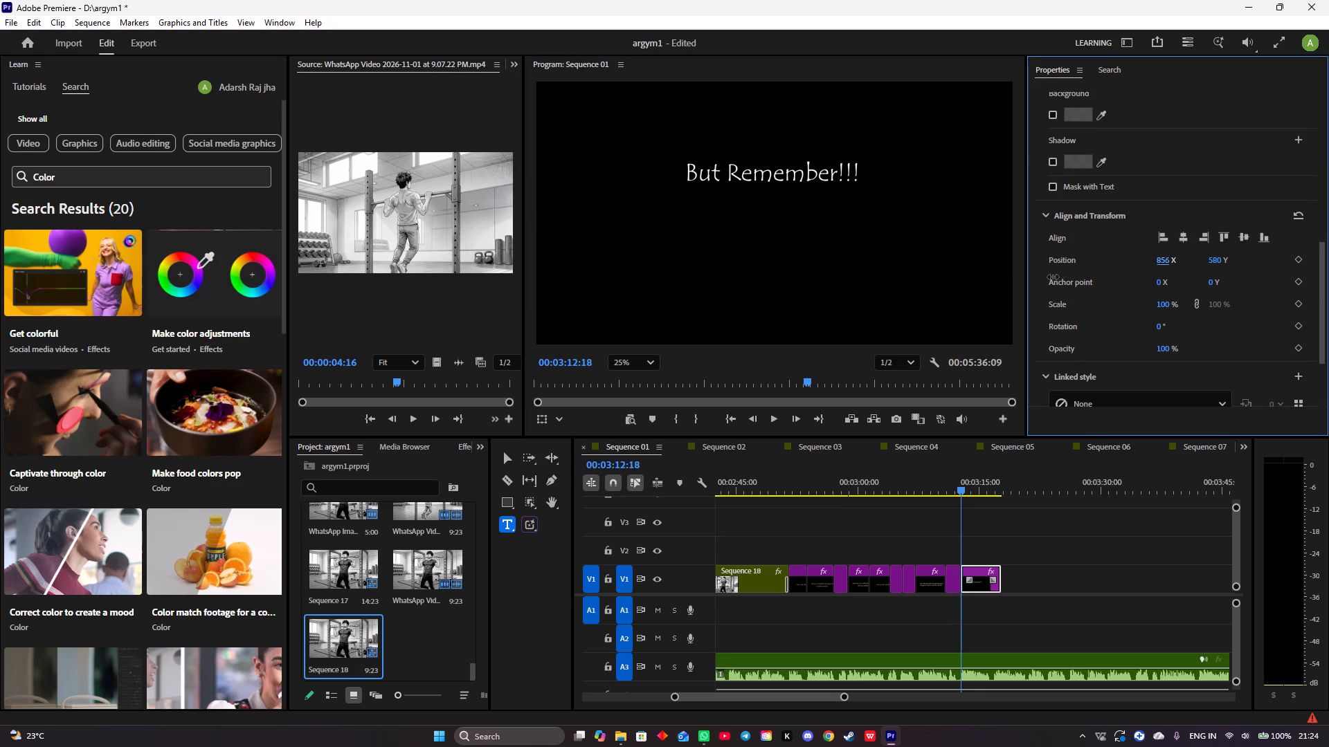
{"action": "left_click_drag", "start_coordinate": [1053, 277], "coordinate": [1022, 281]}
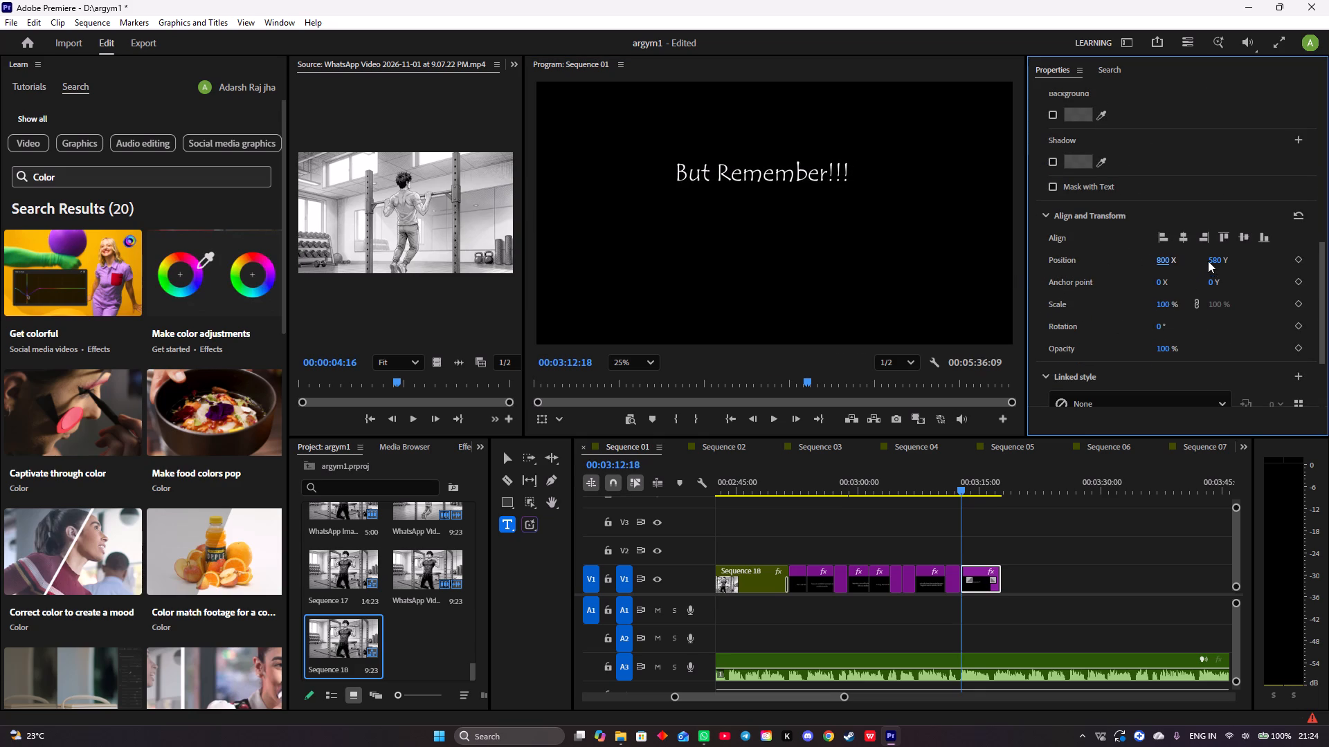
{"action": "left_click_drag", "start_coordinate": [1211, 257], "coordinate": [1328, 261]}
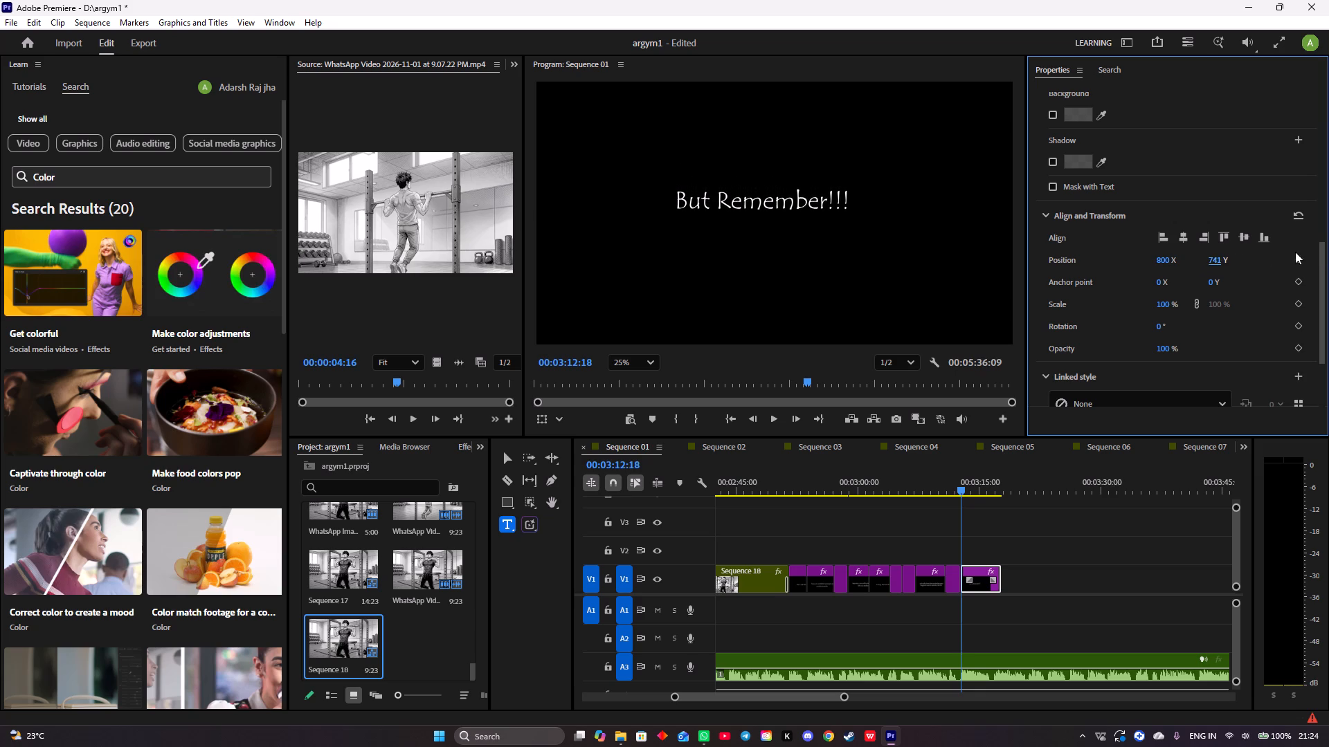
{"action": "left_click_drag", "start_coordinate": [1209, 258], "coordinate": [1247, 259]}
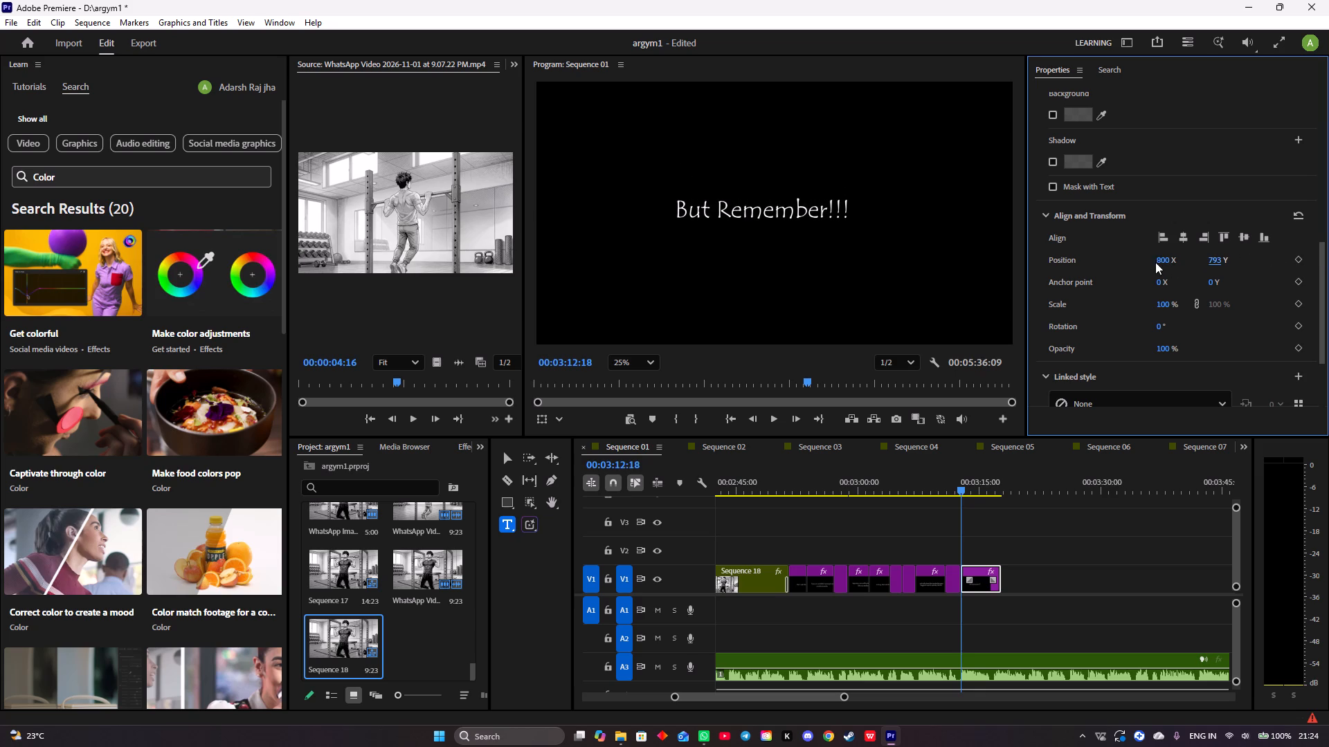
{"action": "left_click_drag", "start_coordinate": [1161, 257], "coordinate": [1244, 259]}
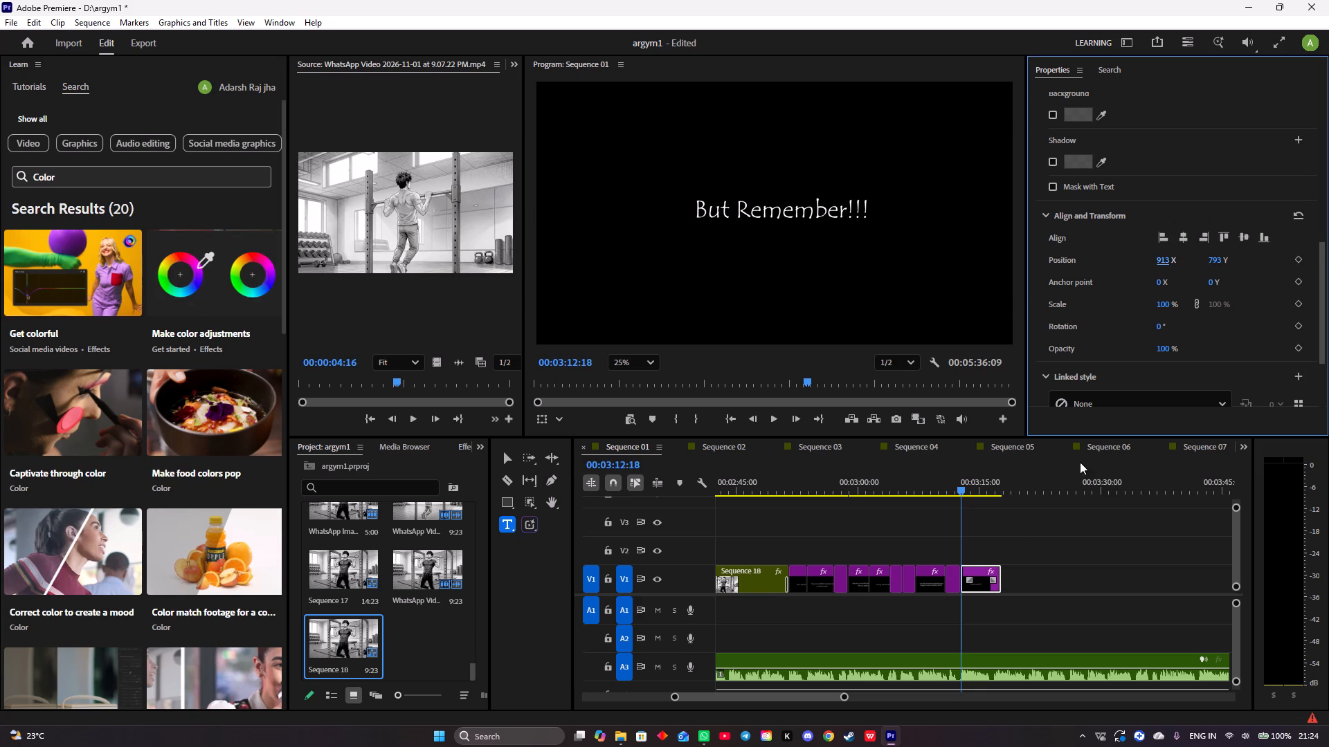
Trim the end of the "But Remember!!!" title to about 00:03:13:18 and play the section with the music.
{"action": "left_click_drag", "start_coordinate": [1002, 567], "coordinate": [976, 566]}
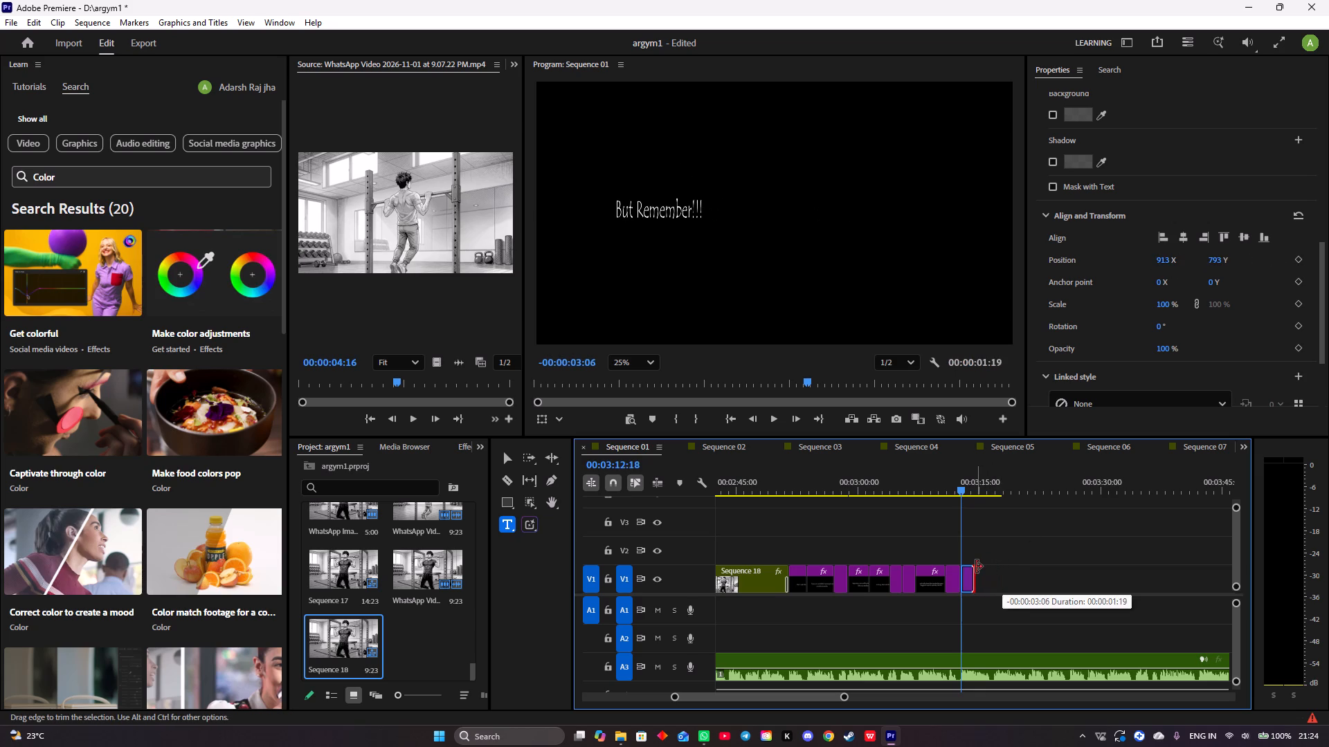
{"action": "left_click_drag", "start_coordinate": [976, 566], "coordinate": [970, 563]}
{"action": "left_click_drag", "start_coordinate": [961, 492], "coordinate": [923, 490]}
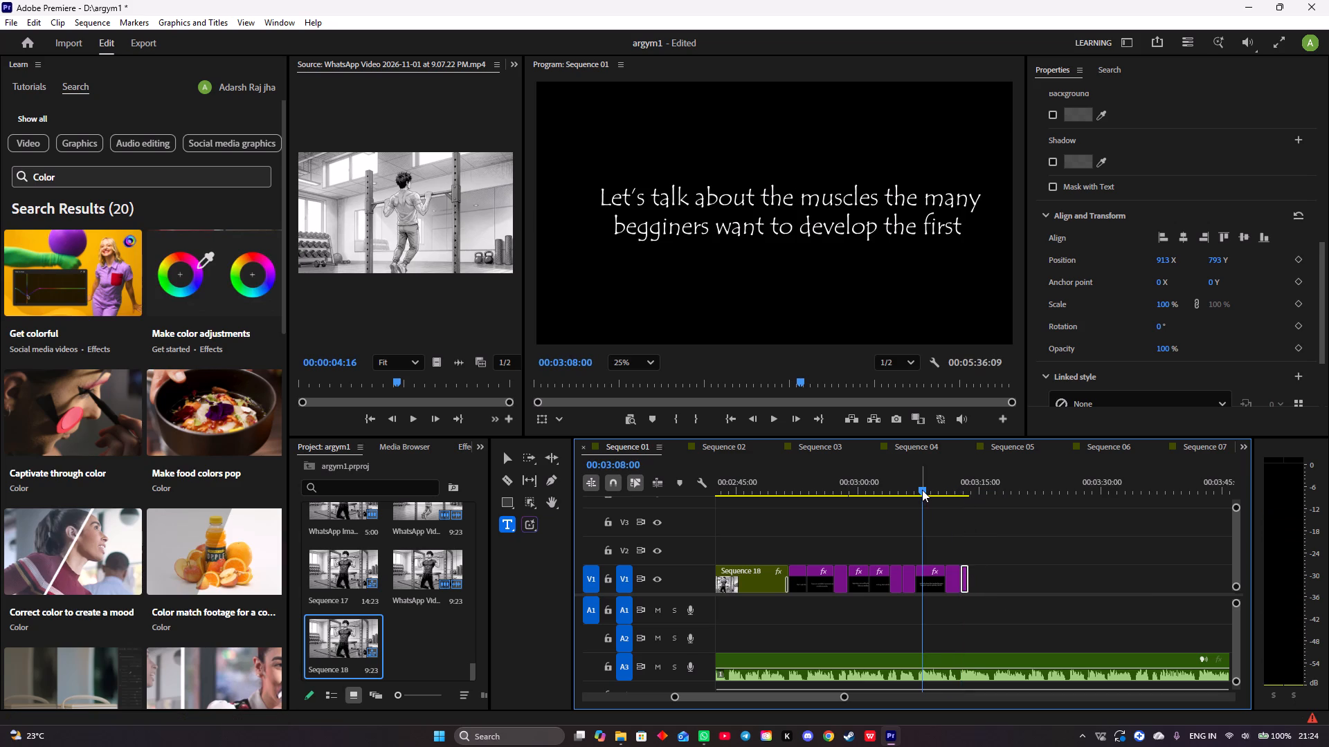
{"action": "key", "text": "space"}
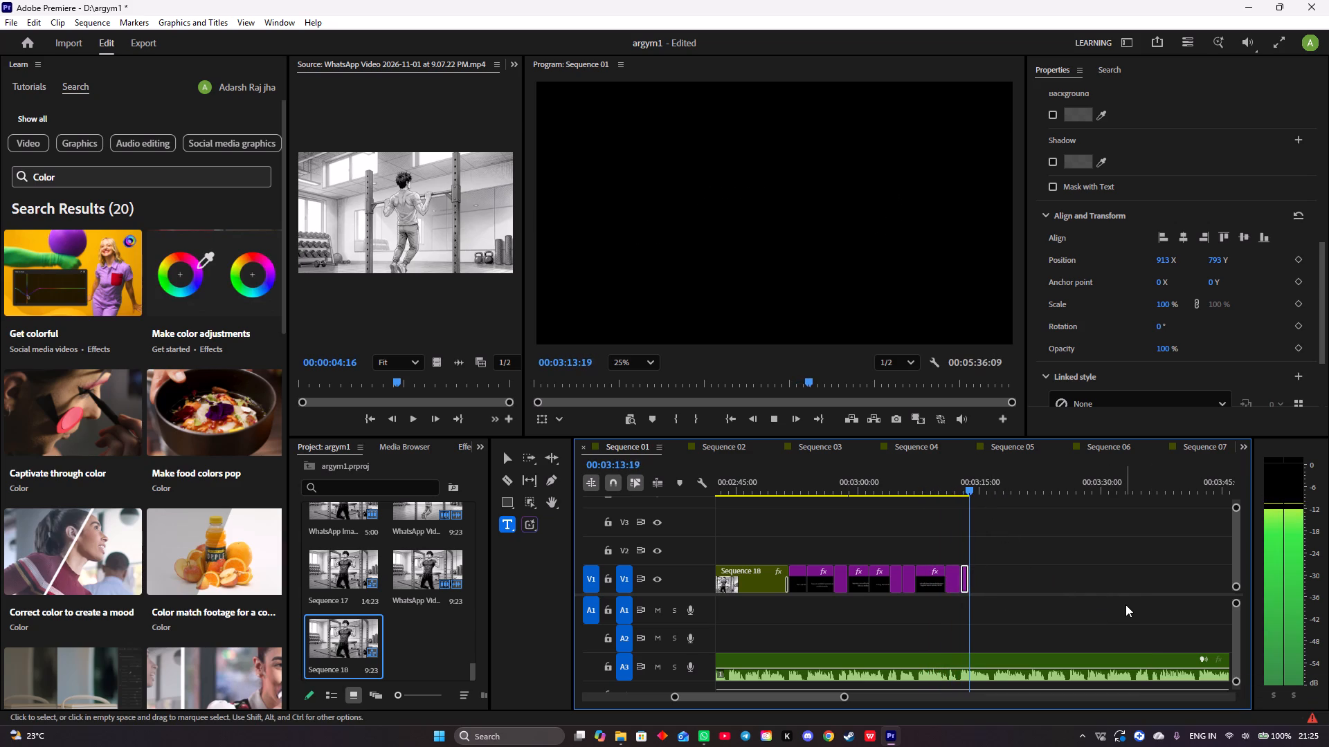
{"action": "key", "text": "space"}
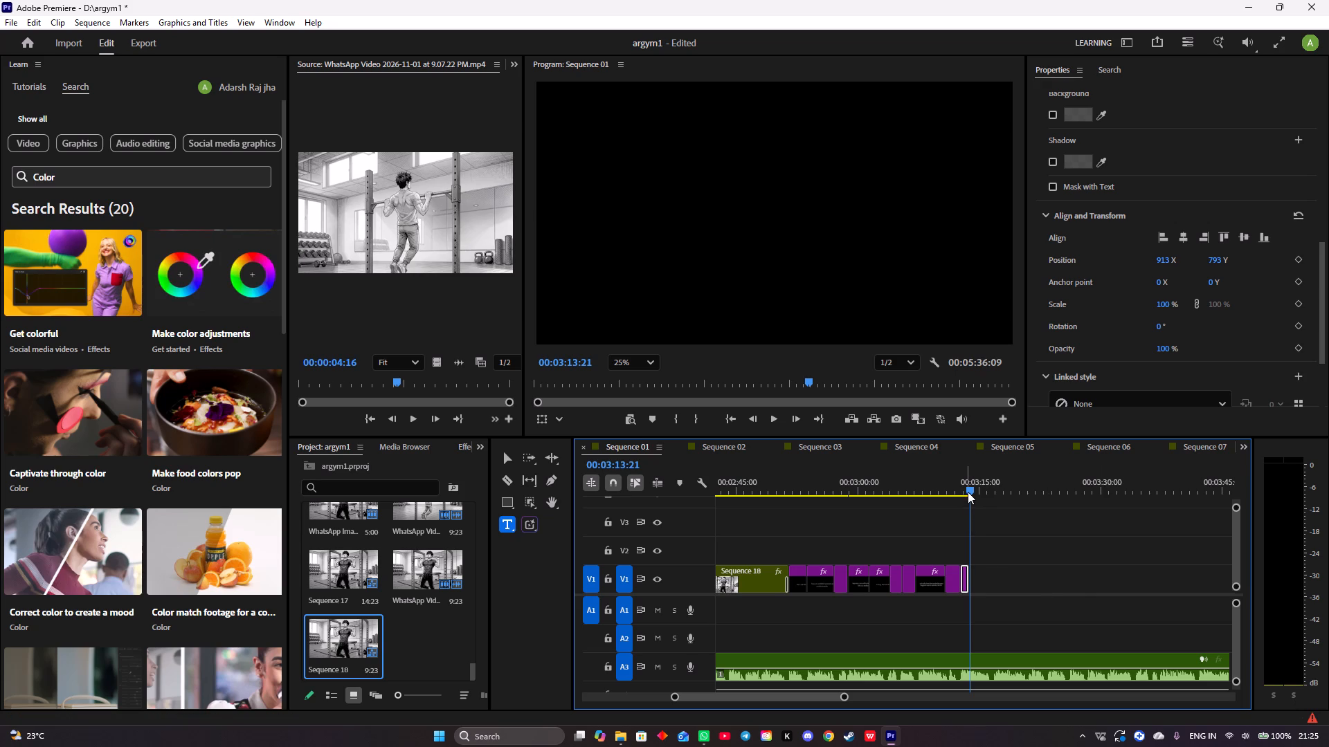
{"action": "key", "text": "space"}
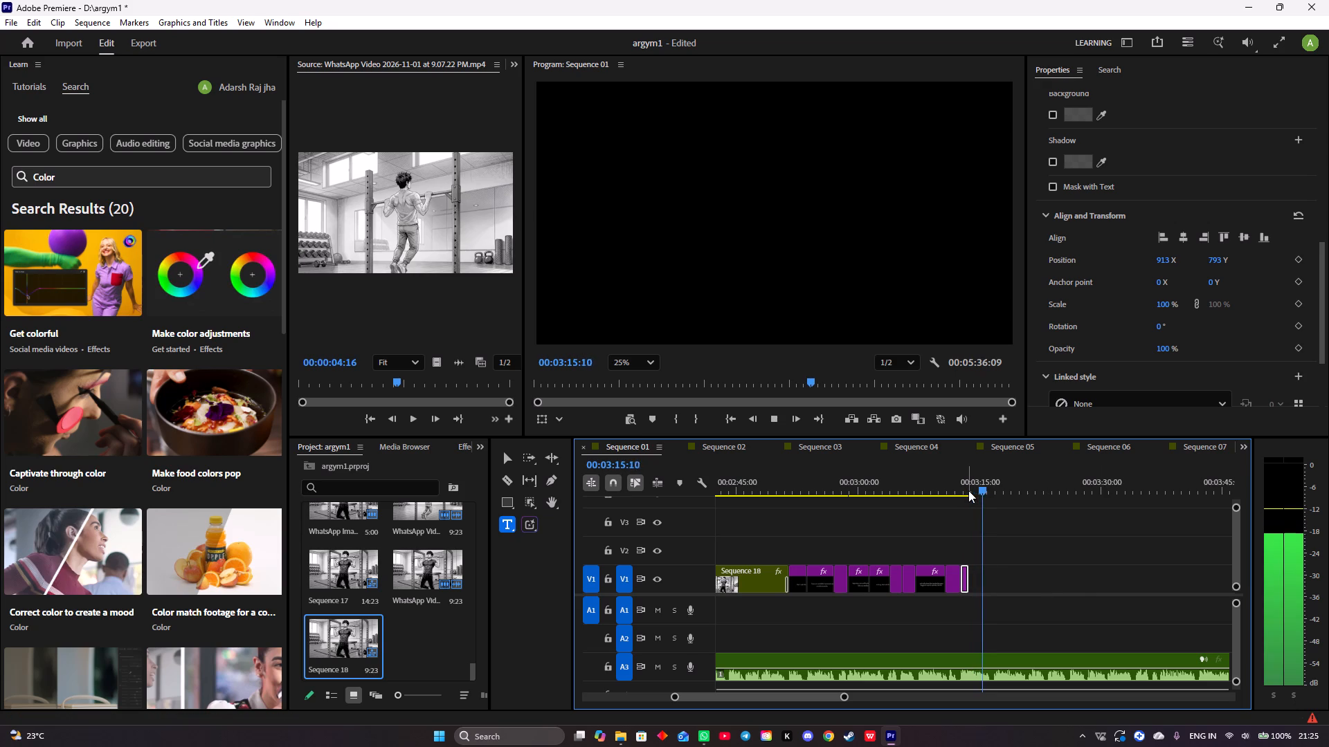
{"action": "key", "text": "space"}
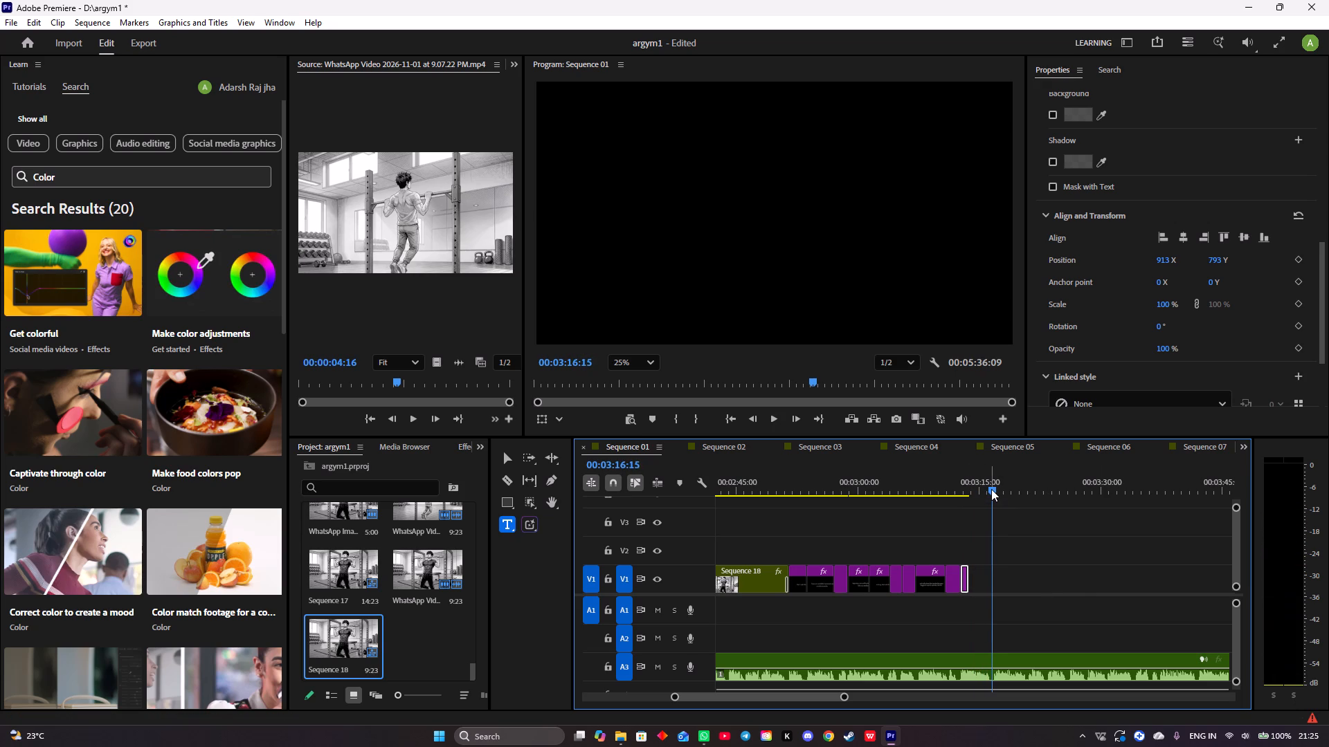
Add a new text title "Bigger arms" at 00:03:13:20, after the "But Remember!!!" title, and play it with the music.
{"action": "left_click_drag", "start_coordinate": [991, 488], "coordinate": [967, 486]}
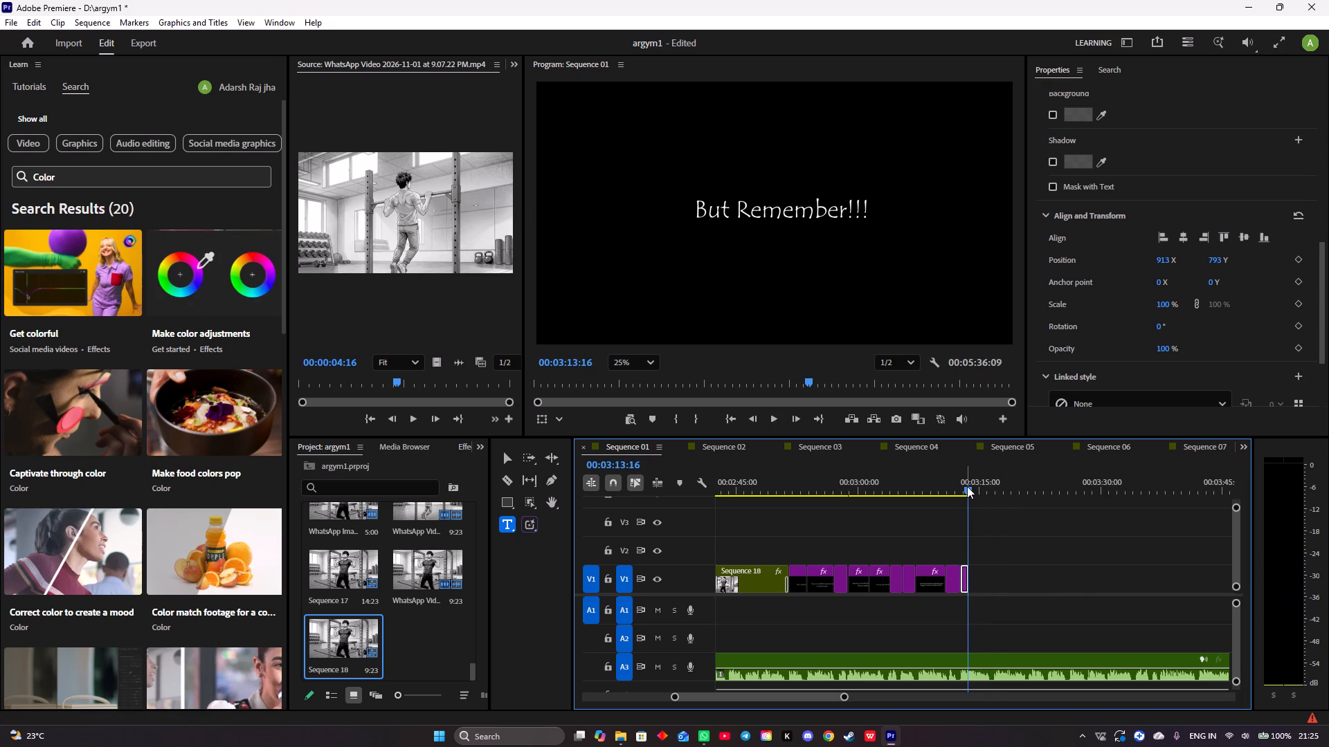
{"action": "key", "text": "space"}
{"action": "key", "text": "space"}
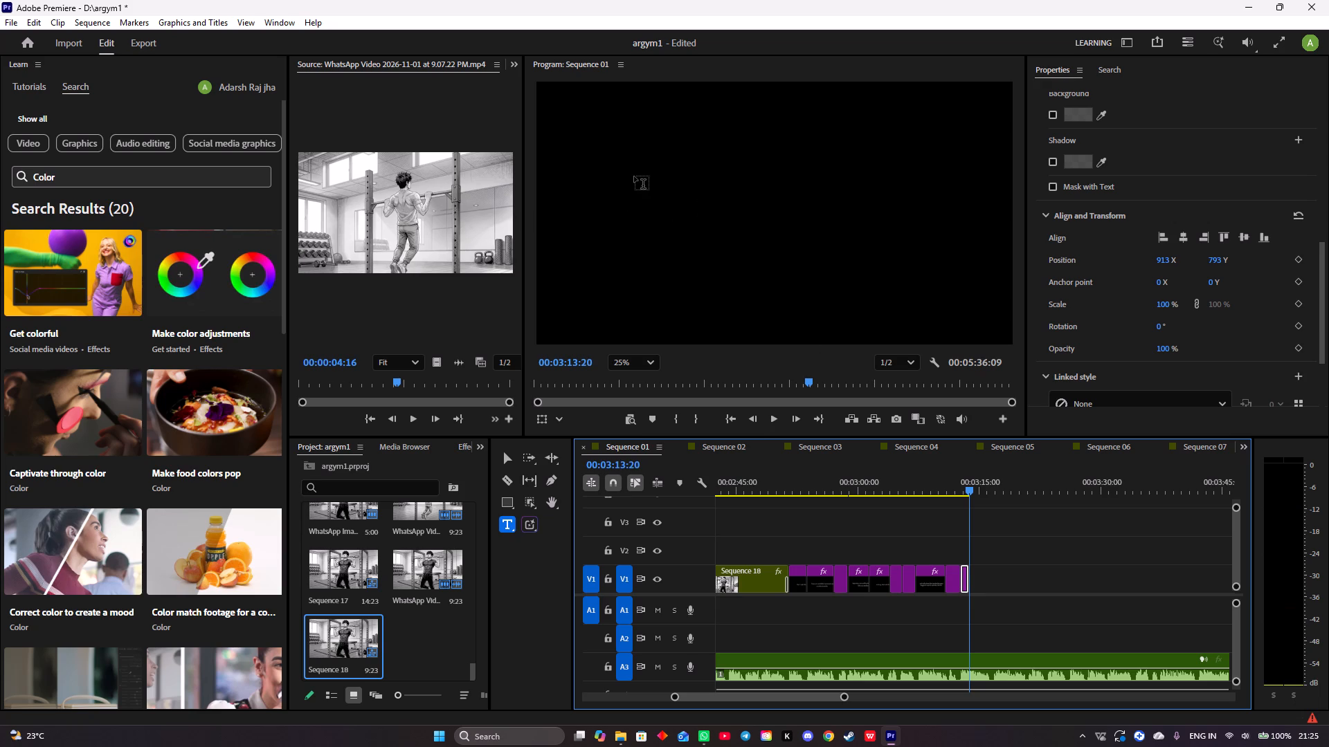
{"action": "left_click", "coordinate": [634, 176]}
{"action": "key", "text": "b"}
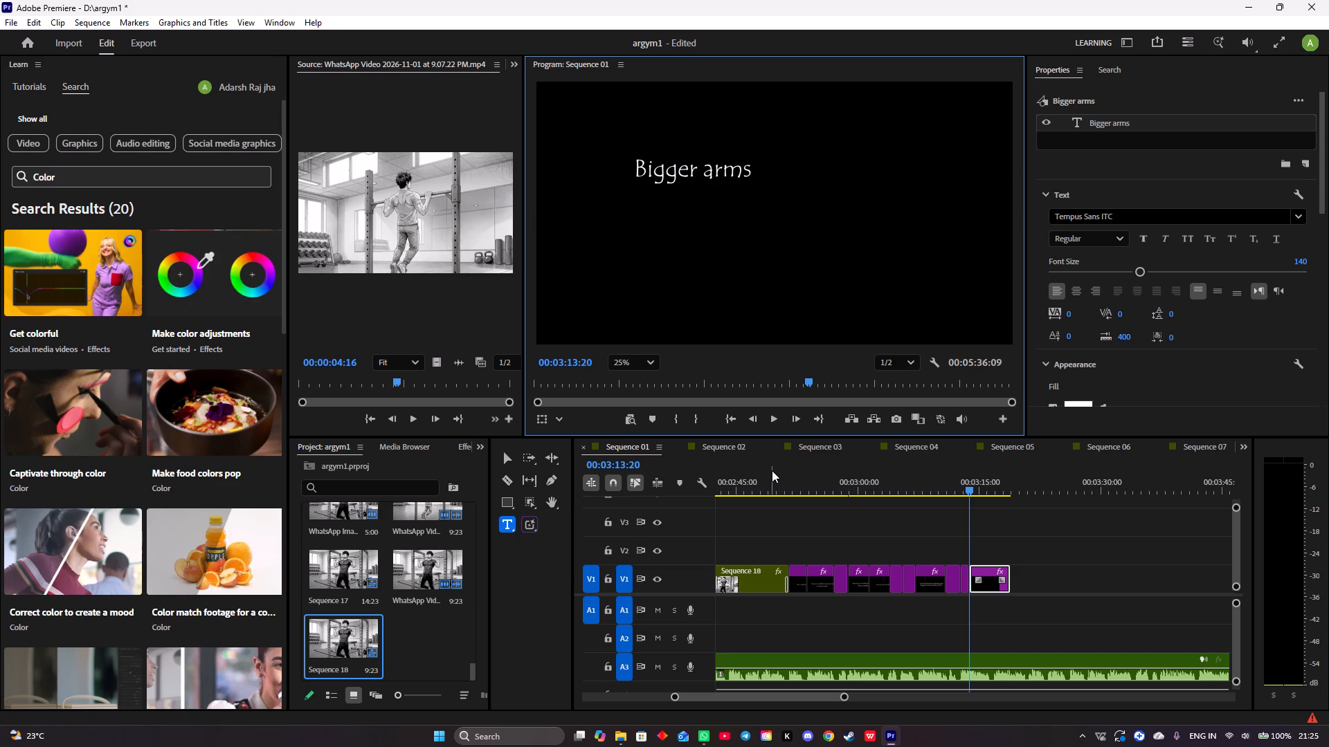
{"action": "left_click", "coordinate": [972, 488]}
{"action": "key", "text": "space"}
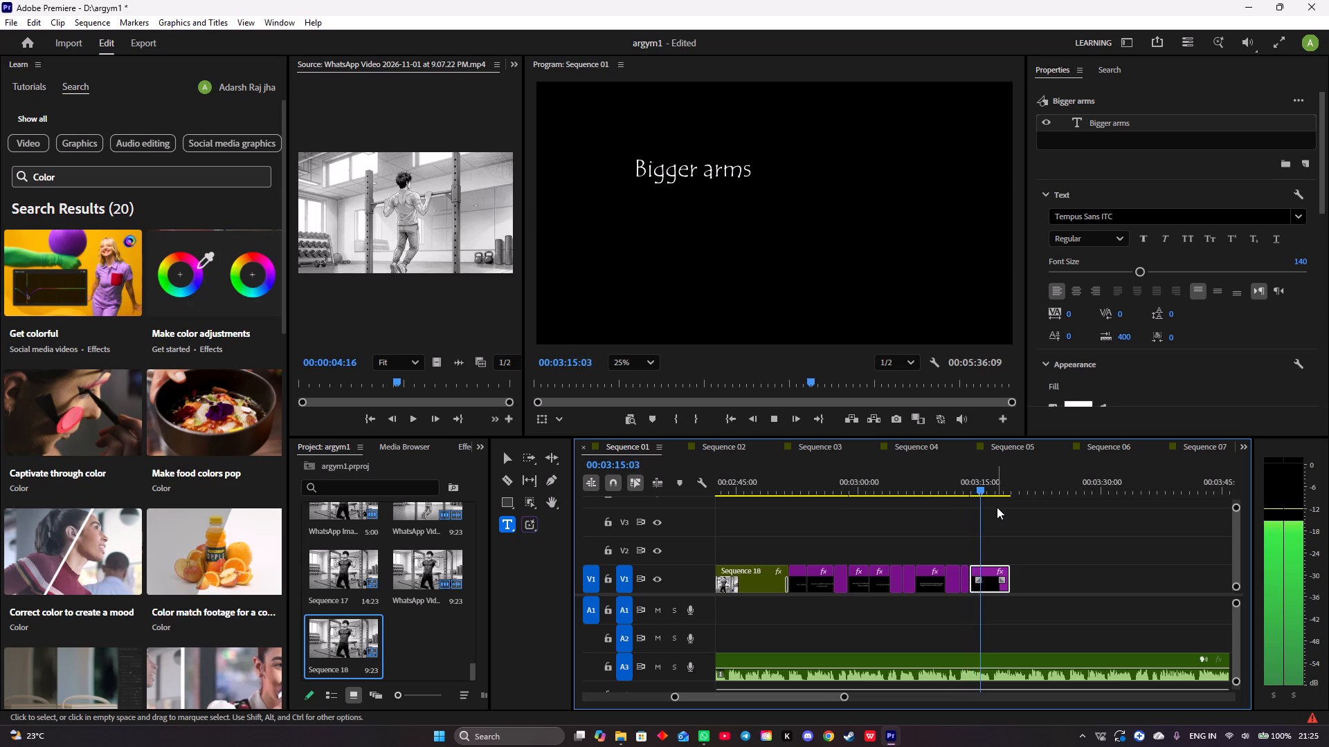
{"action": "key", "text": "space"}
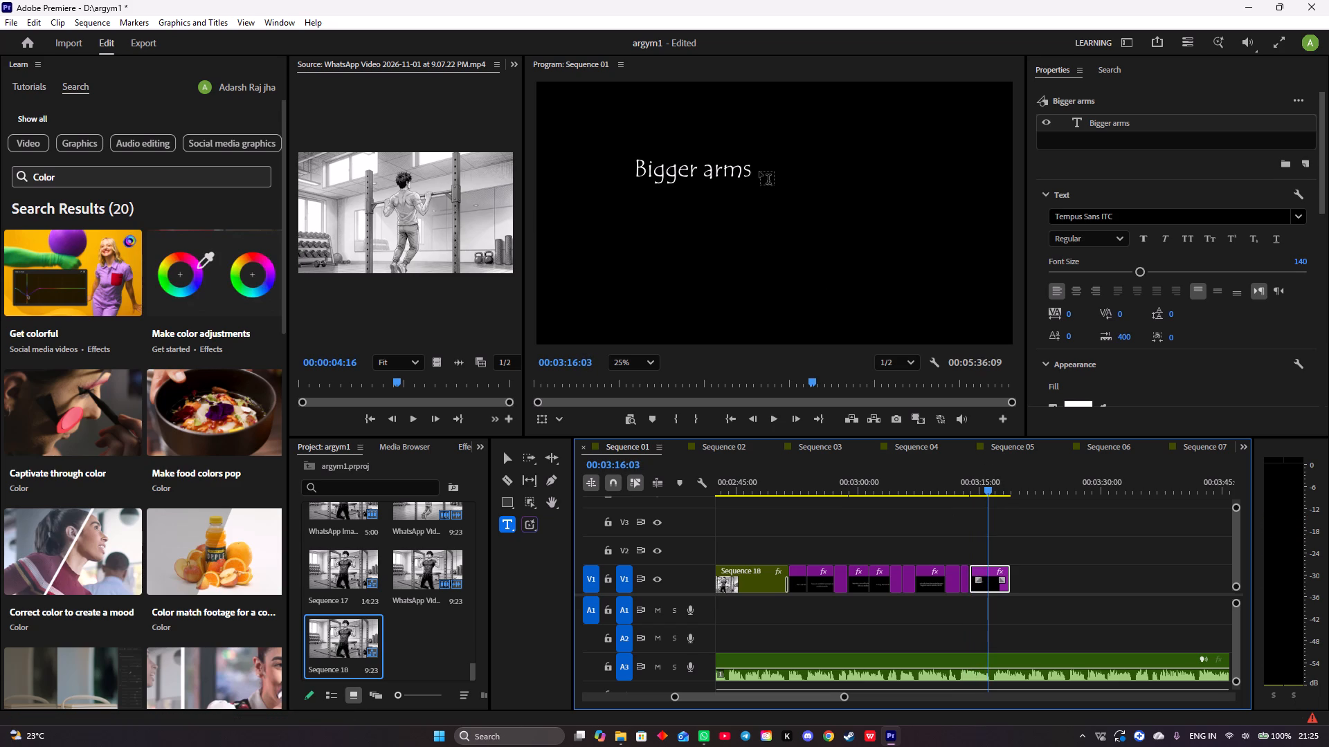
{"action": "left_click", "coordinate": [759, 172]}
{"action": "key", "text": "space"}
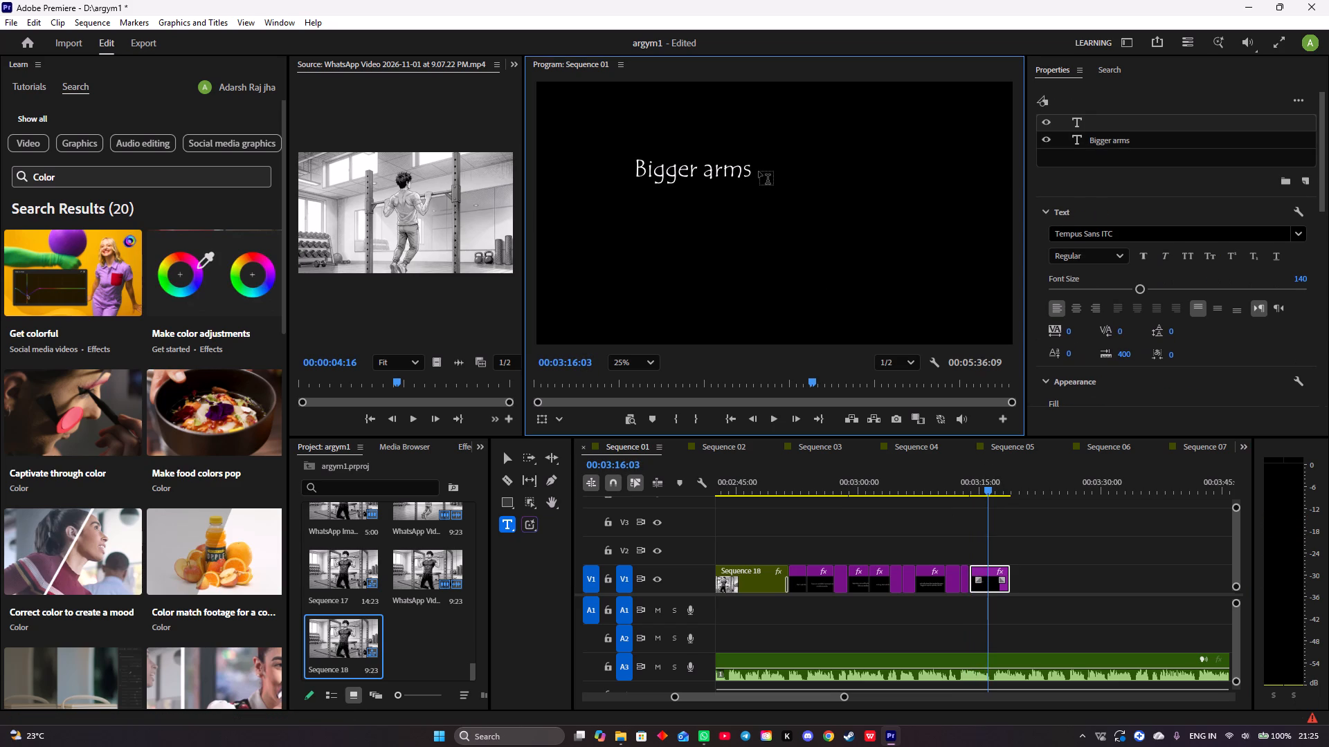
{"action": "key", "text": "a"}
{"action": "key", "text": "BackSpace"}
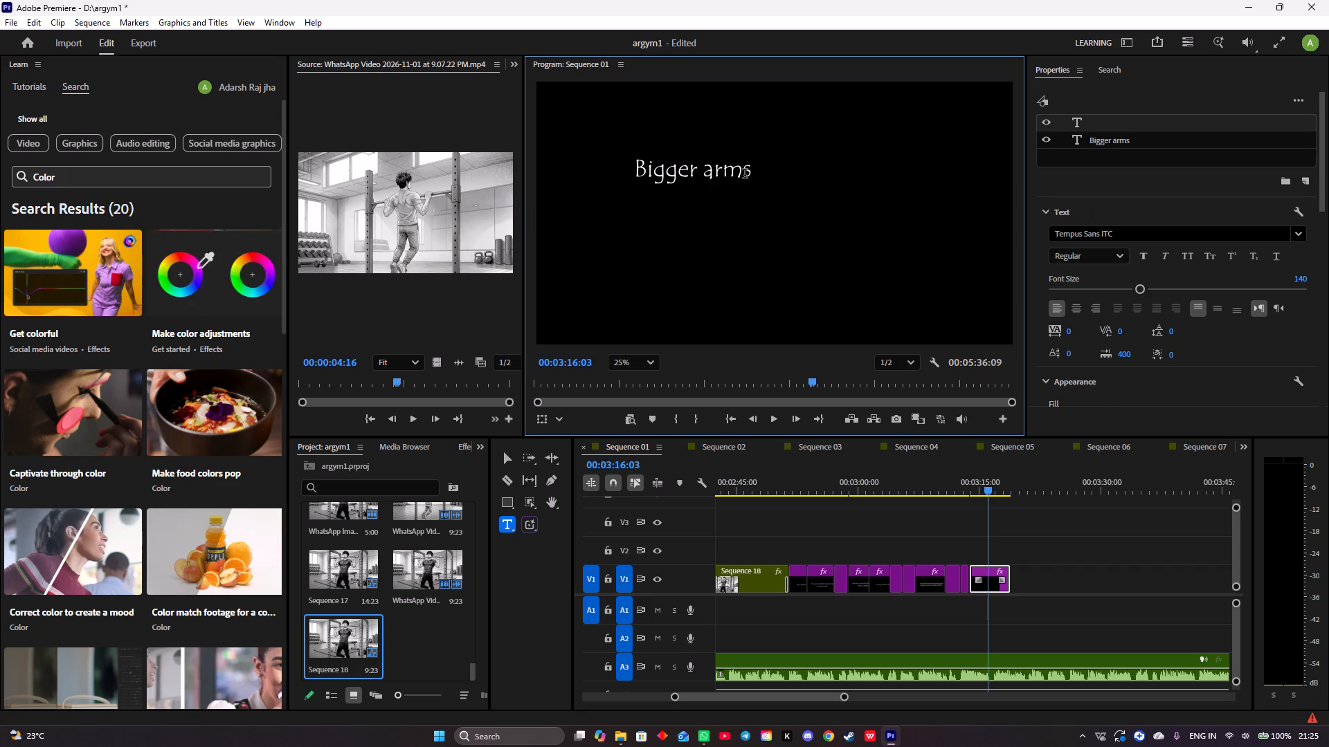
Extend the "Bigger arms" text to read "Bigger arms aren't built by training biceps alone".
{"action": "left_click", "coordinate": [745, 175]}
{"action": "key", "text": "space"}
{"action": "key", "text": "BackSpace"}
{"action": "key", "text": "Right"}
{"action": "key", "text": "space"}
{"action": "type", "text": "are"}
{"action": "type", "text": "n;t"}
{"action": "key", "text": "space"}
{"action": "key", "text": "BackSpace"}
{"action": "key", "text": "BackSpace"}
{"action": "key", "text": "BackSpace"}
{"action": "type", "text": "'"}
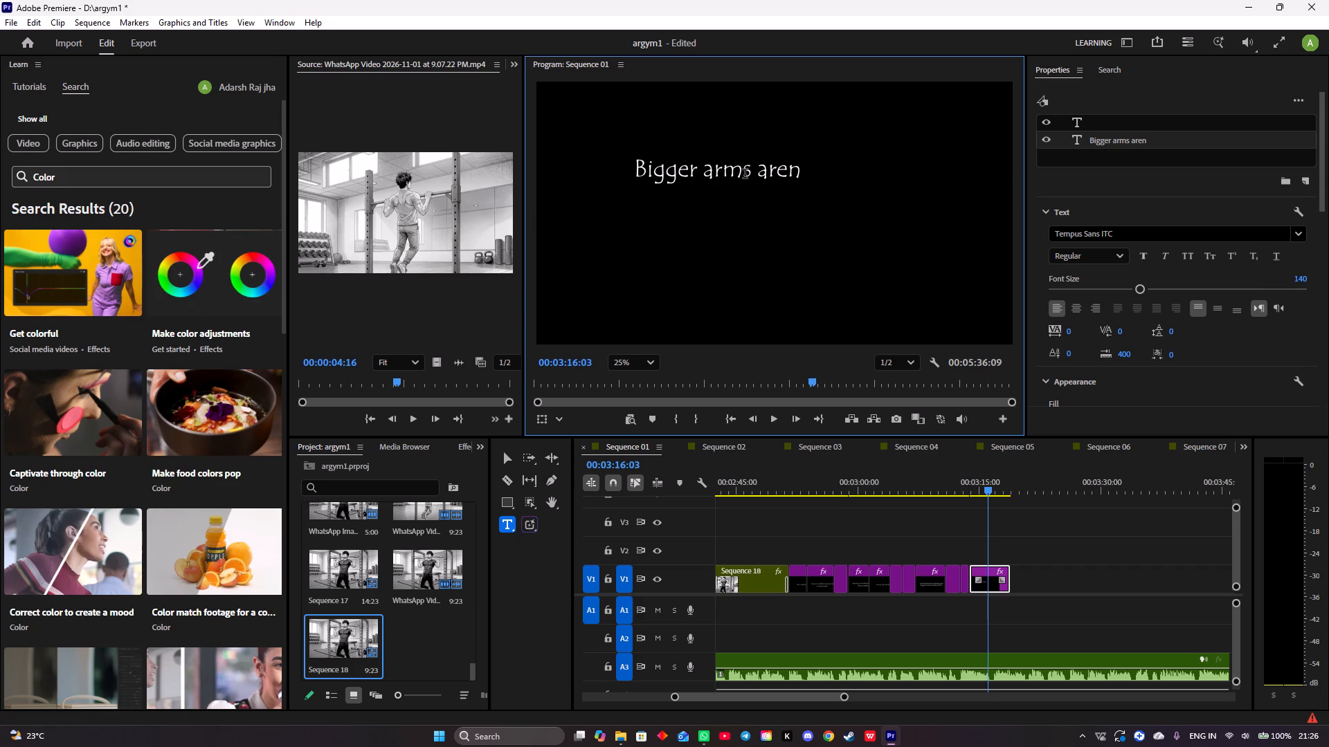
{"action": "key", "text": "space"}
{"action": "key", "text": "BackSpace"}
{"action": "type", "text": "t"}
{"action": "key", "text": "space"}
{"action": "type", "text": "built by training"}
{"action": "key", "text": "space"}
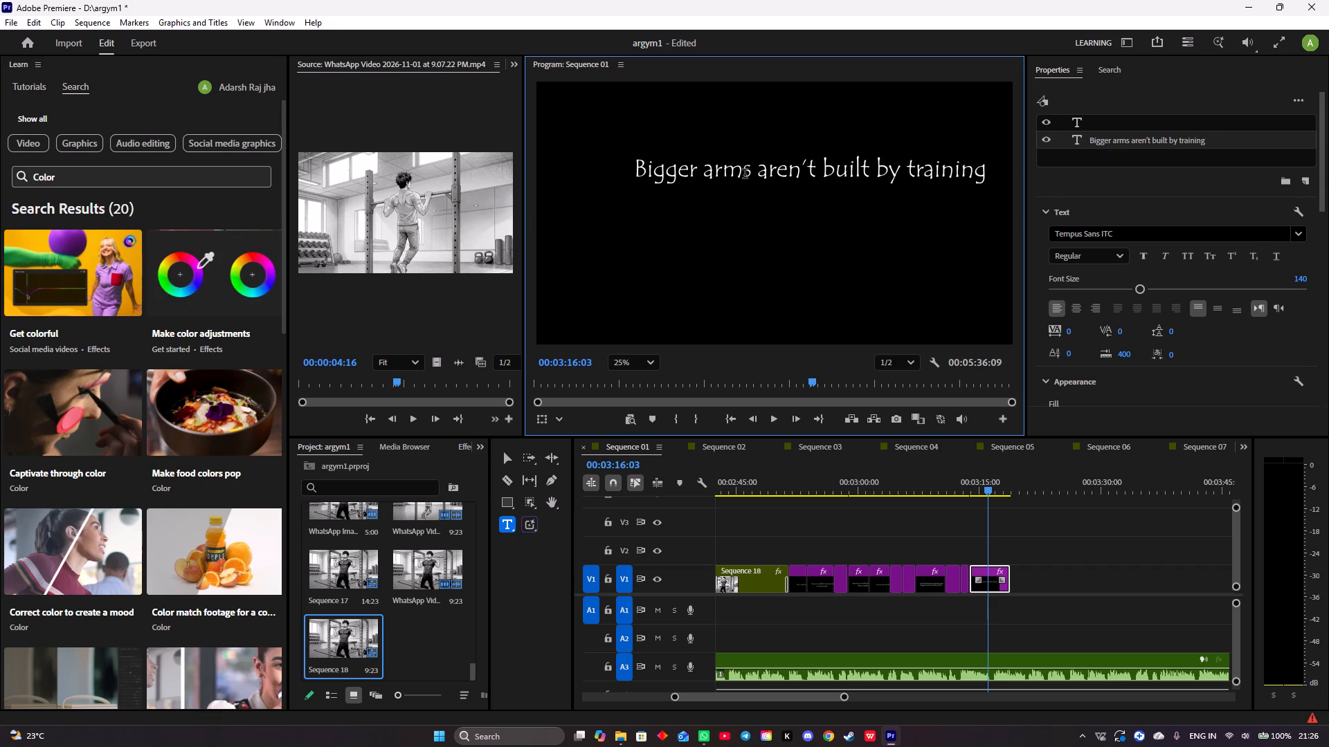
{"action": "type", "text": "bis"}
{"action": "key", "text": "BackSpace"}
{"action": "type", "text": "ceps alone"}
Centre-align the "Bigger arms aren't built by training biceps alone" text and set its horizontal position to 1410 X.
{"action": "left_click", "coordinate": [1076, 302]}
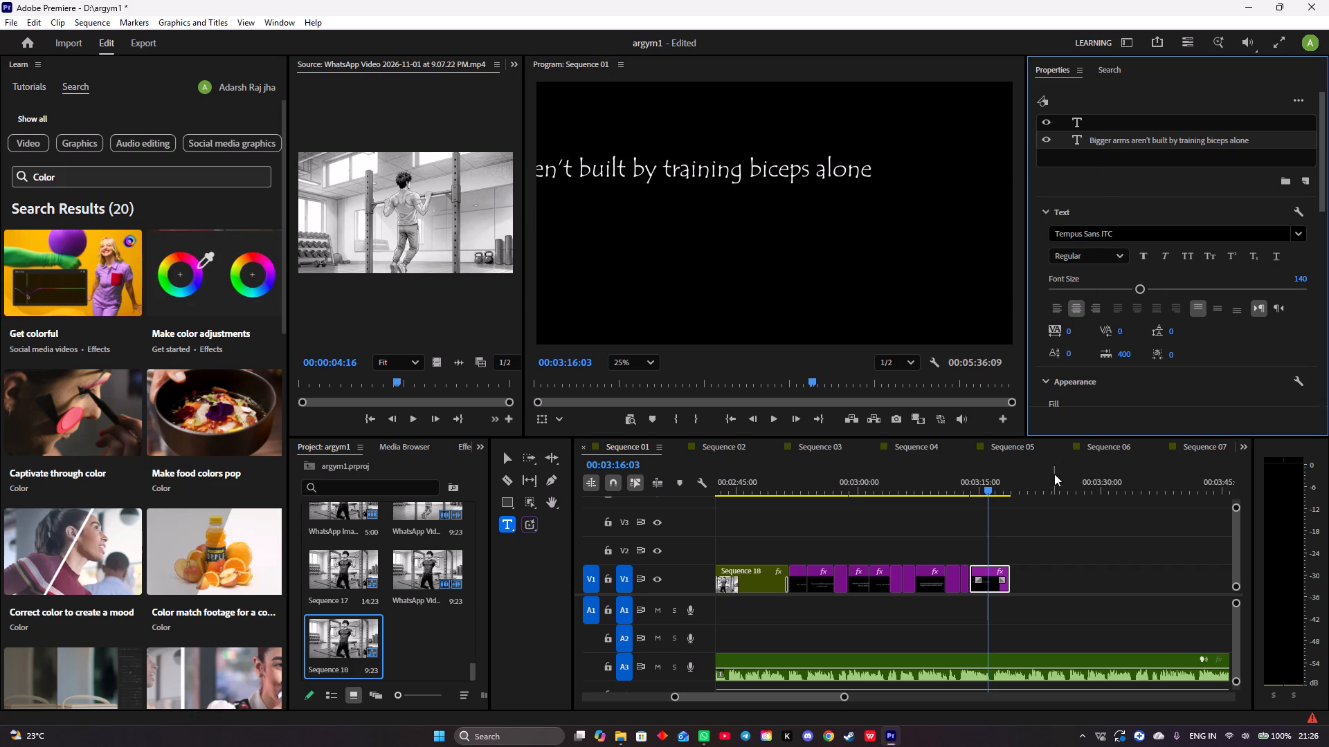
{"action": "scroll", "coordinate": [1071, 381], "scroll_direction": "down", "scroll_amount": 16}
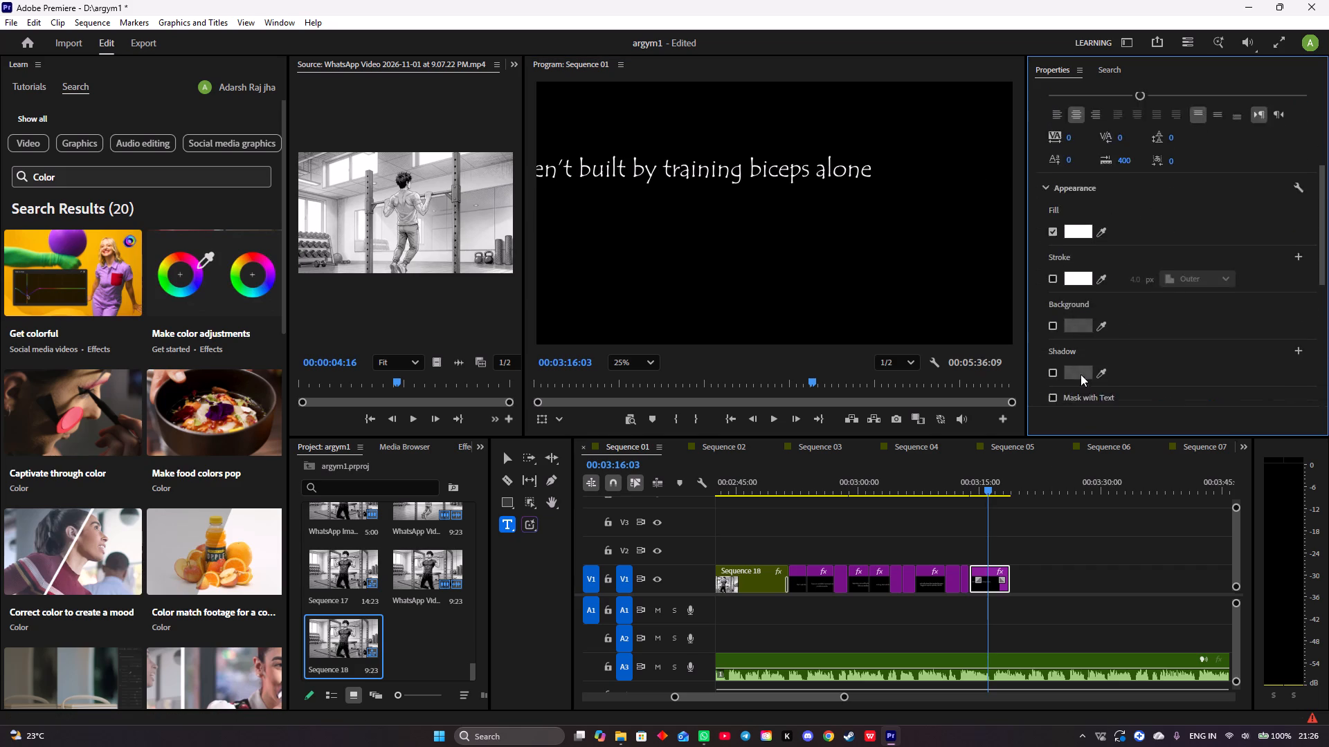
{"action": "scroll", "coordinate": [1081, 374], "scroll_direction": "down", "scroll_amount": 9}
{"action": "left_click_drag", "start_coordinate": [1162, 319], "coordinate": [1328, 320]}
{"action": "left_click_drag", "start_coordinate": [1158, 319], "coordinate": [1328, 324]}
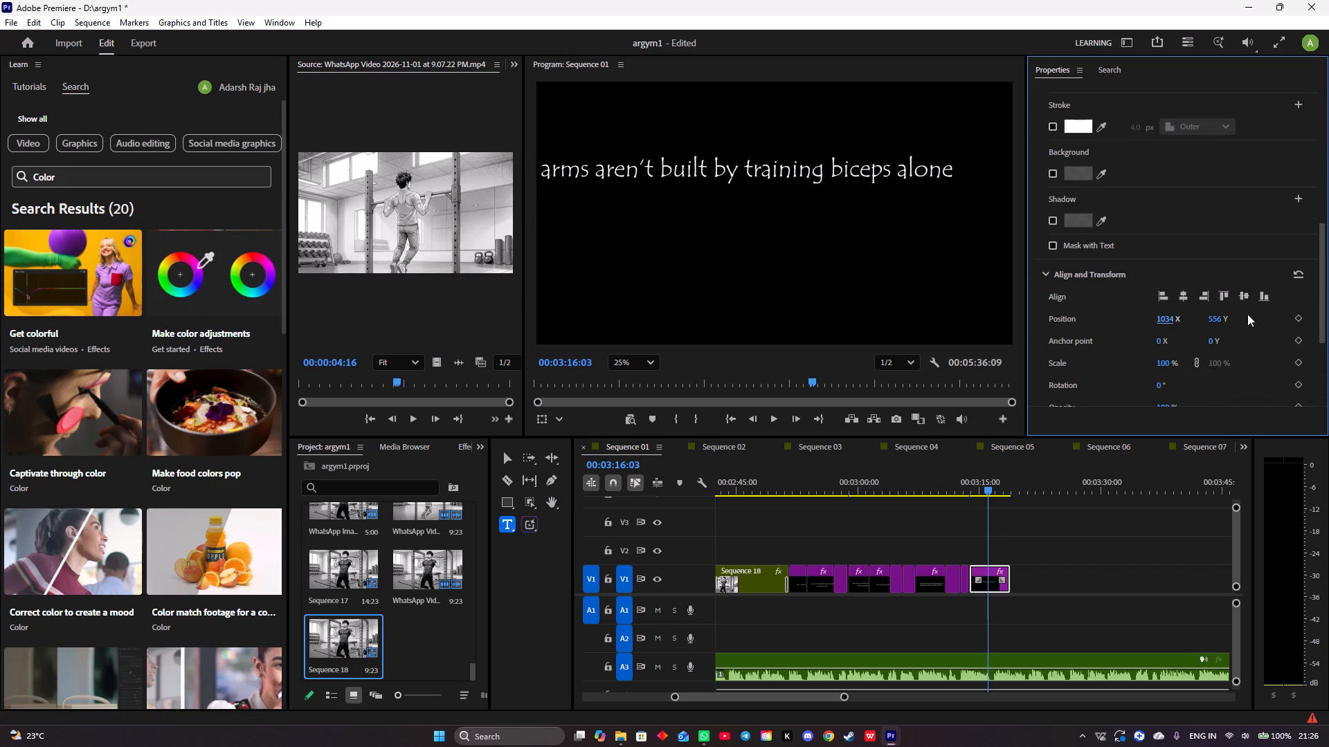
{"action": "left_click_drag", "start_coordinate": [1166, 319], "coordinate": [1313, 329]}
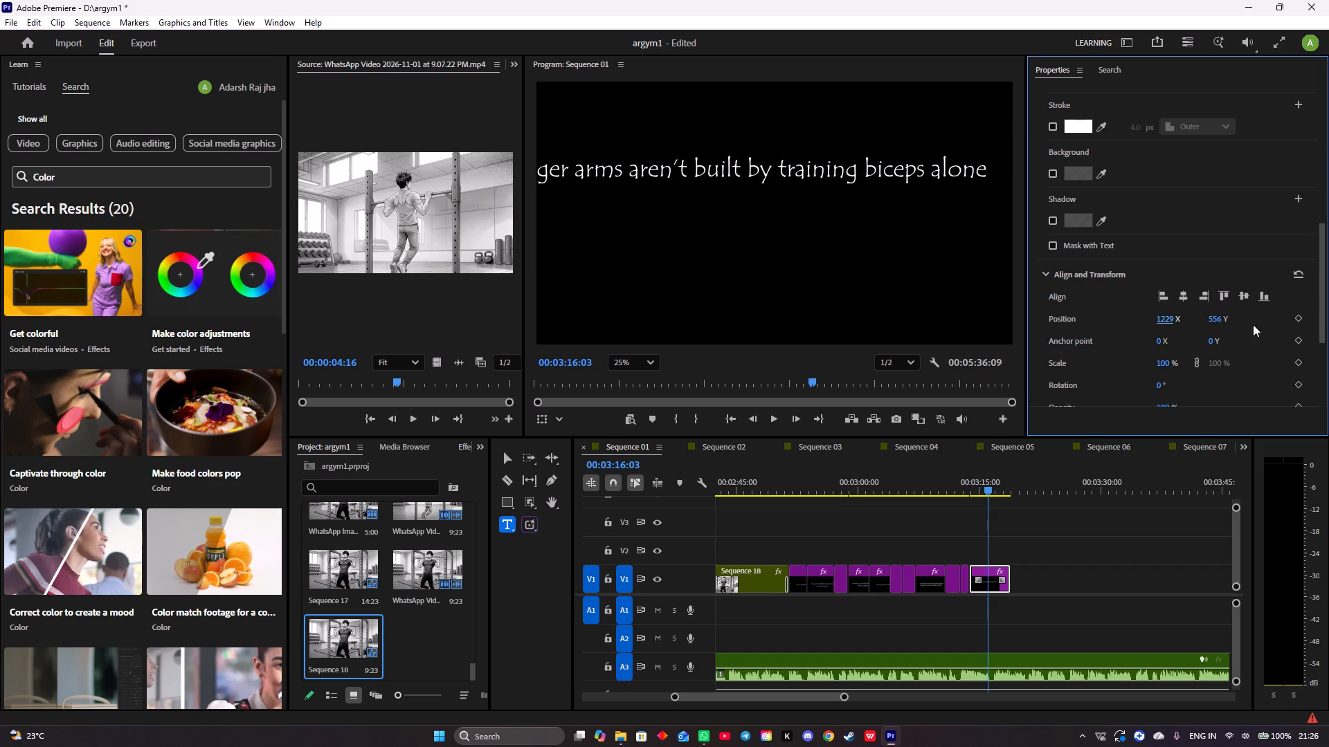
{"action": "left_click_drag", "start_coordinate": [1166, 315], "coordinate": [1220, 322]}
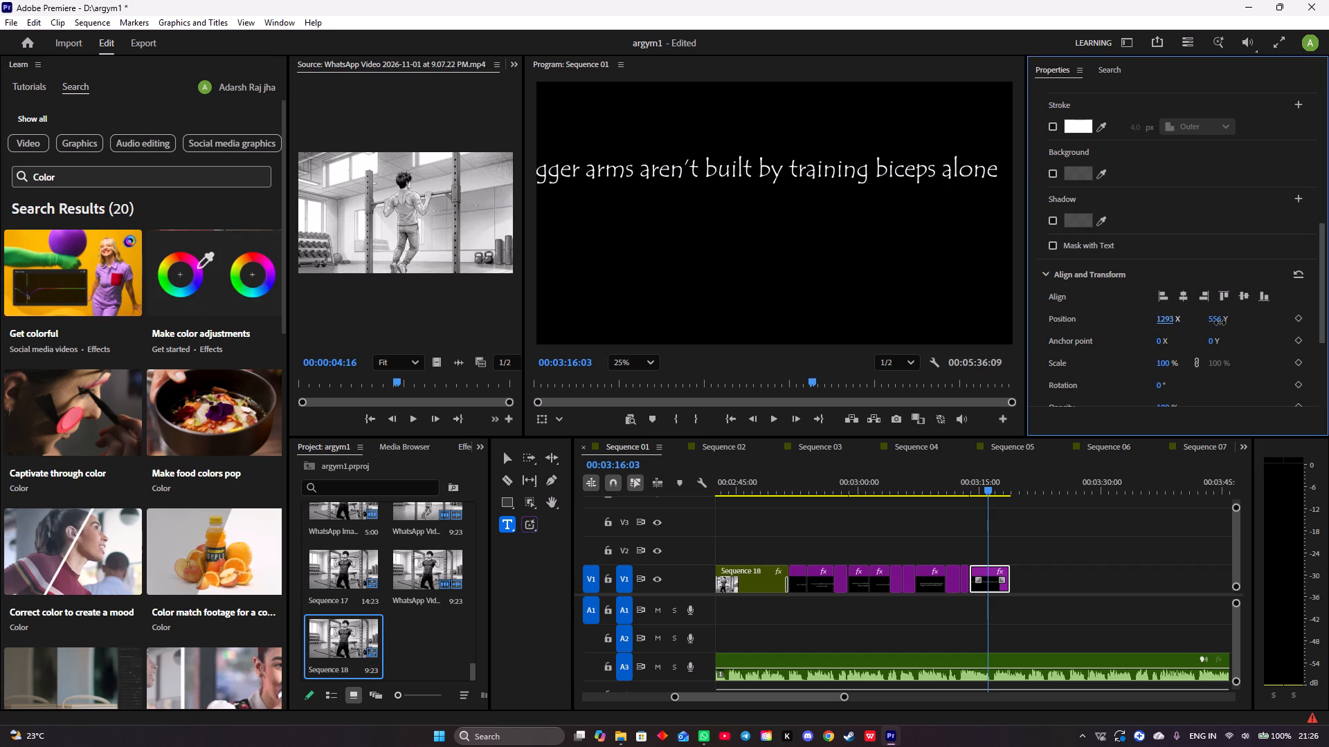
{"action": "left_click_drag", "start_coordinate": [1220, 322], "coordinate": [1281, 331]}
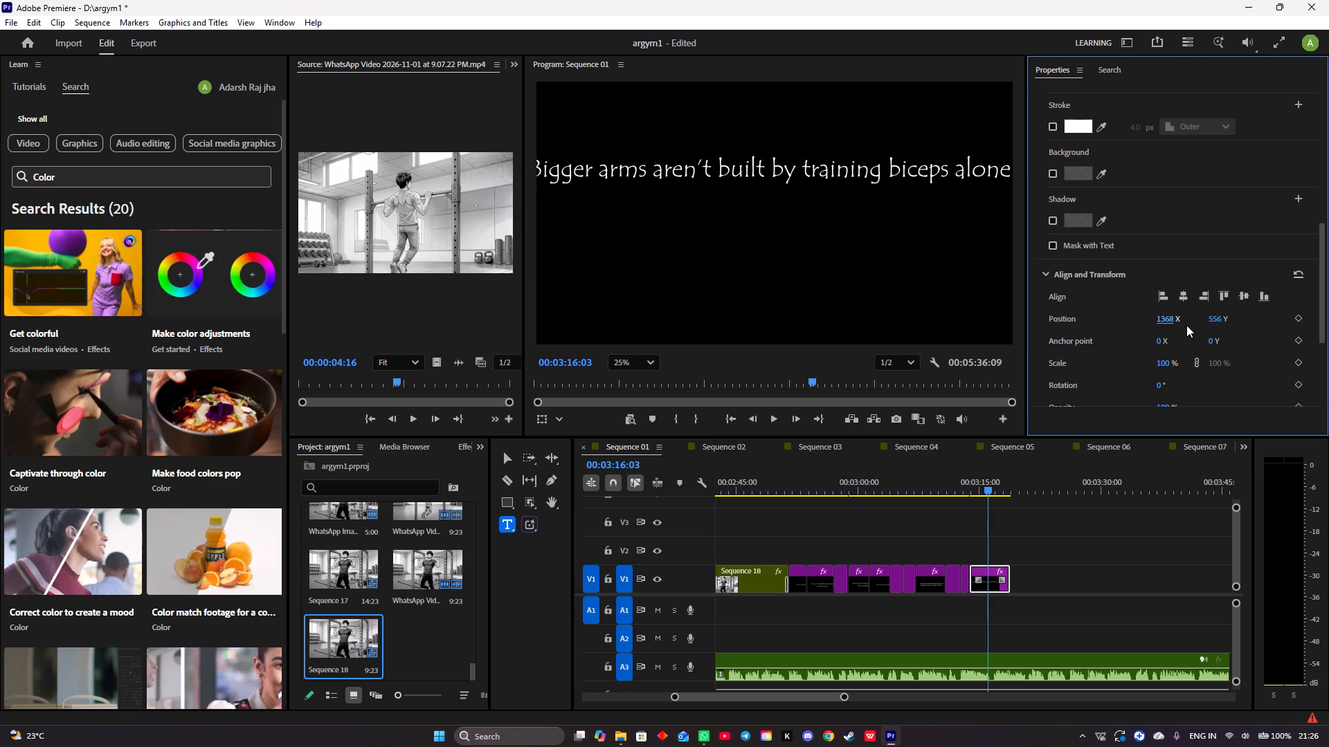
{"action": "left_click_drag", "start_coordinate": [1161, 319], "coordinate": [1195, 325]}
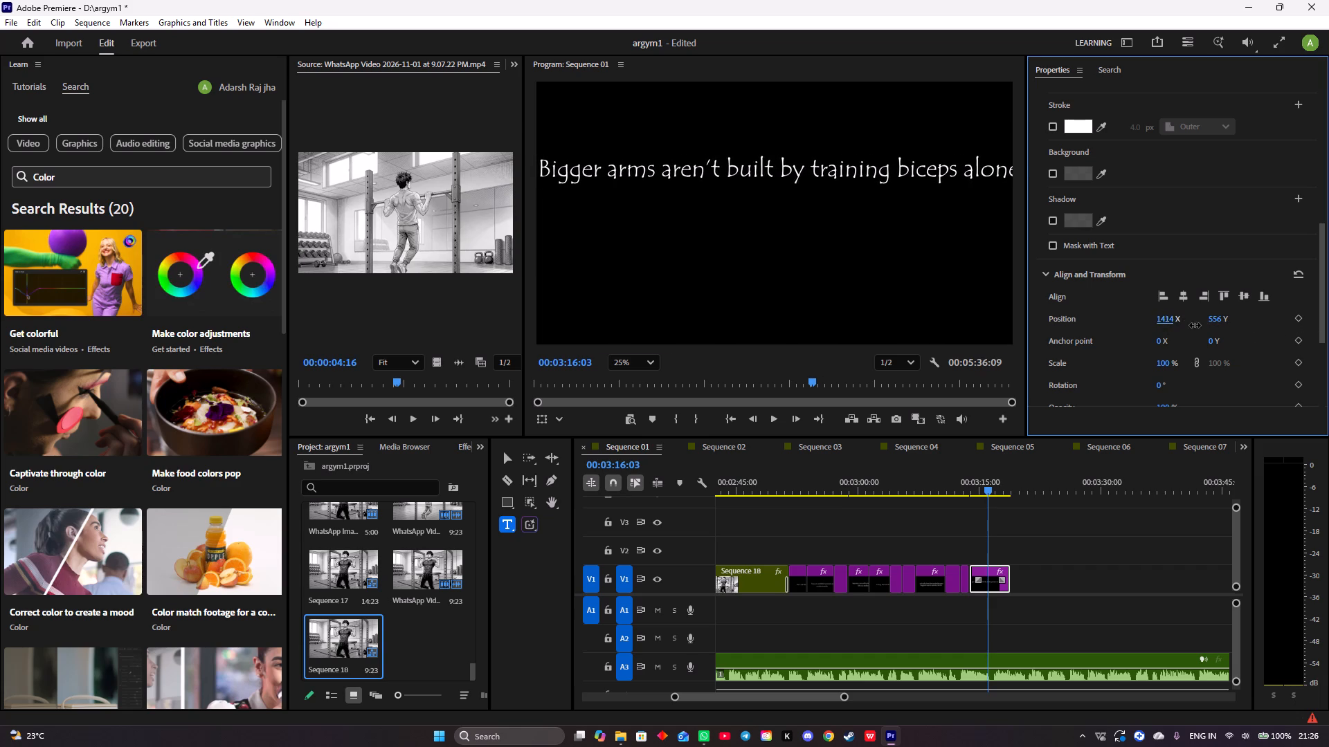
{"action": "left_click_drag", "start_coordinate": [1195, 325], "coordinate": [1200, 327]}
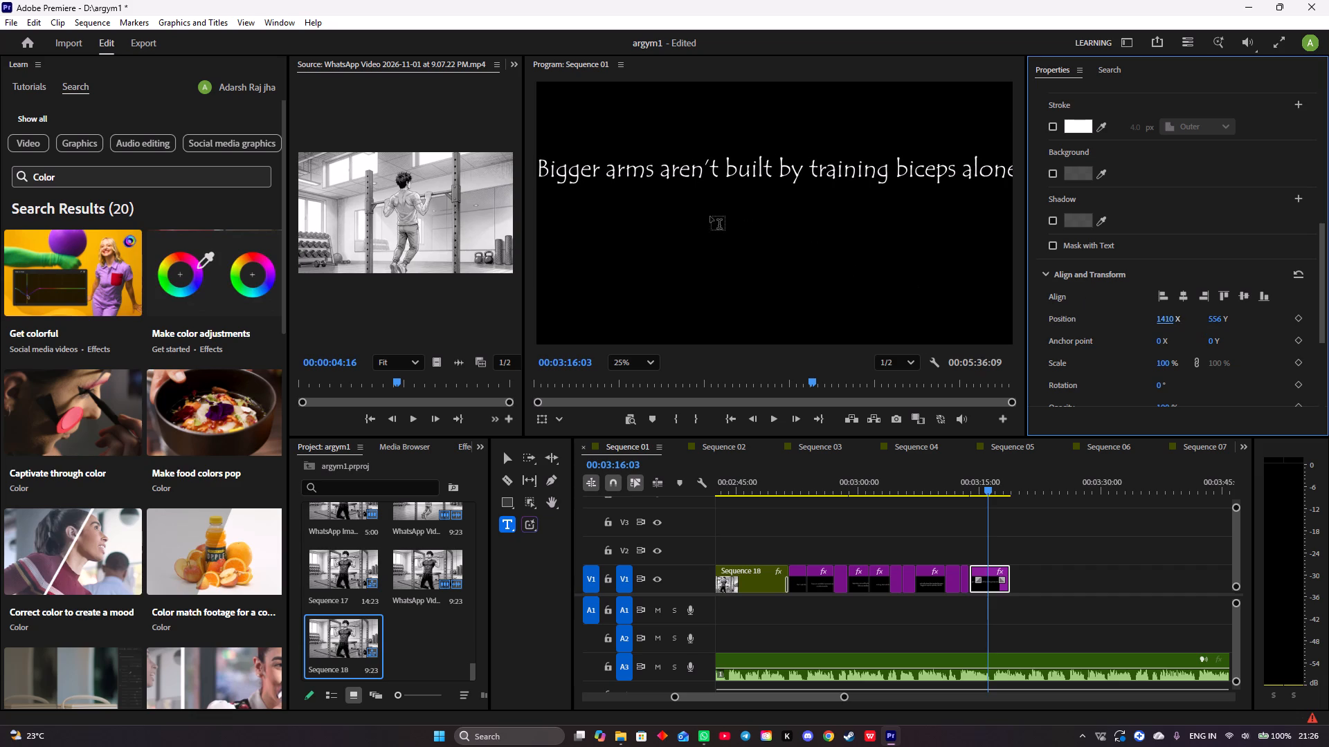
Add "alone" as a separate text below the "Bigger arms" line and remove that word from the end of the line.
{"action": "left_click", "coordinate": [684, 205]}
{"action": "type", "text": "alone"}
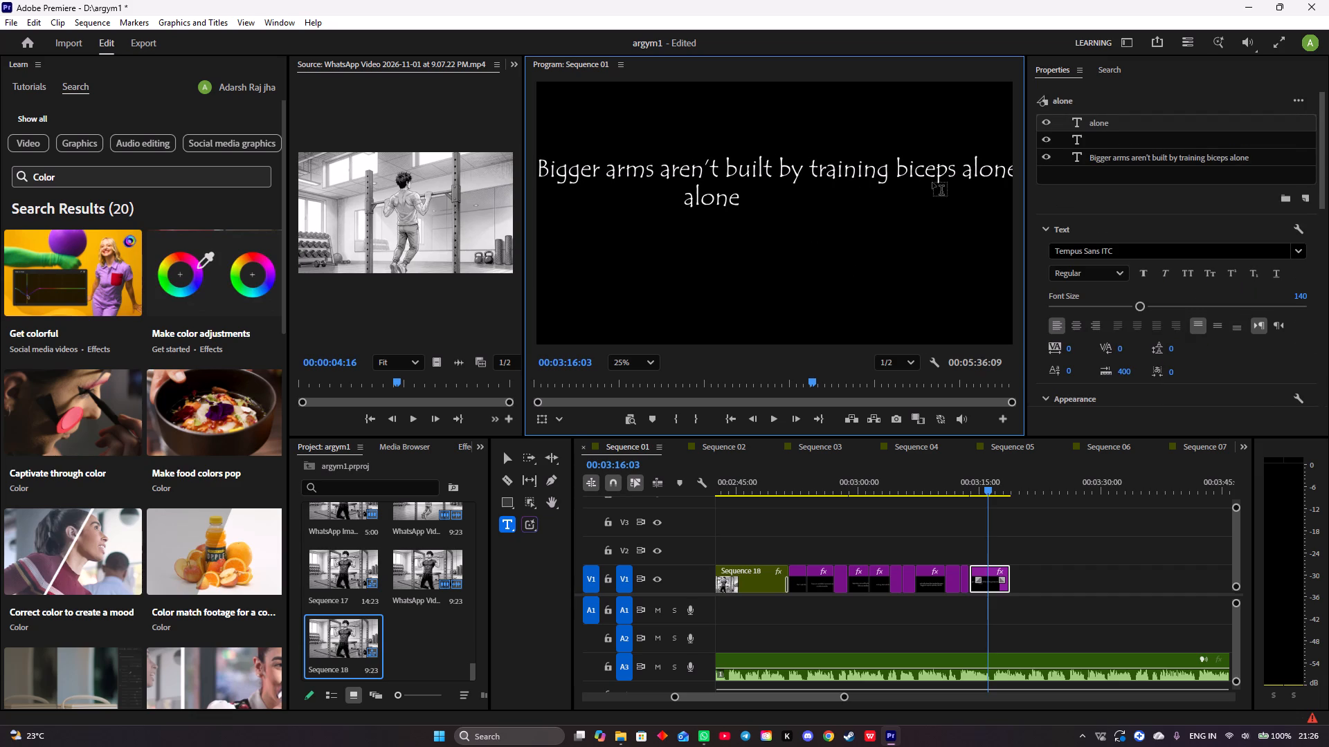
{"action": "left_click", "coordinate": [1008, 171]}
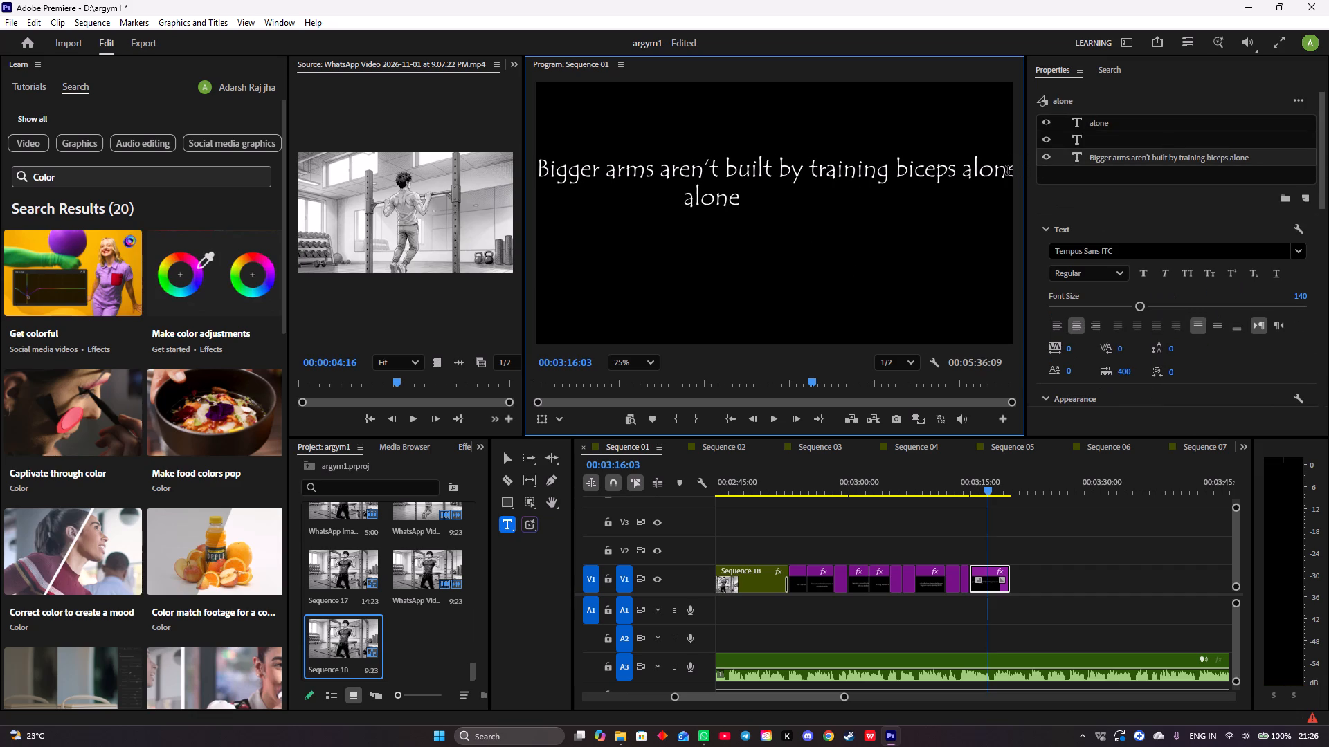
{"action": "key", "text": "BackSpace"}
{"action": "key", "text": "Right"}
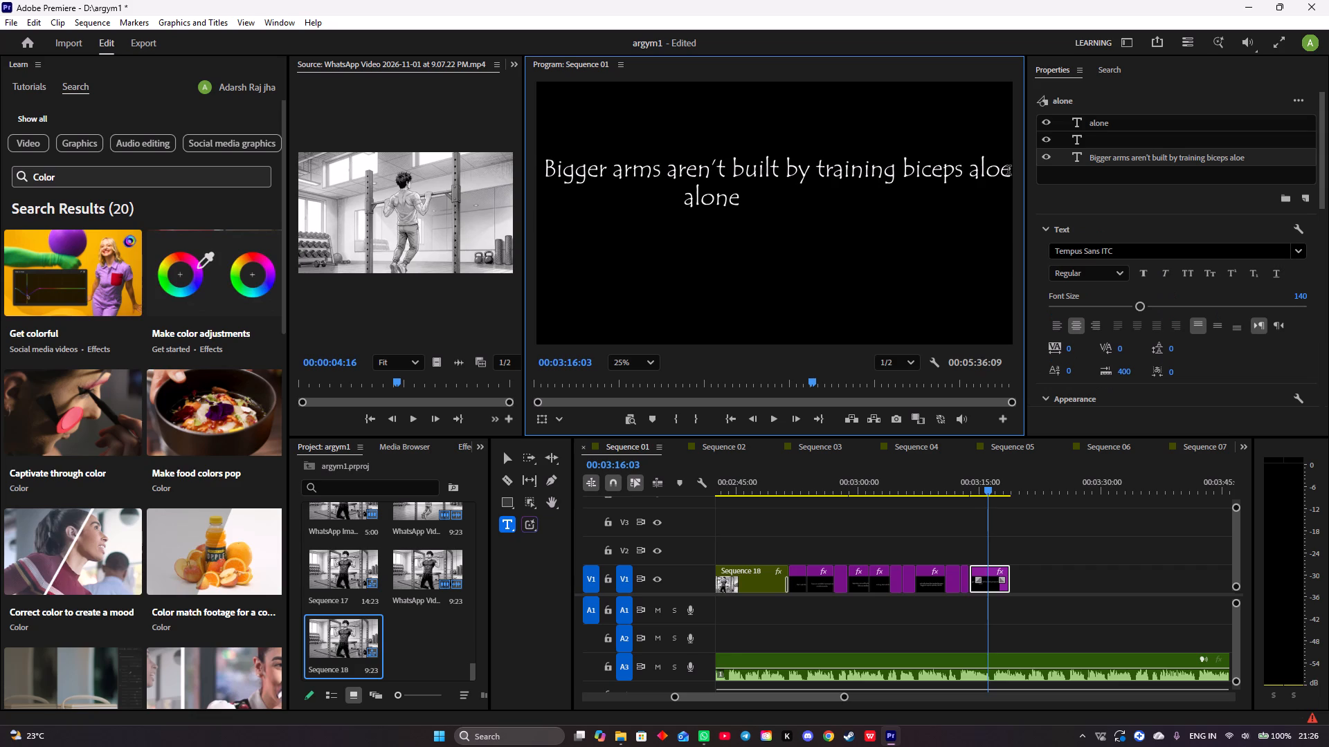
{"action": "key", "text": "BackSpace"}
{"action": "key", "text": "BackSpace"}
{"action": "key", "text": "BackSpace"}
{"action": "key", "text": "BackSpace"}
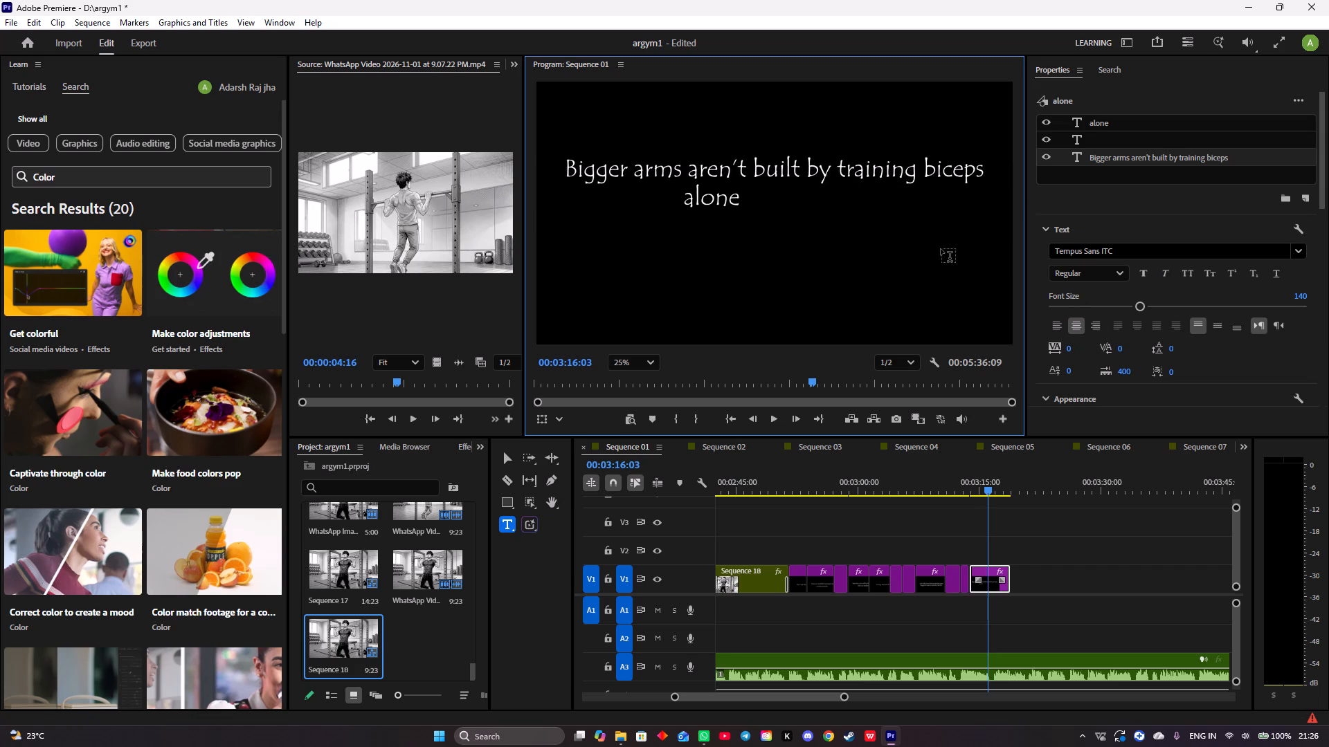
Position the "Bigger arms aren't built by training biceps" line at 1421 X, 669 Y.
{"action": "scroll", "coordinate": [1082, 320], "scroll_direction": "down", "scroll_amount": 20}
{"action": "scroll", "coordinate": [1082, 320], "scroll_direction": "down", "scroll_amount": 6}
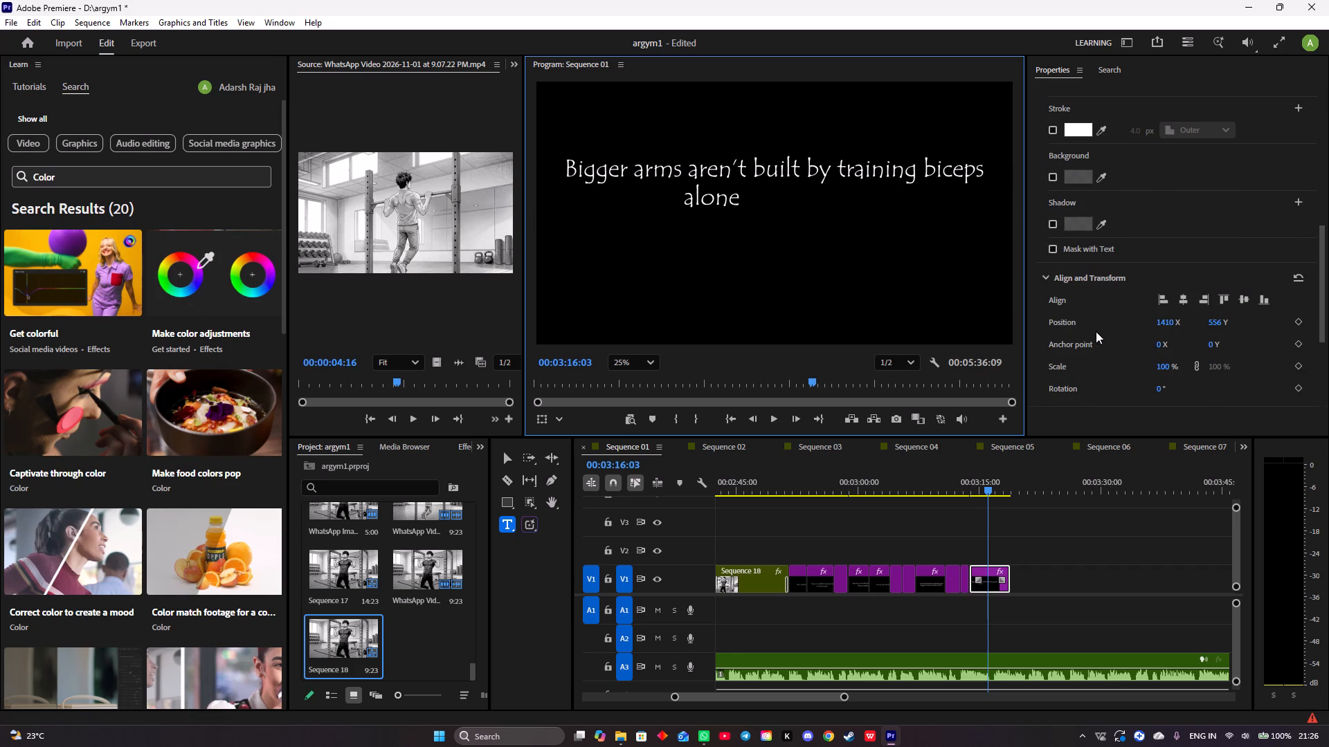
{"action": "left_click_drag", "start_coordinate": [1162, 326], "coordinate": [1177, 329]}
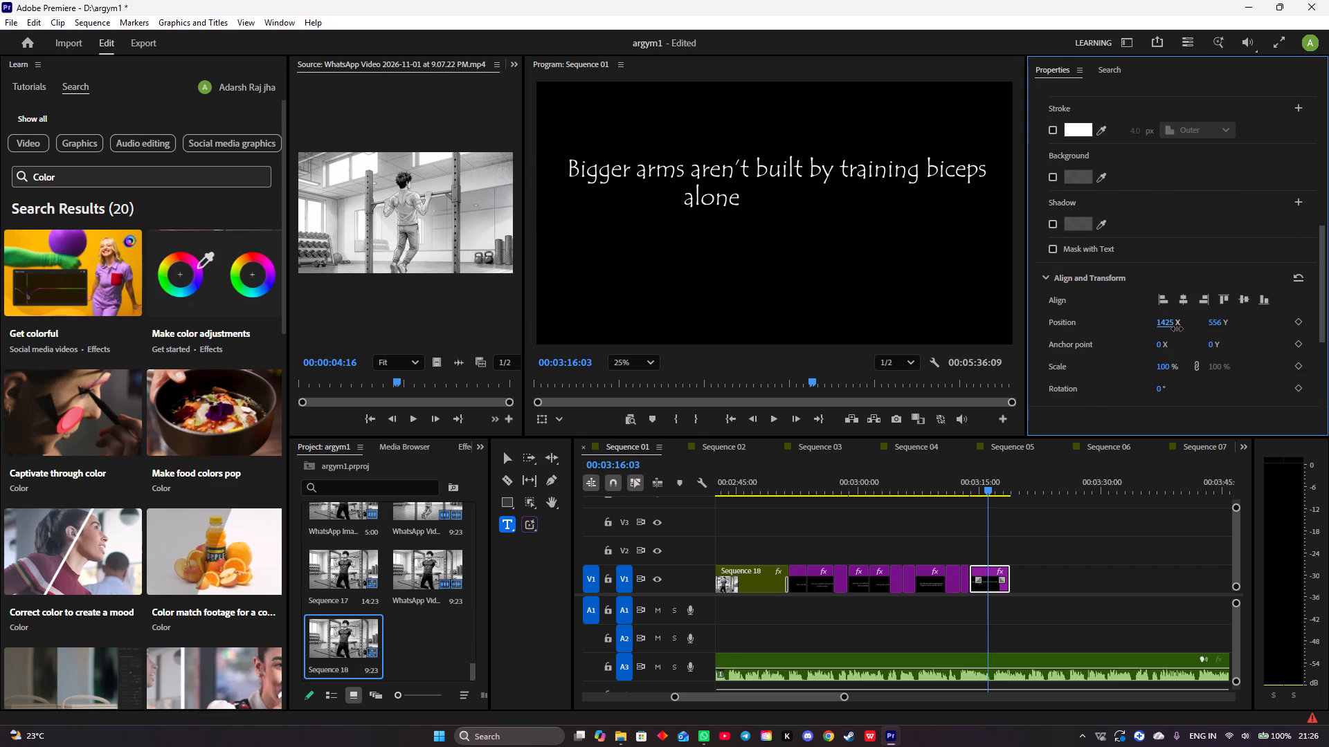
{"action": "left_click_drag", "start_coordinate": [1177, 329], "coordinate": [1174, 329]}
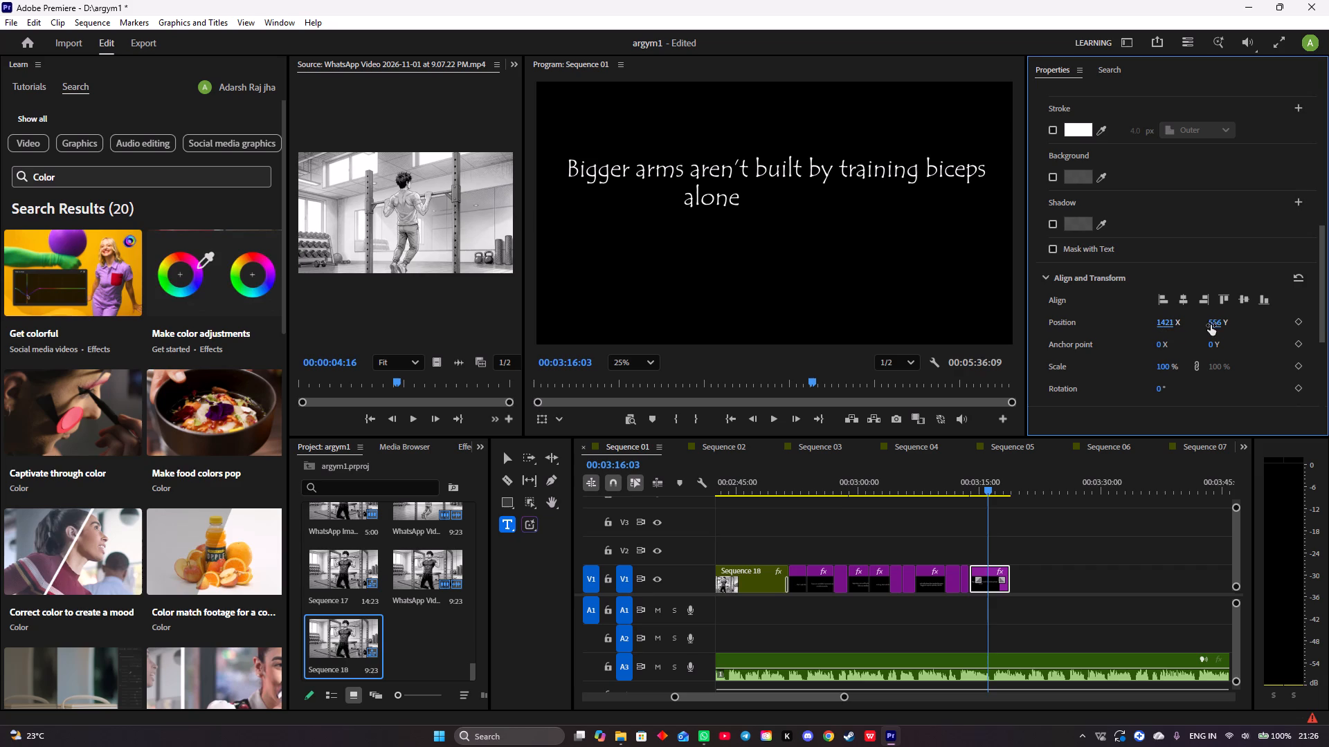
{"action": "left_click_drag", "start_coordinate": [1211, 325], "coordinate": [1296, 340]}
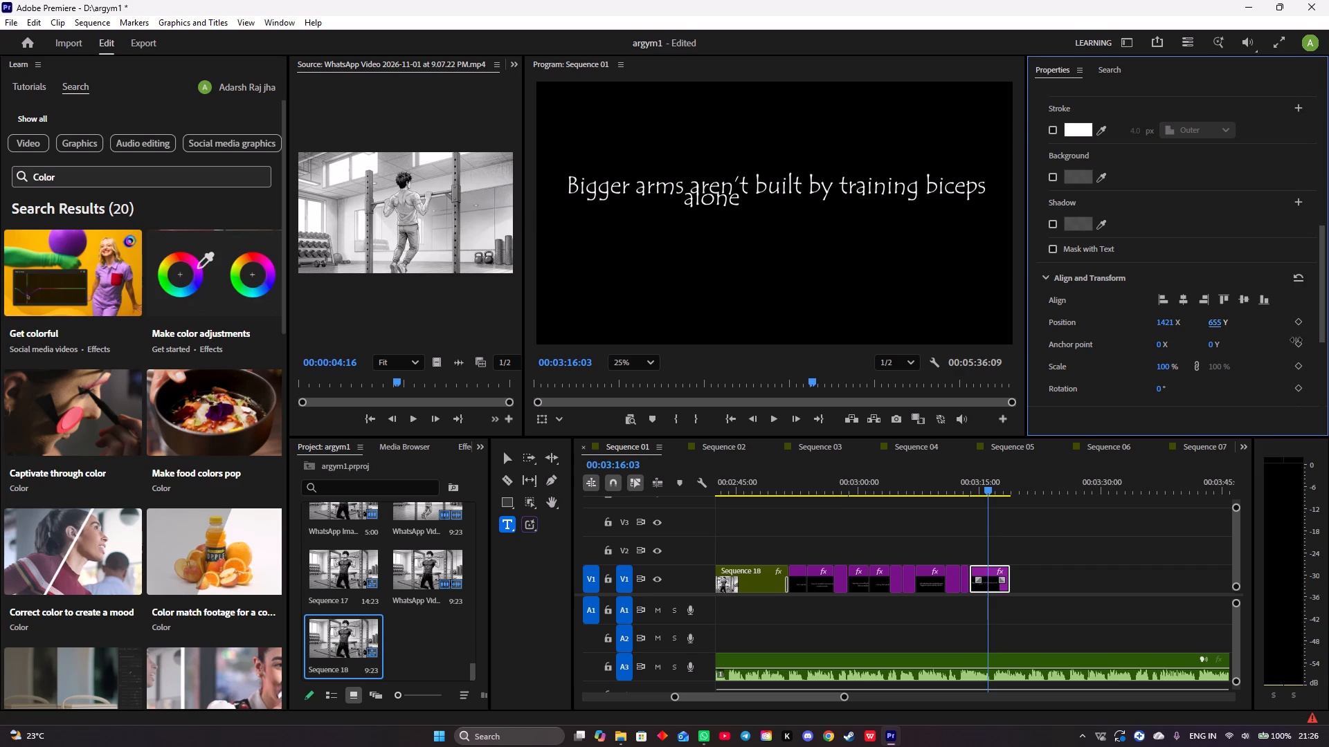
{"action": "left_click_drag", "start_coordinate": [1296, 340], "coordinate": [1309, 343]}
Position the "alone" text at 1188 X, 827 Y, beneath the "Bigger arms" line.
{"action": "left_click", "coordinate": [721, 203]}
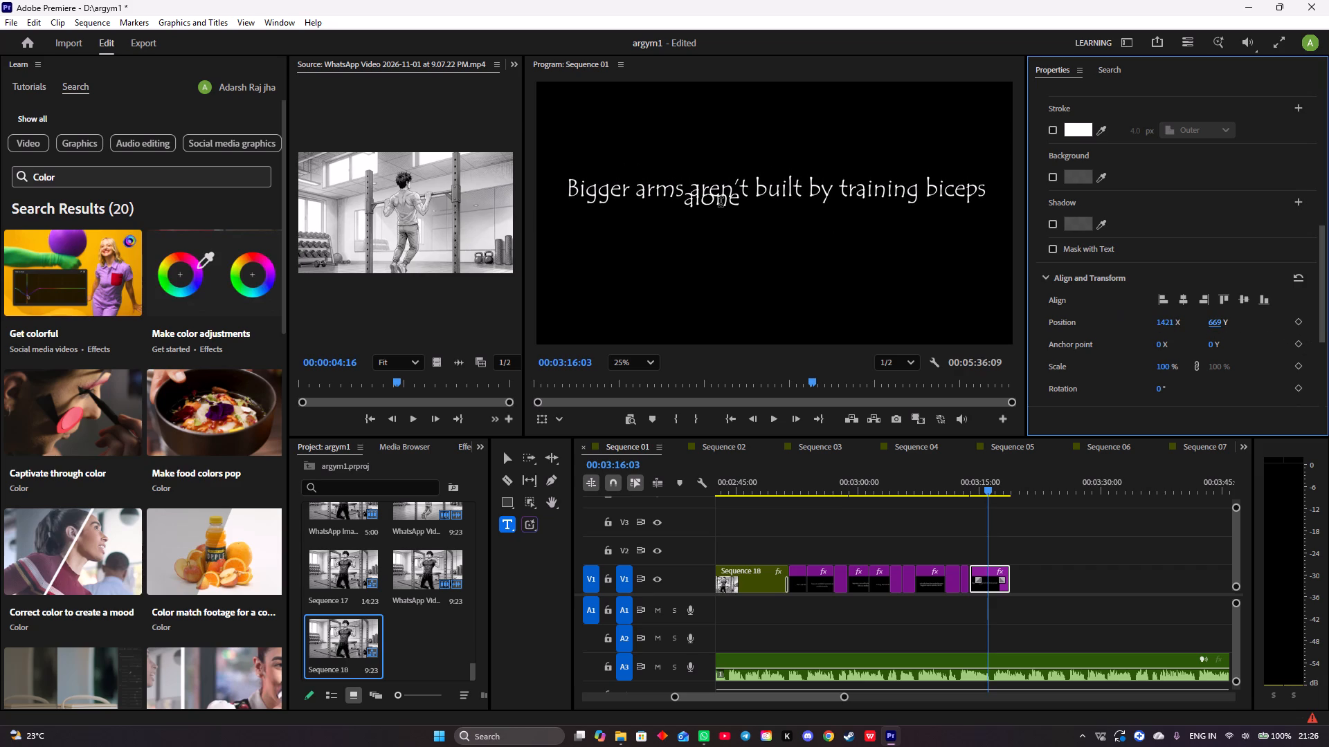
{"action": "scroll", "coordinate": [1198, 349], "scroll_direction": "down", "scroll_amount": 18}
{"action": "scroll", "coordinate": [1131, 345], "scroll_direction": "down", "scroll_amount": 2}
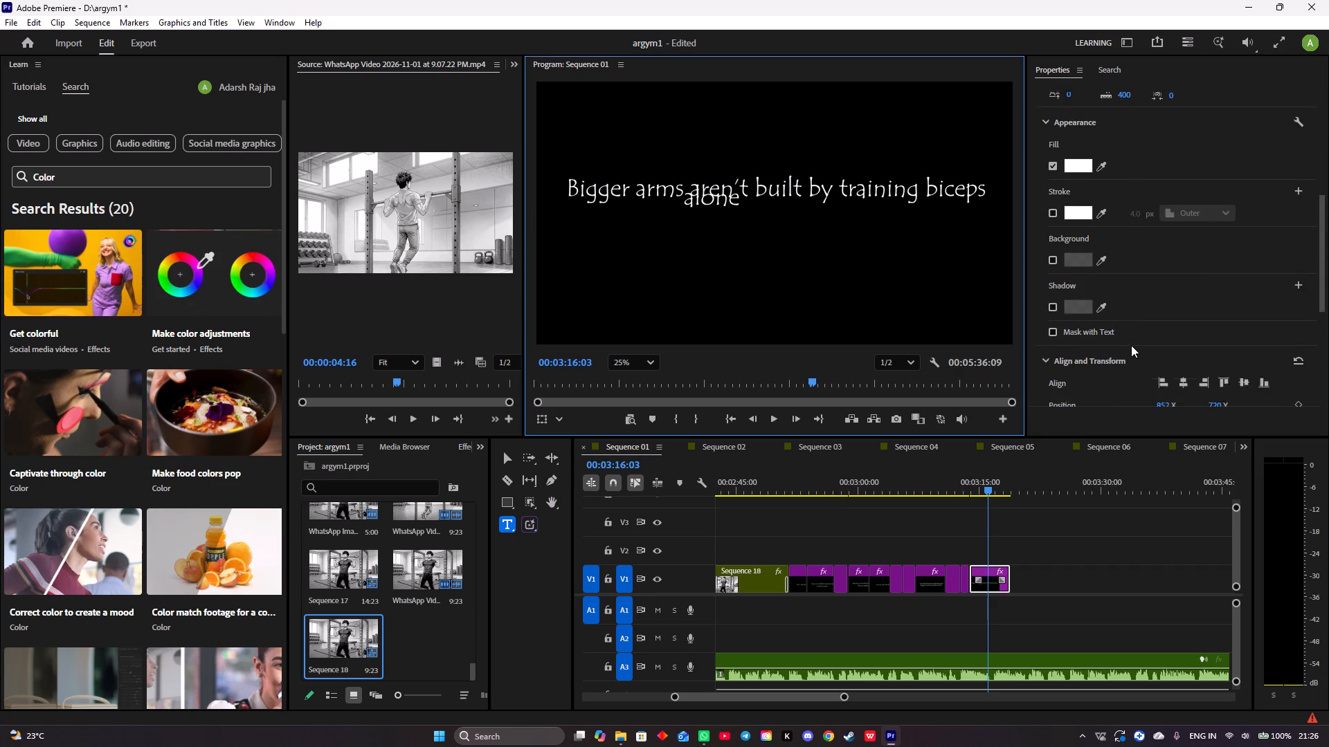
{"action": "scroll", "coordinate": [1131, 345], "scroll_direction": "down", "scroll_amount": 5}
{"action": "left_click_drag", "start_coordinate": [1161, 338], "coordinate": [1328, 351]}
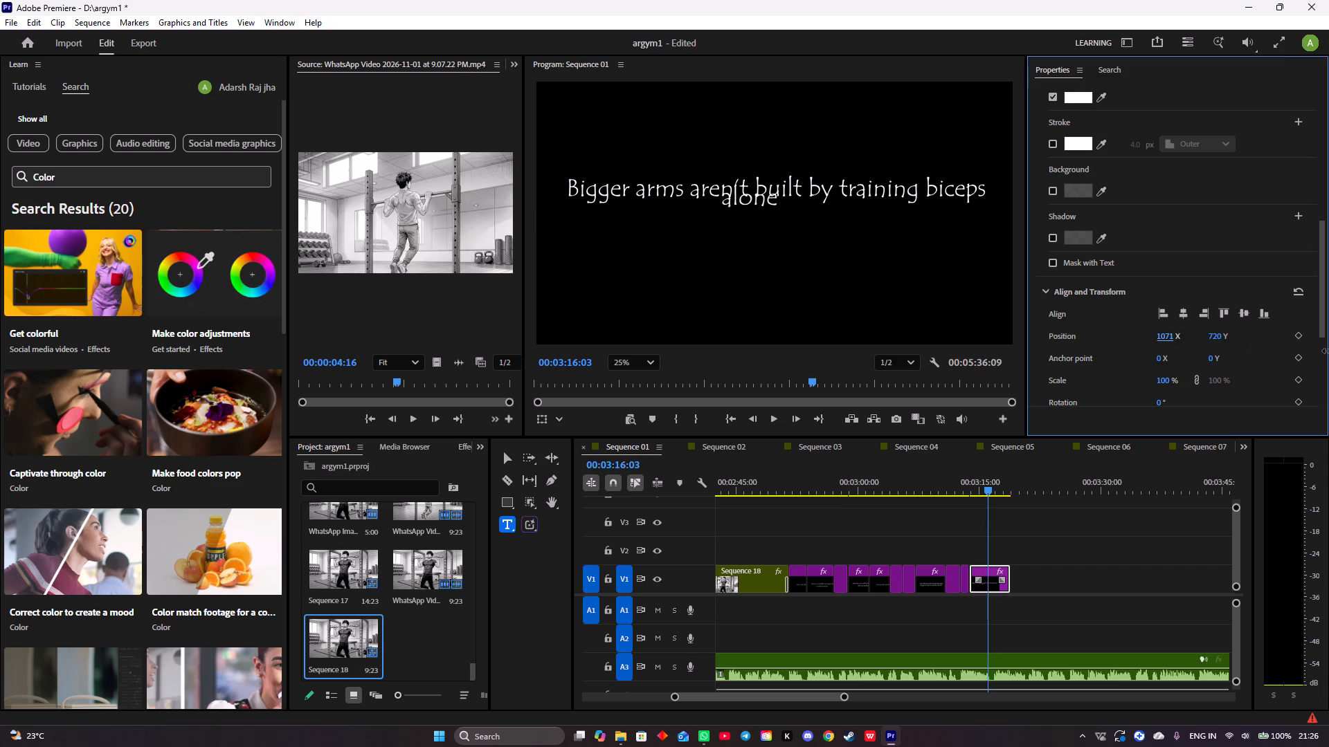
{"action": "left_click_drag", "start_coordinate": [1328, 351], "coordinate": [1328, 351]}
{"action": "left_click_drag", "start_coordinate": [1212, 334], "coordinate": [1296, 342]}
{"action": "left_click_drag", "start_coordinate": [1162, 334], "coordinate": [1281, 343]}
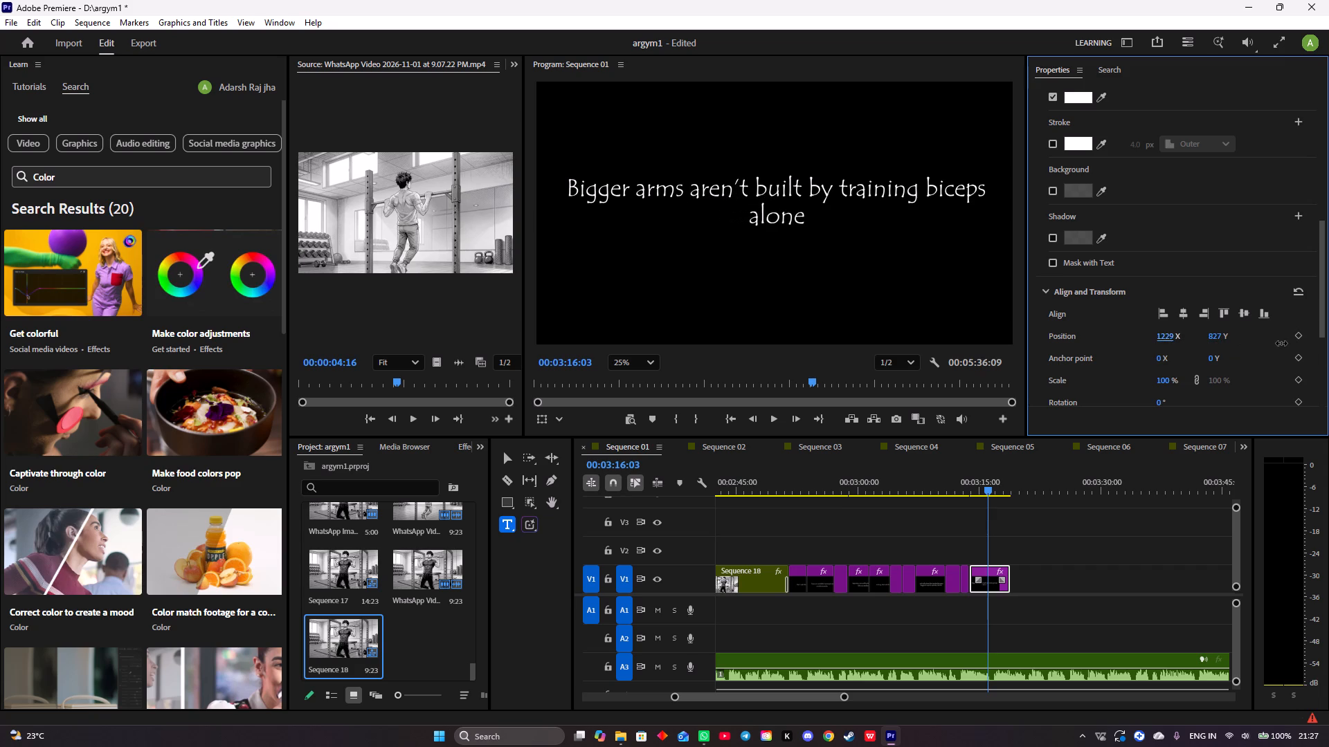
{"action": "left_click_drag", "start_coordinate": [1281, 343], "coordinate": [1258, 348]}
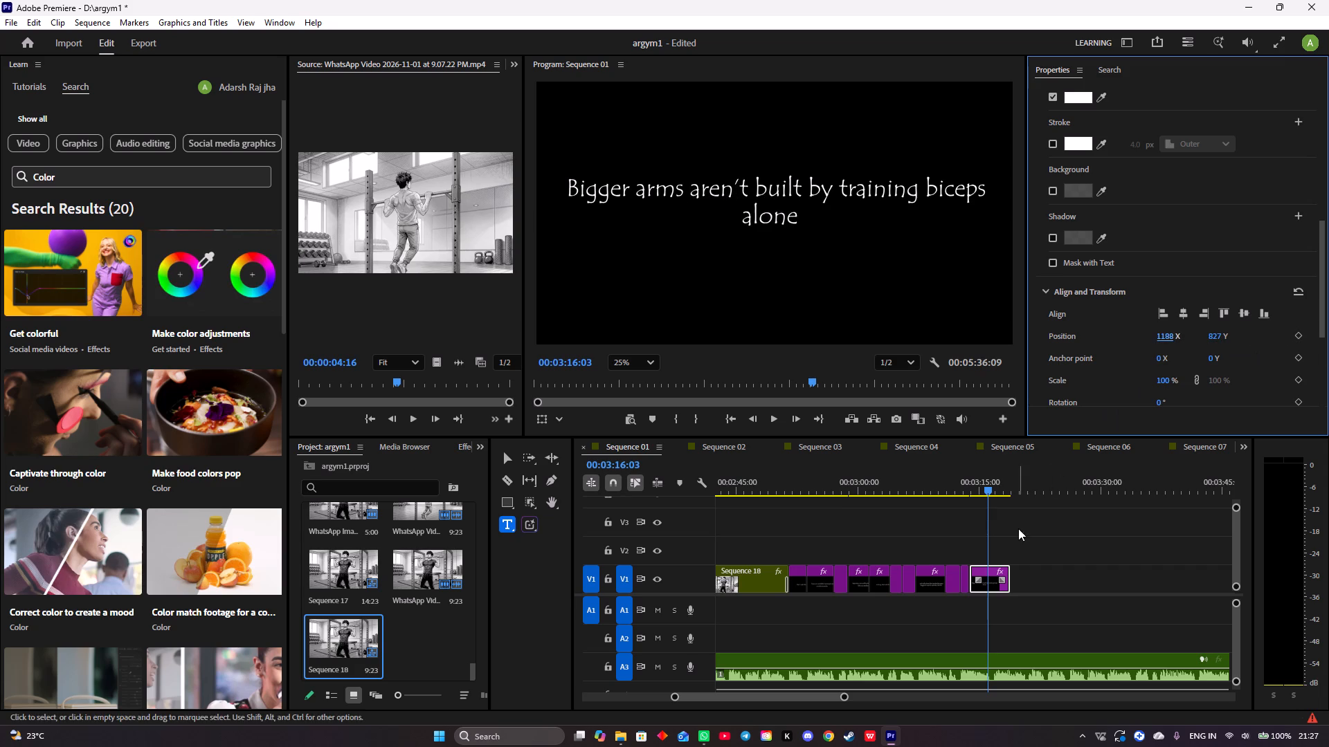
Play the "Bigger arms" title with the music from 00:03:14:08 and trim its end to 00:03:16:11.
{"action": "left_click", "coordinate": [988, 486]}
{"action": "left_click_drag", "start_coordinate": [988, 486], "coordinate": [973, 485]}
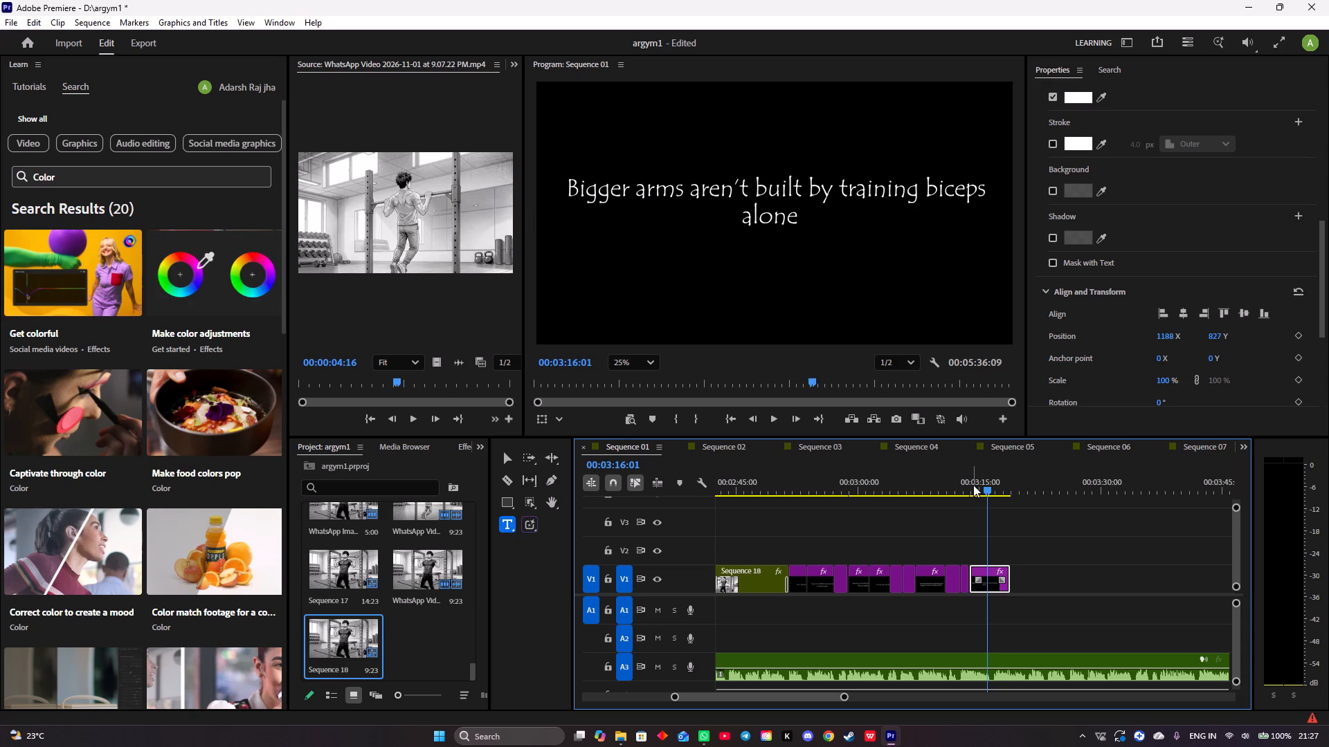
{"action": "left_click_drag", "start_coordinate": [987, 490], "coordinate": [974, 488]}
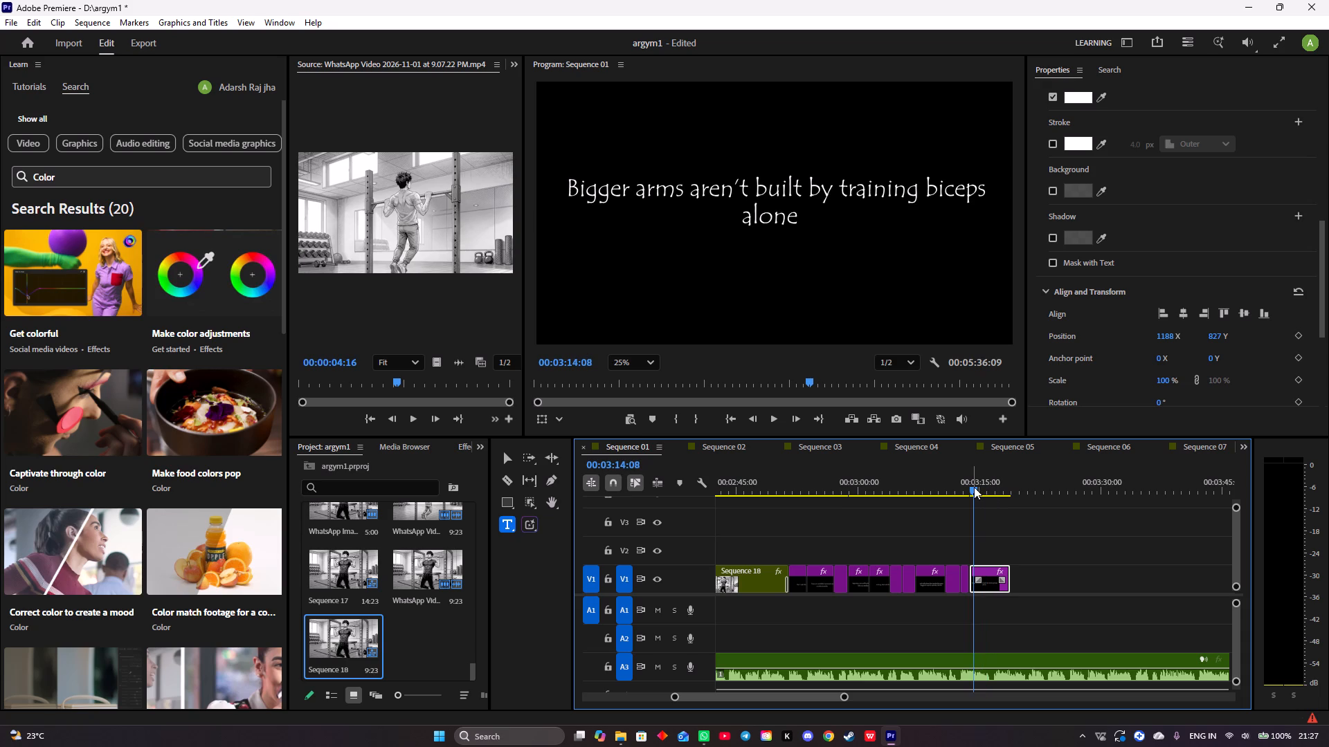
{"action": "key", "text": "space"}
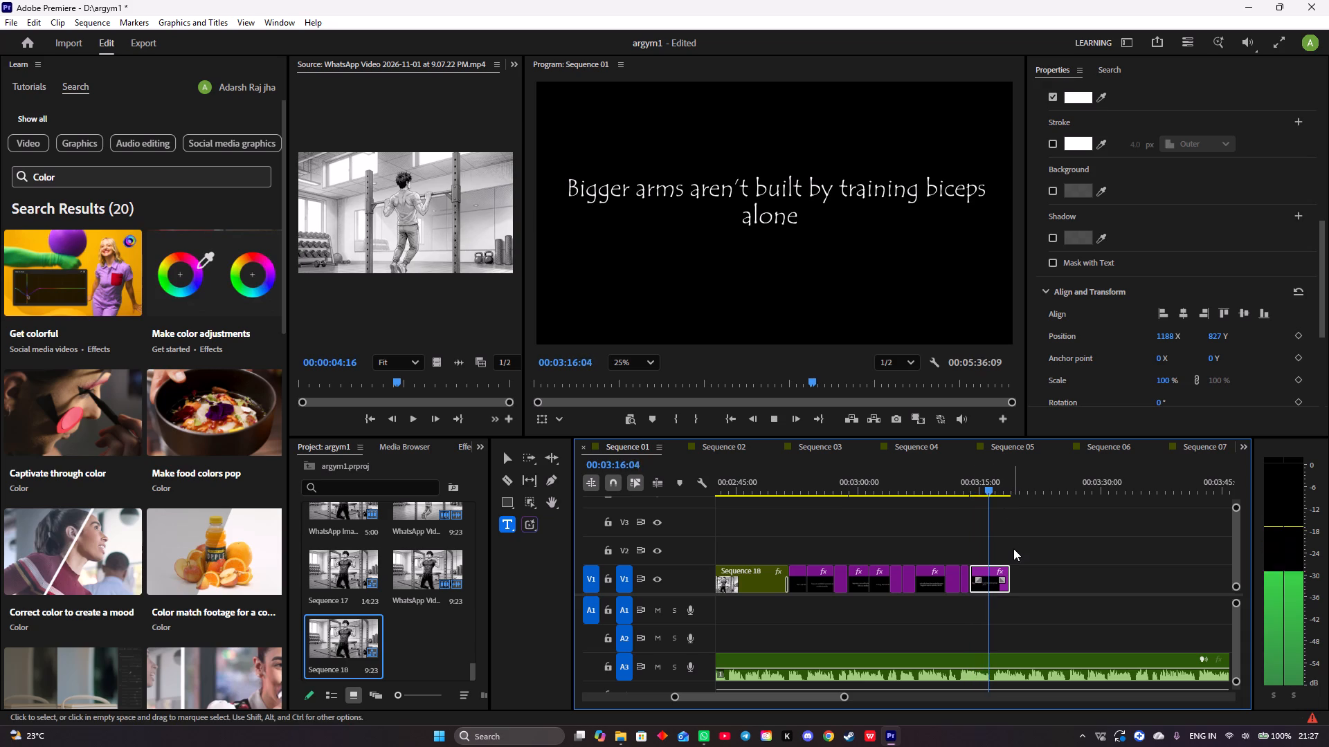
{"action": "key", "text": "space"}
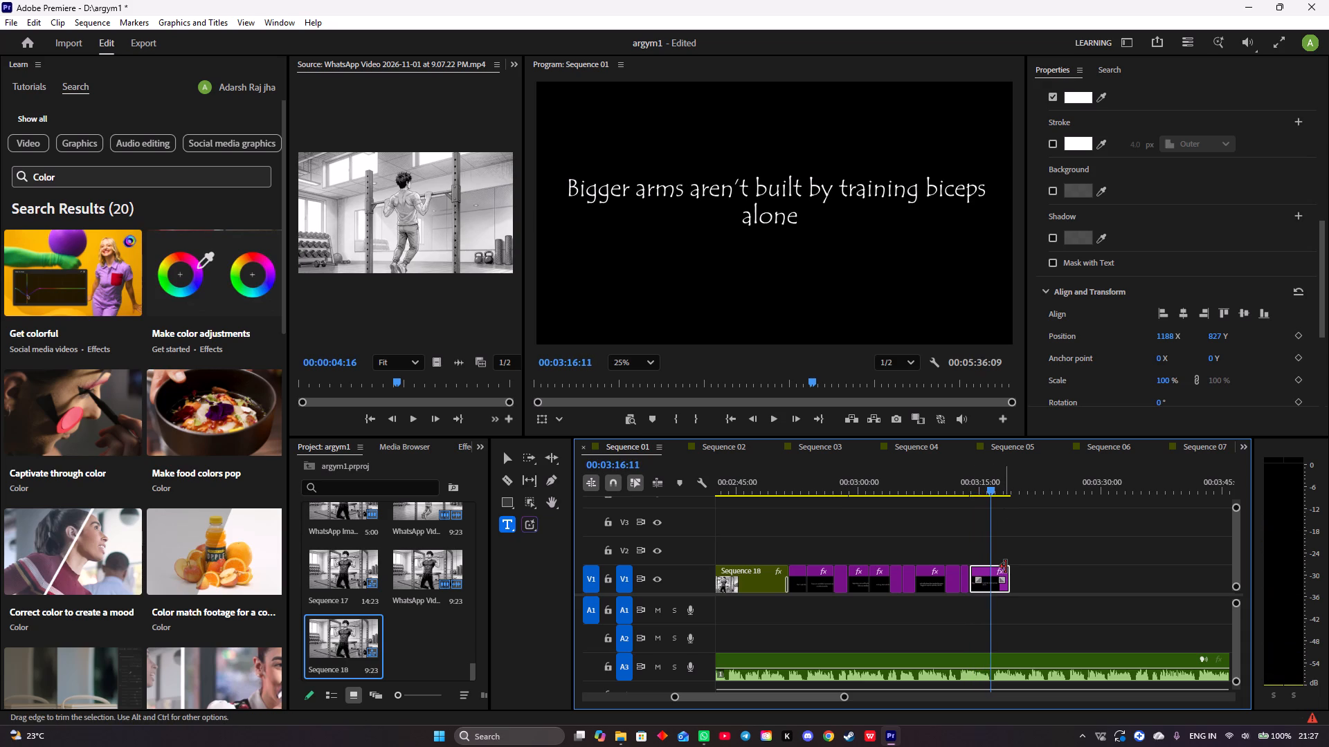
{"action": "left_click_drag", "start_coordinate": [1008, 567], "coordinate": [993, 566]}
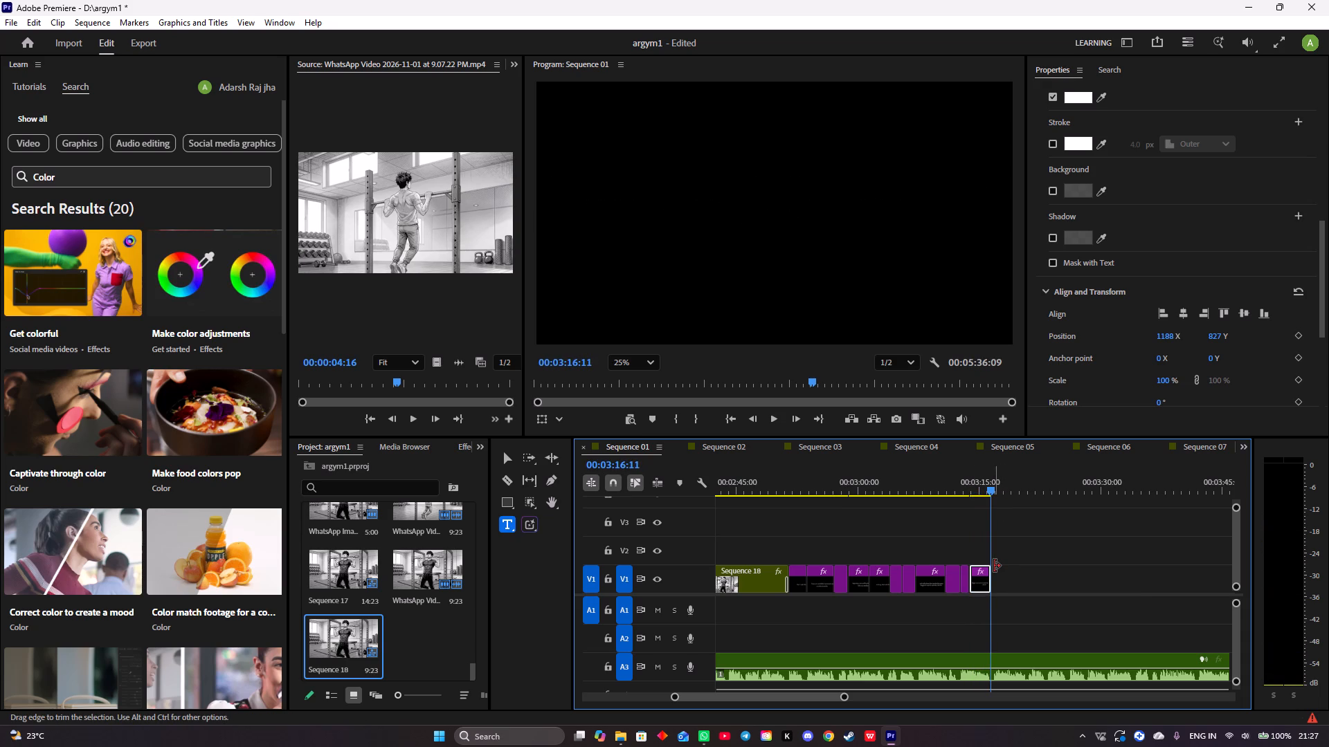
Listen to the music ahead, and add a new text title "Your triceps contribute significantly" at 00:03:16:12, after the "Bigger arms" title.
{"action": "key", "text": "space"}
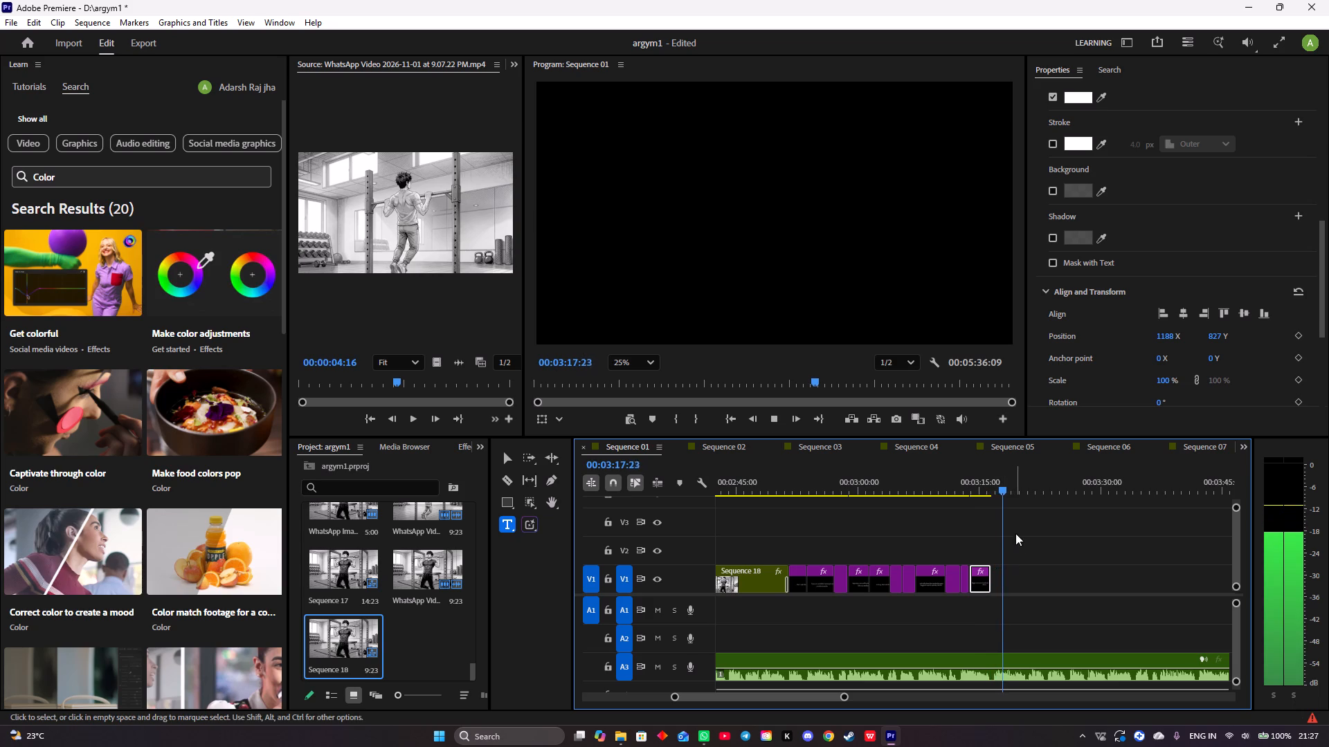
{"action": "key", "text": "space"}
{"action": "key", "text": "space"}
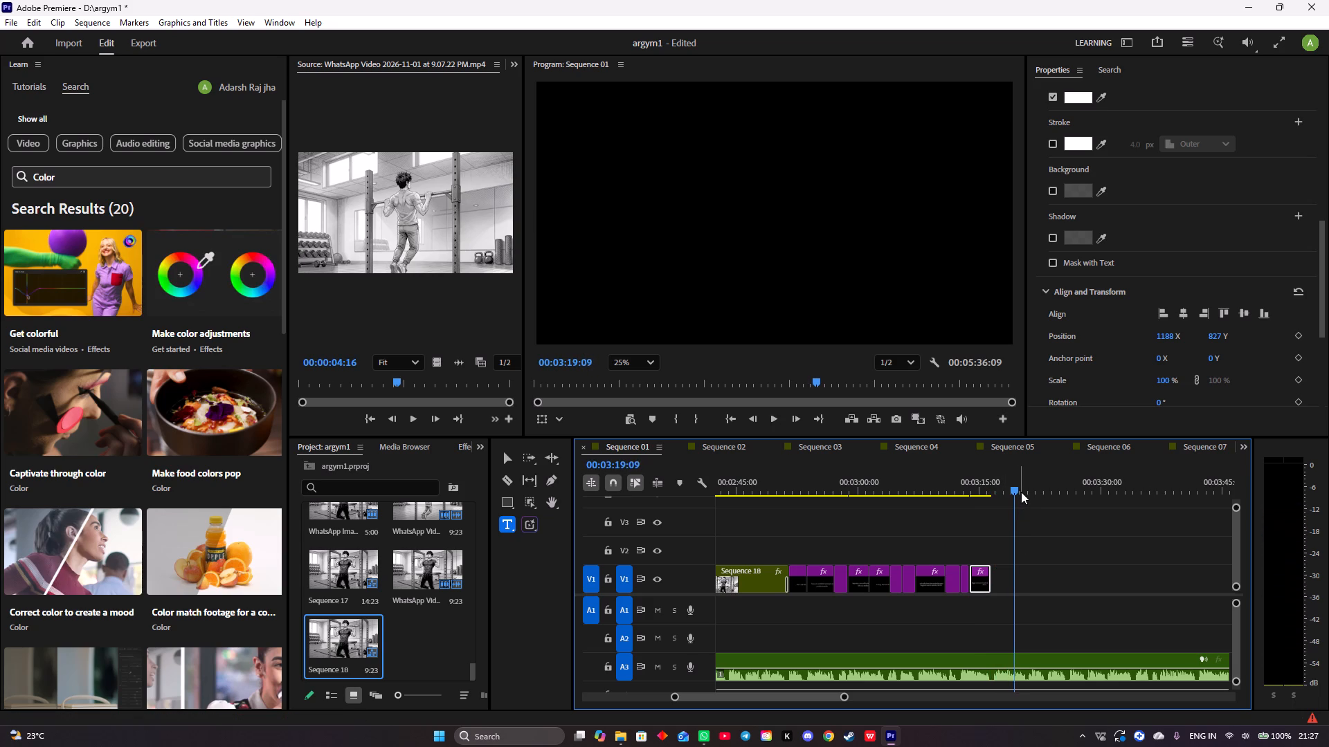
{"action": "key", "text": "space"}
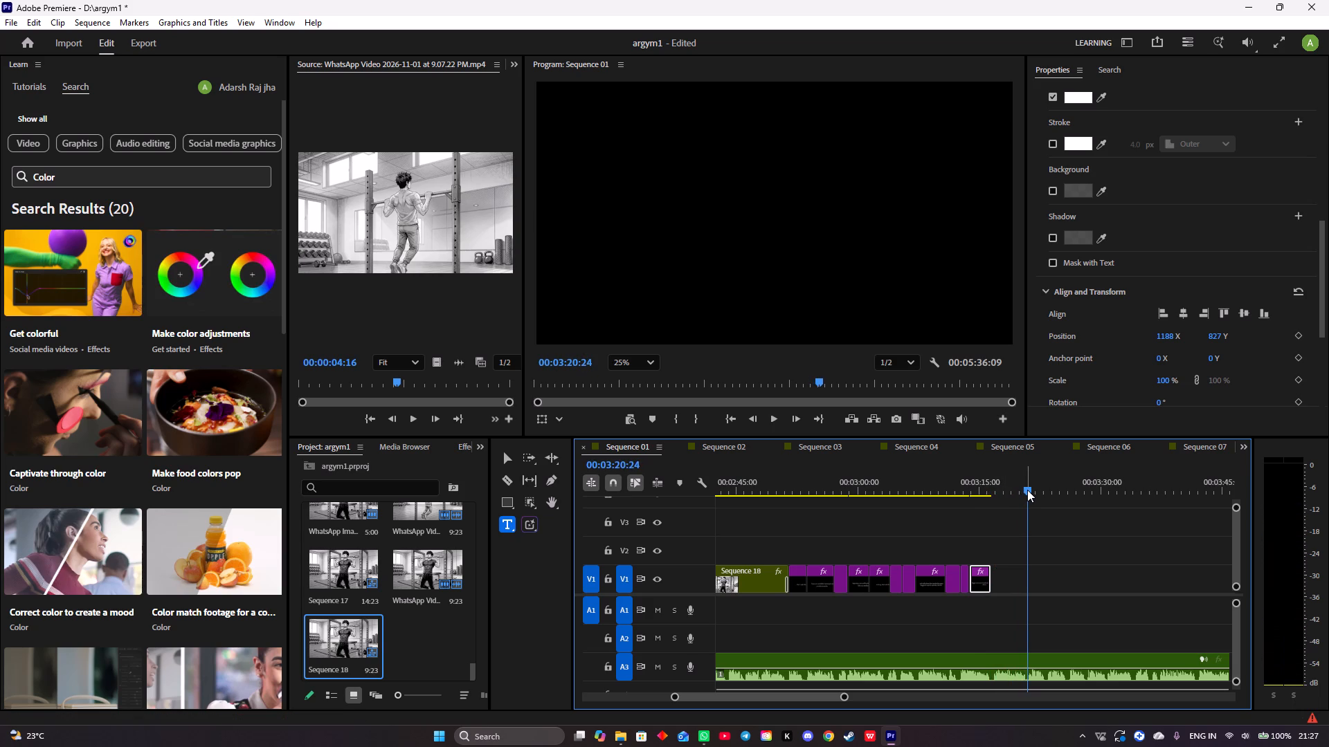
{"action": "left_click_drag", "start_coordinate": [1027, 490], "coordinate": [991, 485]}
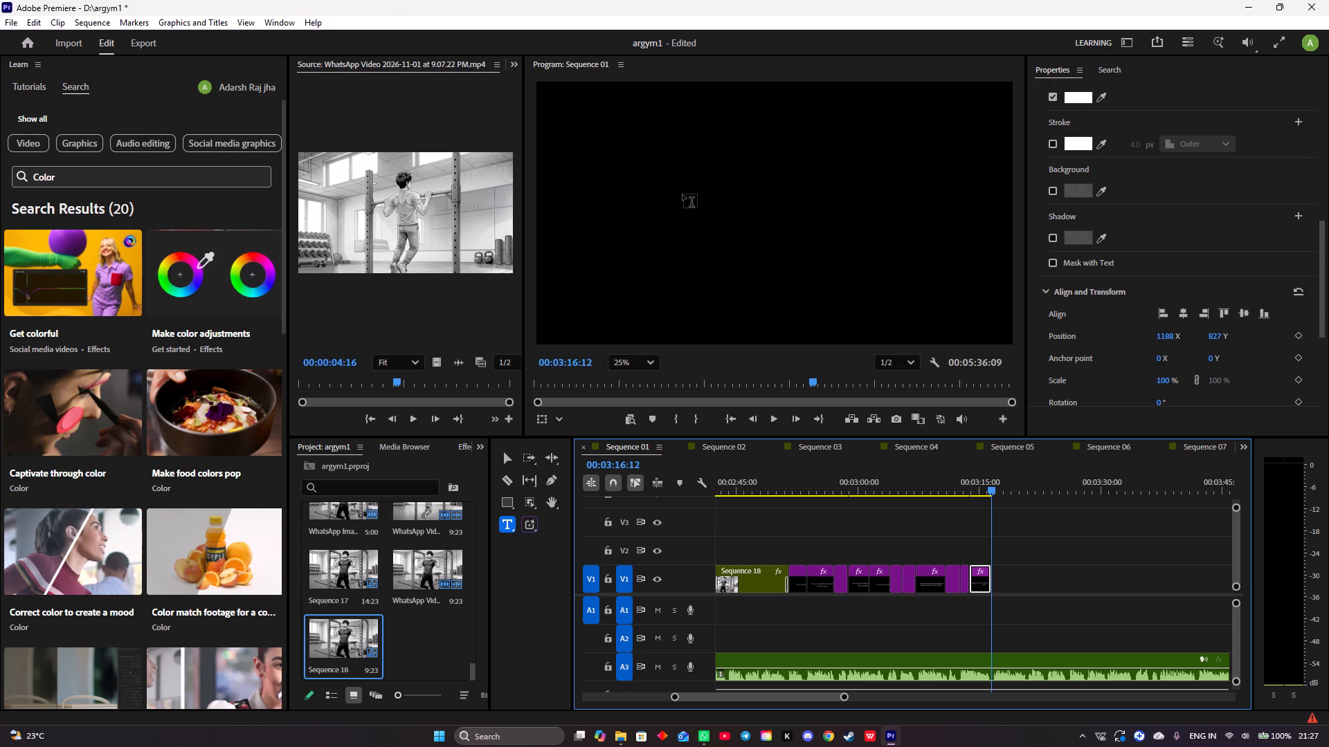
{"action": "left_click", "coordinate": [653, 185]}
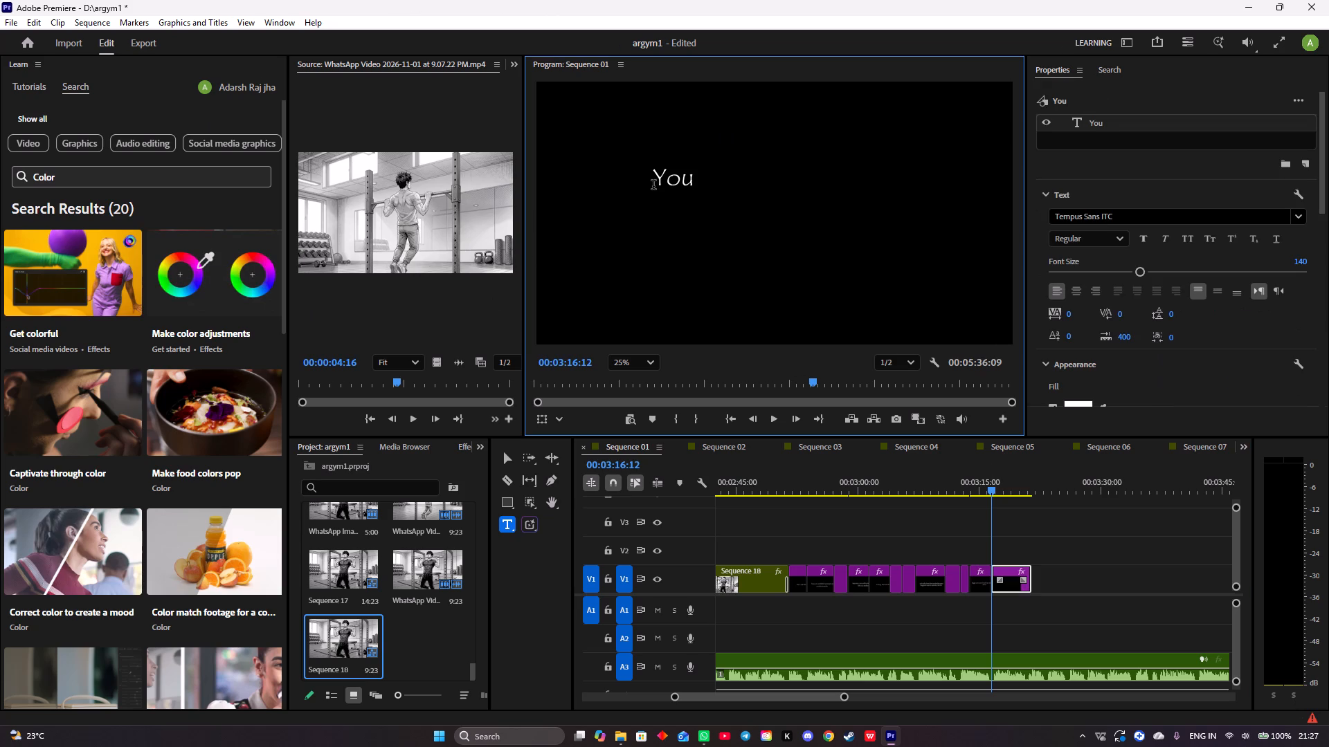
{"action": "type", "text": "triceps contribute significantlu"}
{"action": "key", "text": "BackSpace"}
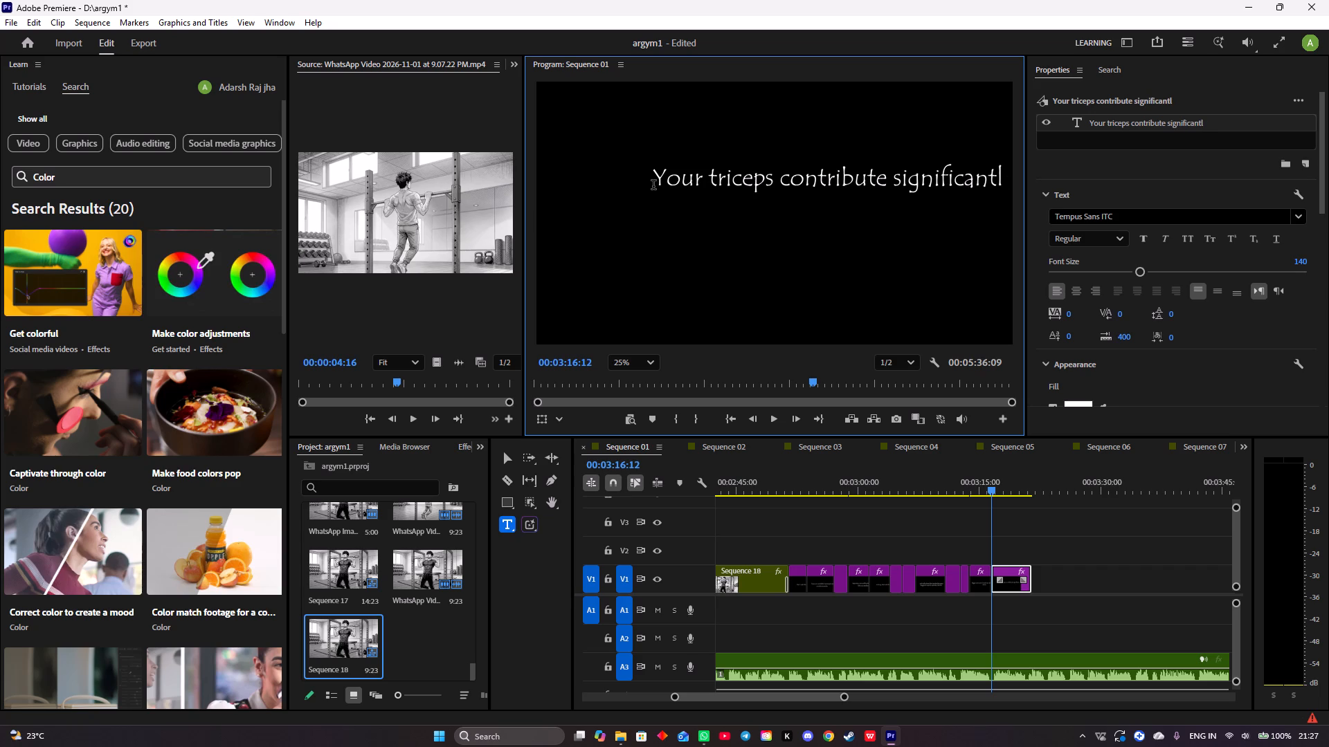
{"action": "key", "text": "y"}
Position the "Your triceps contribute significantly" text at 379 X, 787 Y.
{"action": "scroll", "coordinate": [1095, 306], "scroll_direction": "down", "scroll_amount": 19}
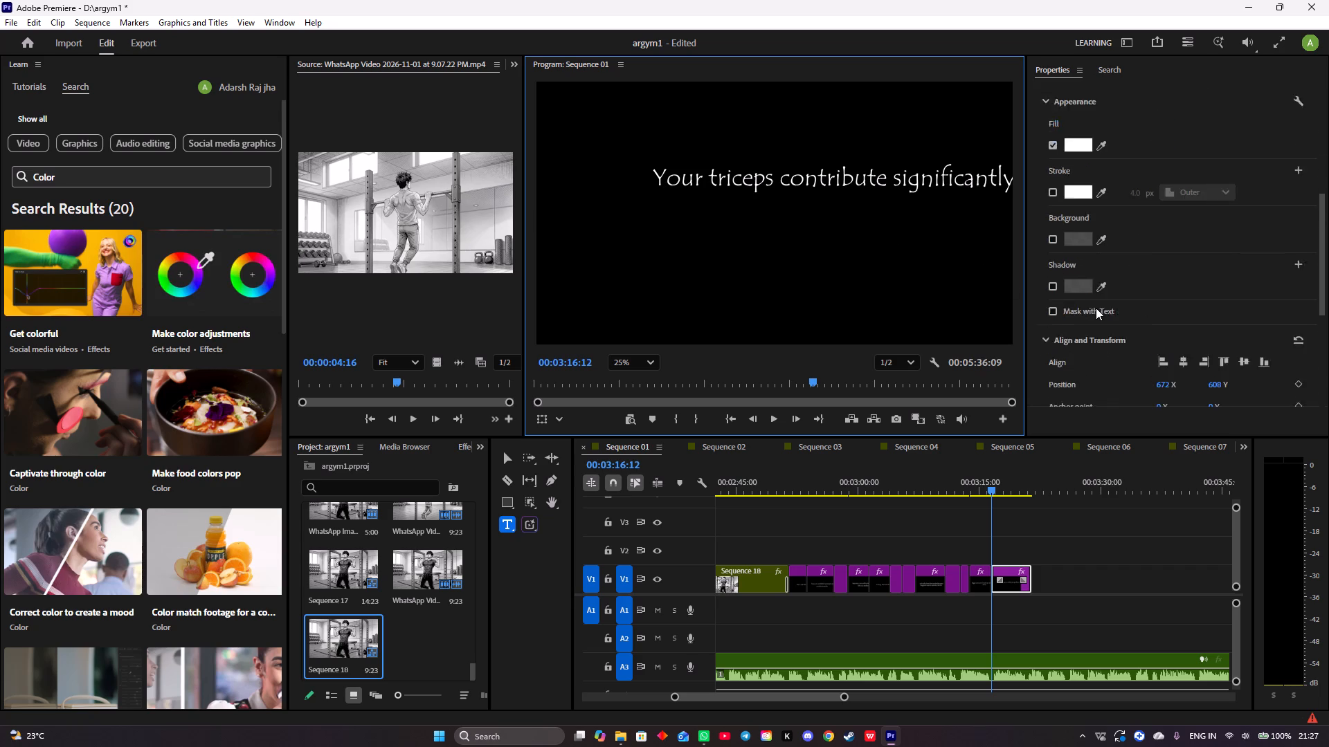
{"action": "scroll", "coordinate": [1096, 308], "scroll_direction": "down", "scroll_amount": 8}
{"action": "left_click_drag", "start_coordinate": [1164, 272], "coordinate": [1120, 279]}
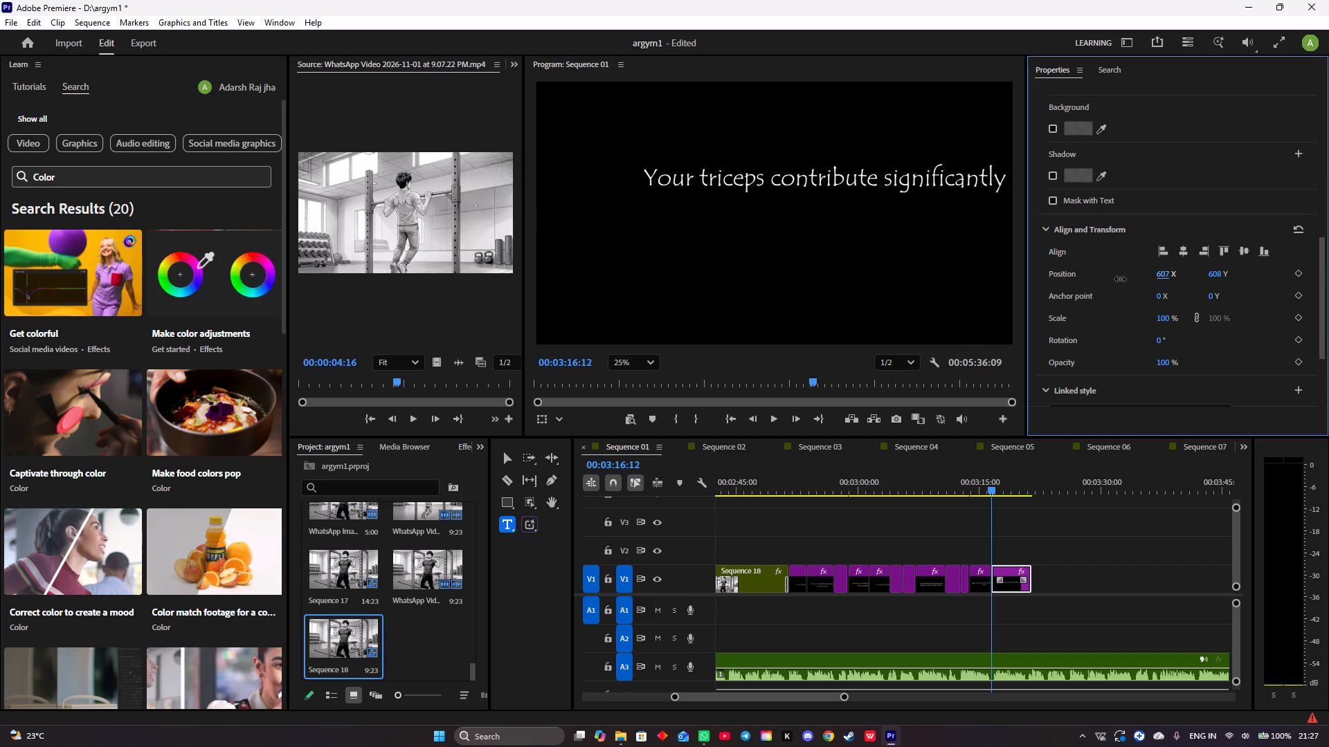
{"action": "left_click_drag", "start_coordinate": [1120, 279], "coordinate": [994, 295]}
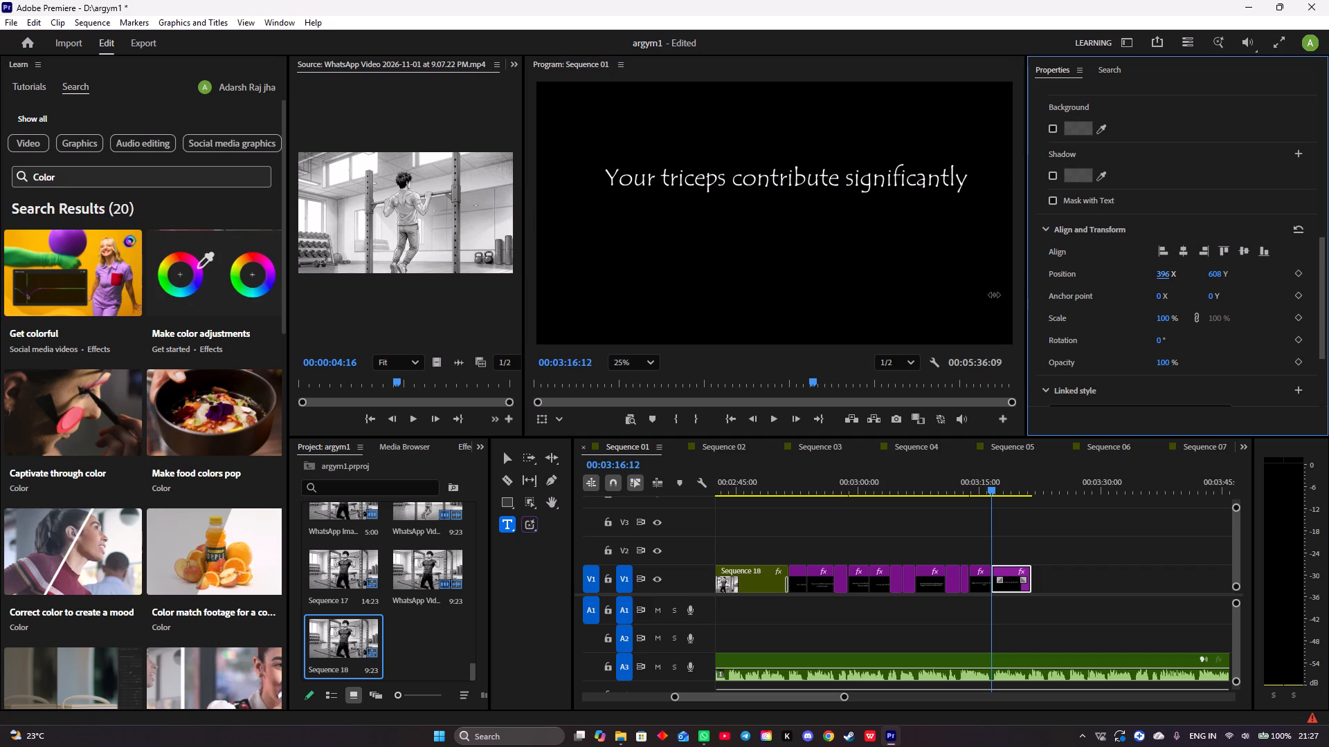
{"action": "left_click_drag", "start_coordinate": [994, 295], "coordinate": [994, 294]}
{"action": "left_click_drag", "start_coordinate": [1211, 275], "coordinate": [1319, 278]}
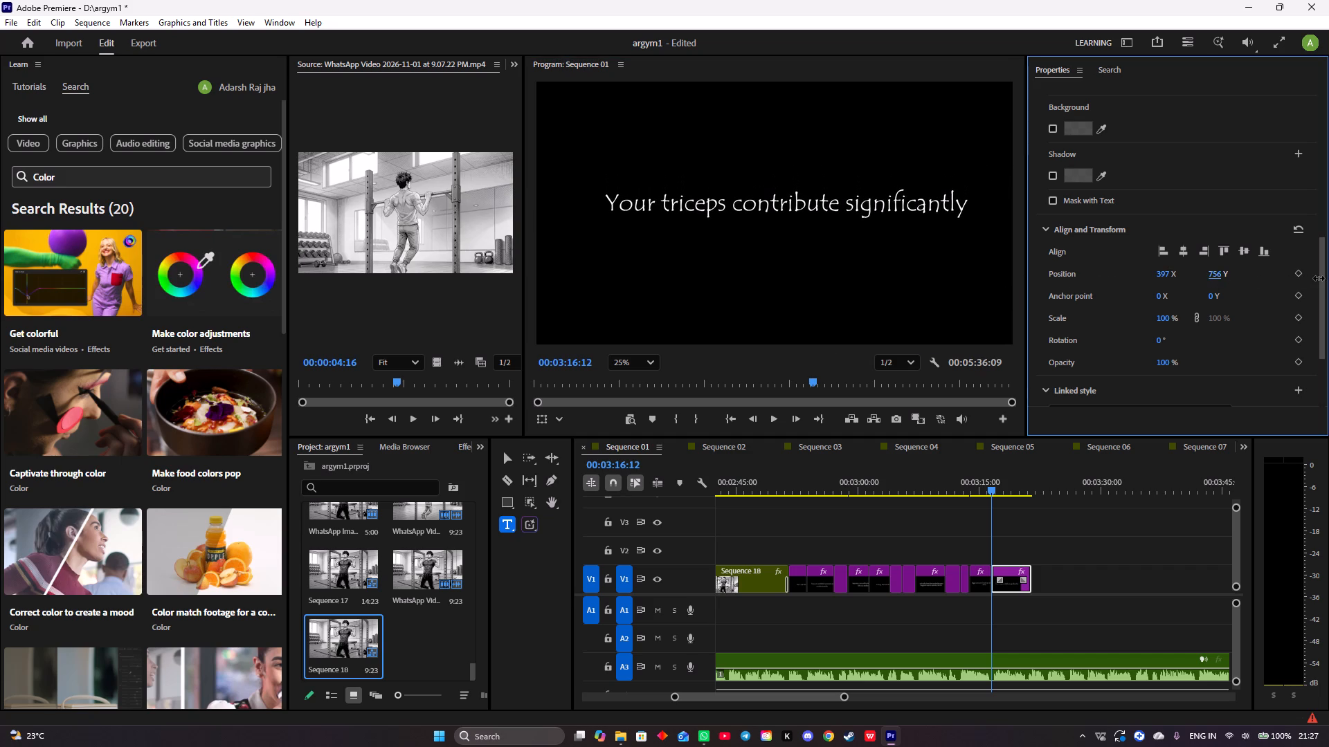
{"action": "left_click_drag", "start_coordinate": [1319, 278], "coordinate": [1328, 272]}
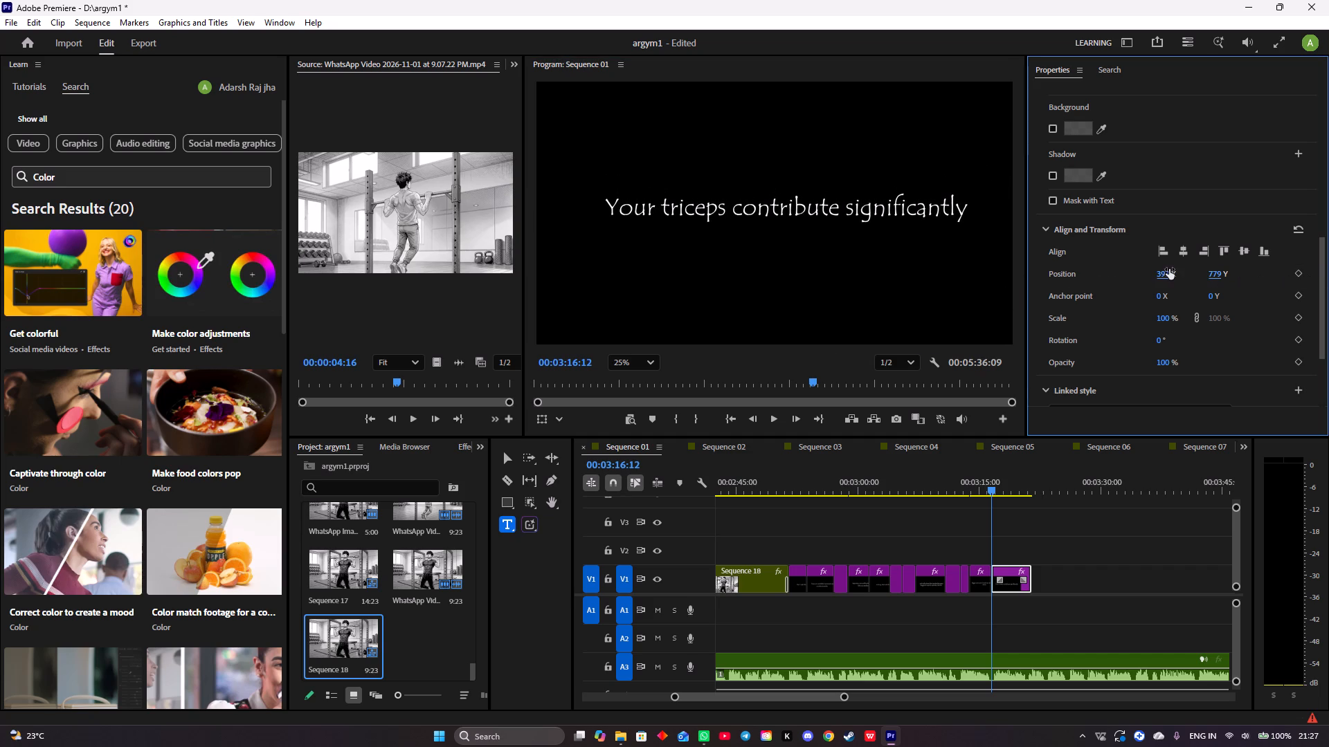
{"action": "left_click_drag", "start_coordinate": [1168, 269], "coordinate": [1155, 270]}
{"action": "left_click_drag", "start_coordinate": [1211, 275], "coordinate": [1219, 275]}
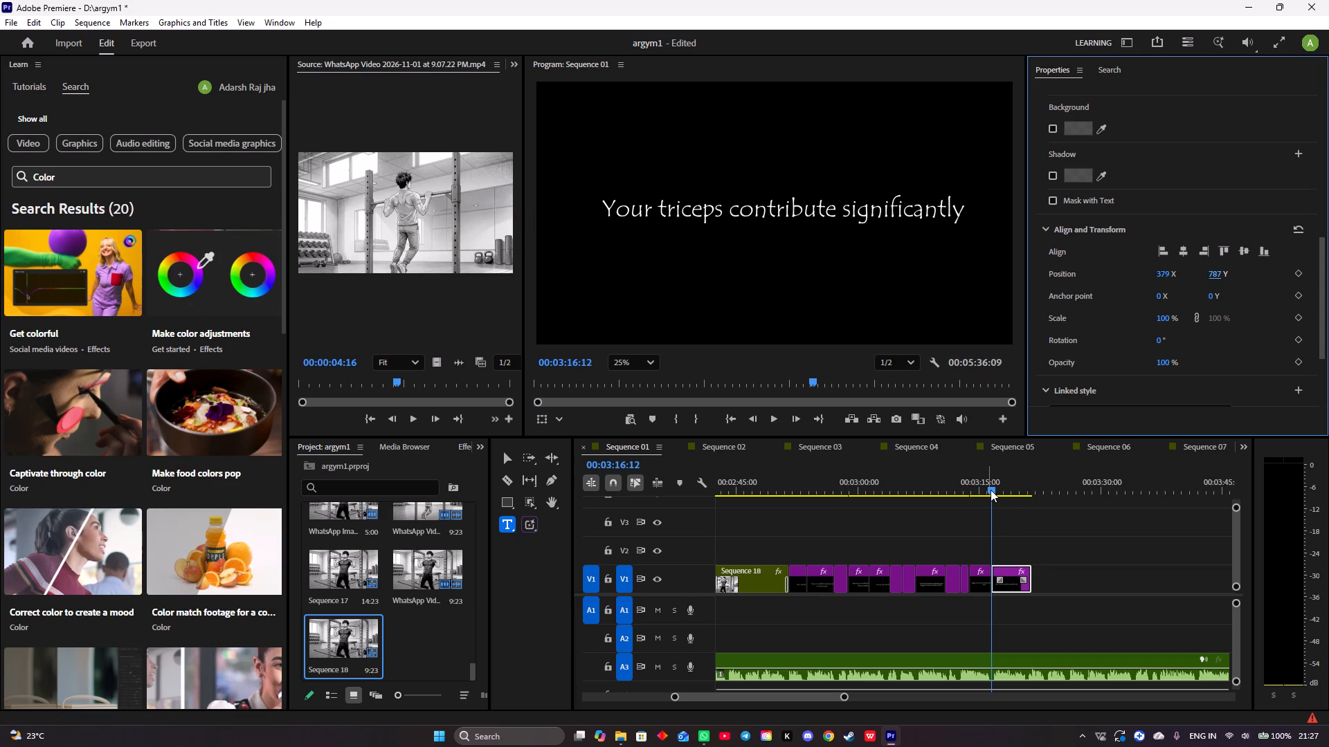
Play the "Your triceps contribute significantly" title with the music and trim its end to 00:03:19:04.
{"action": "left_click", "coordinate": [991, 488]}
{"action": "key", "text": "space"}
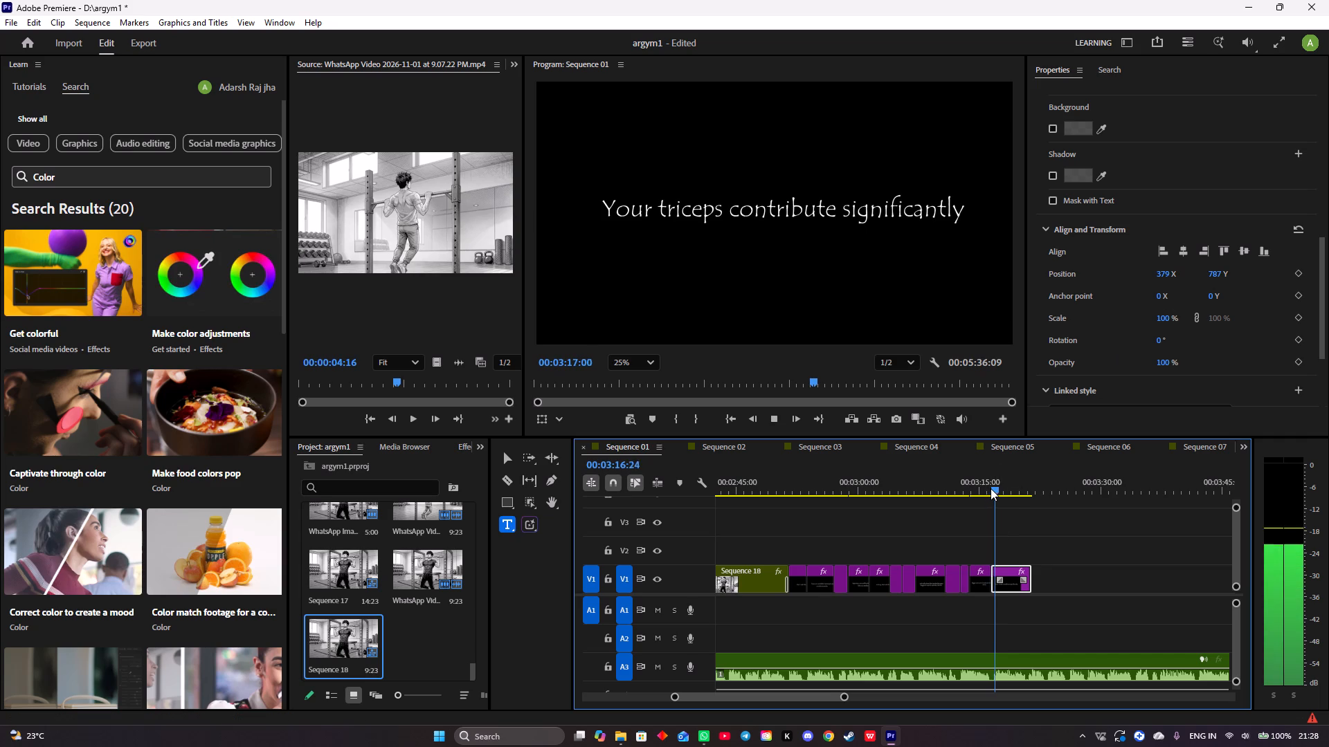
{"action": "key", "text": "space"}
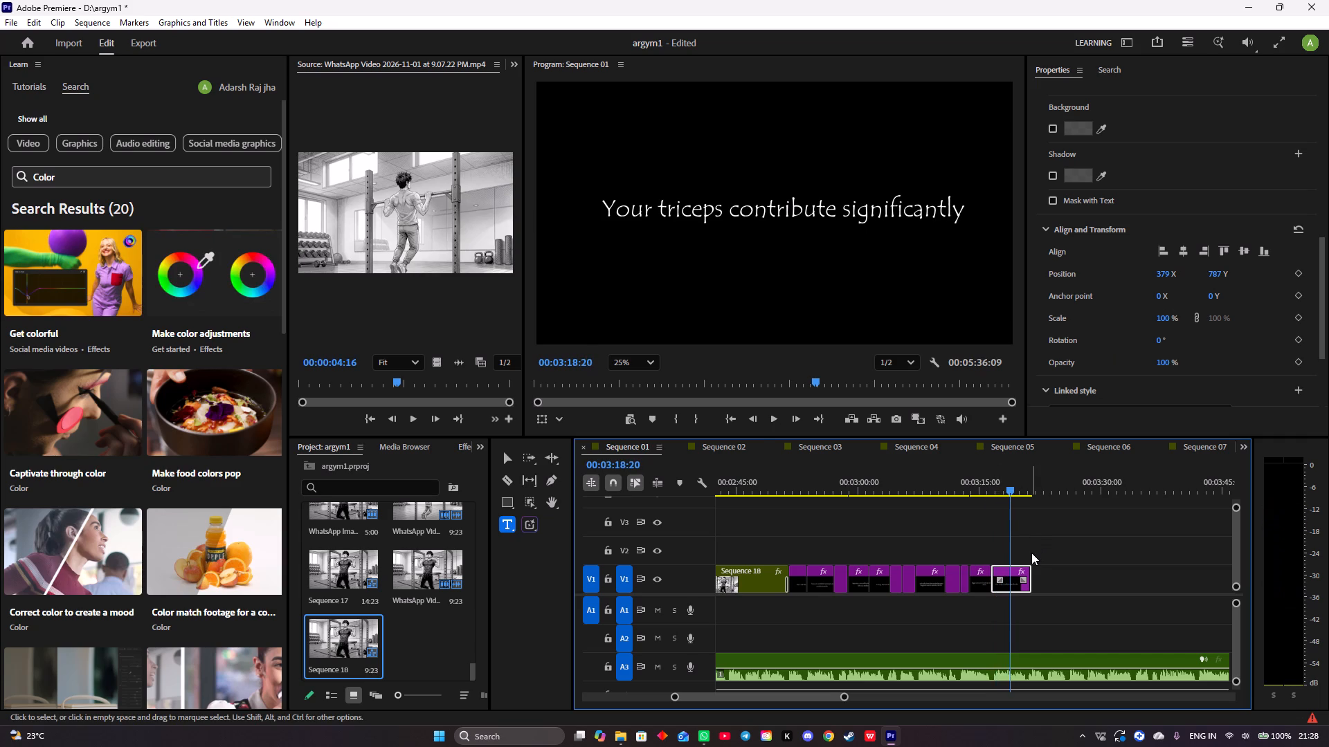
{"action": "key", "text": "space"}
{"action": "key", "text": "space"}
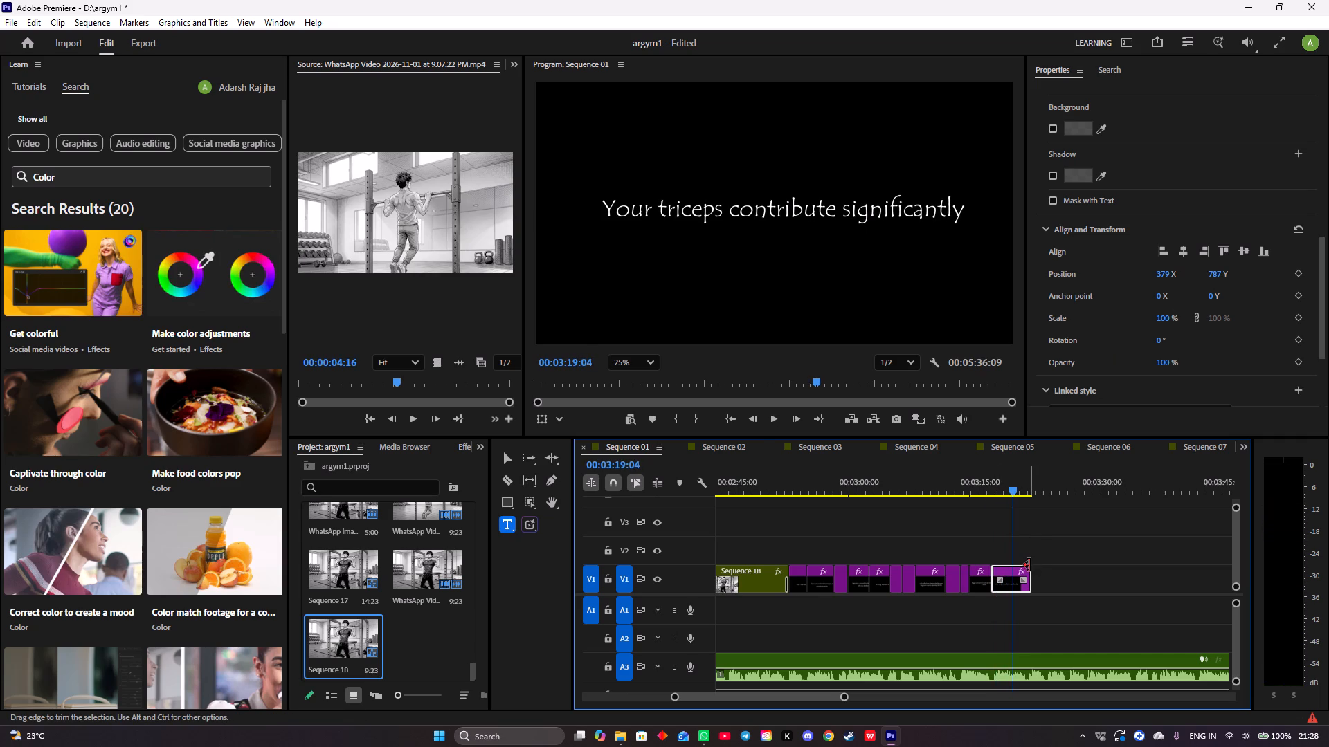
{"action": "left_click_drag", "start_coordinate": [1029, 565], "coordinate": [1014, 566]}
Play the music around and past the end of the "Your triceps" title, and return the playhead to 00:03:18:20.
{"action": "key", "text": "space"}
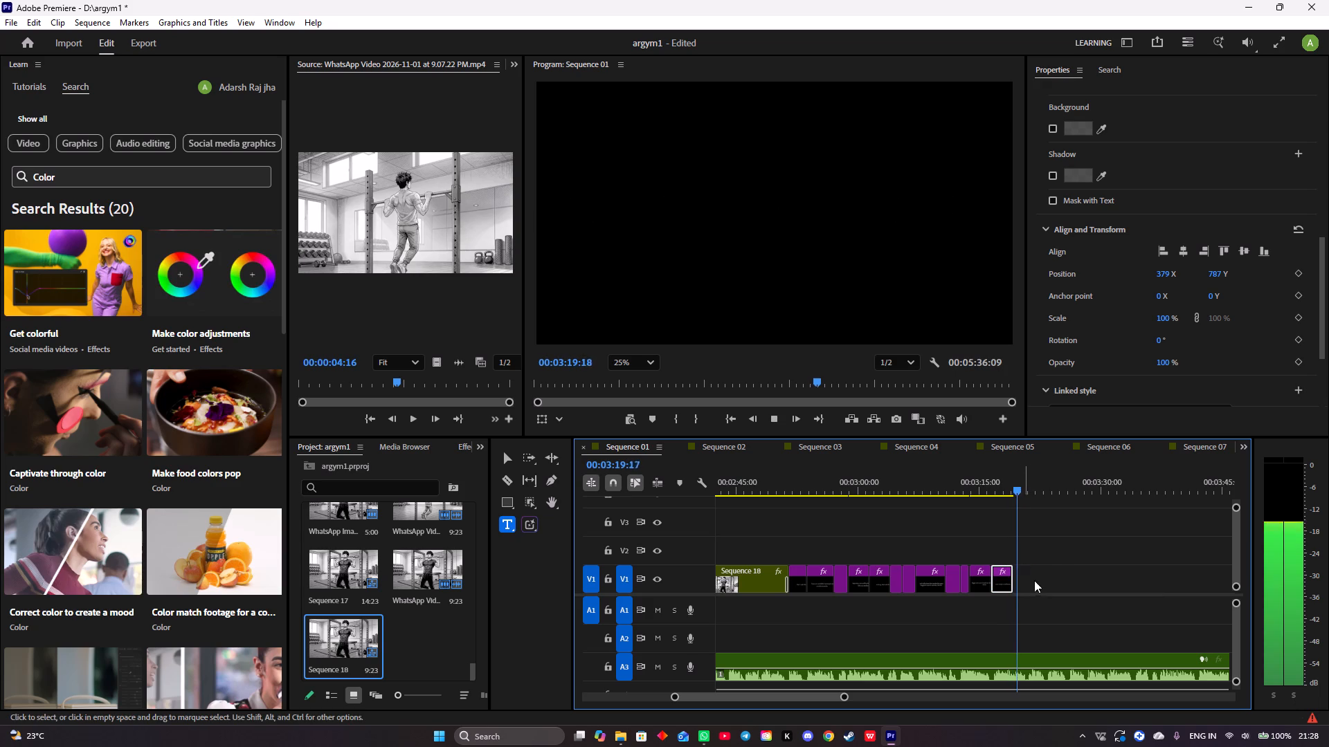
{"action": "key", "text": "space"}
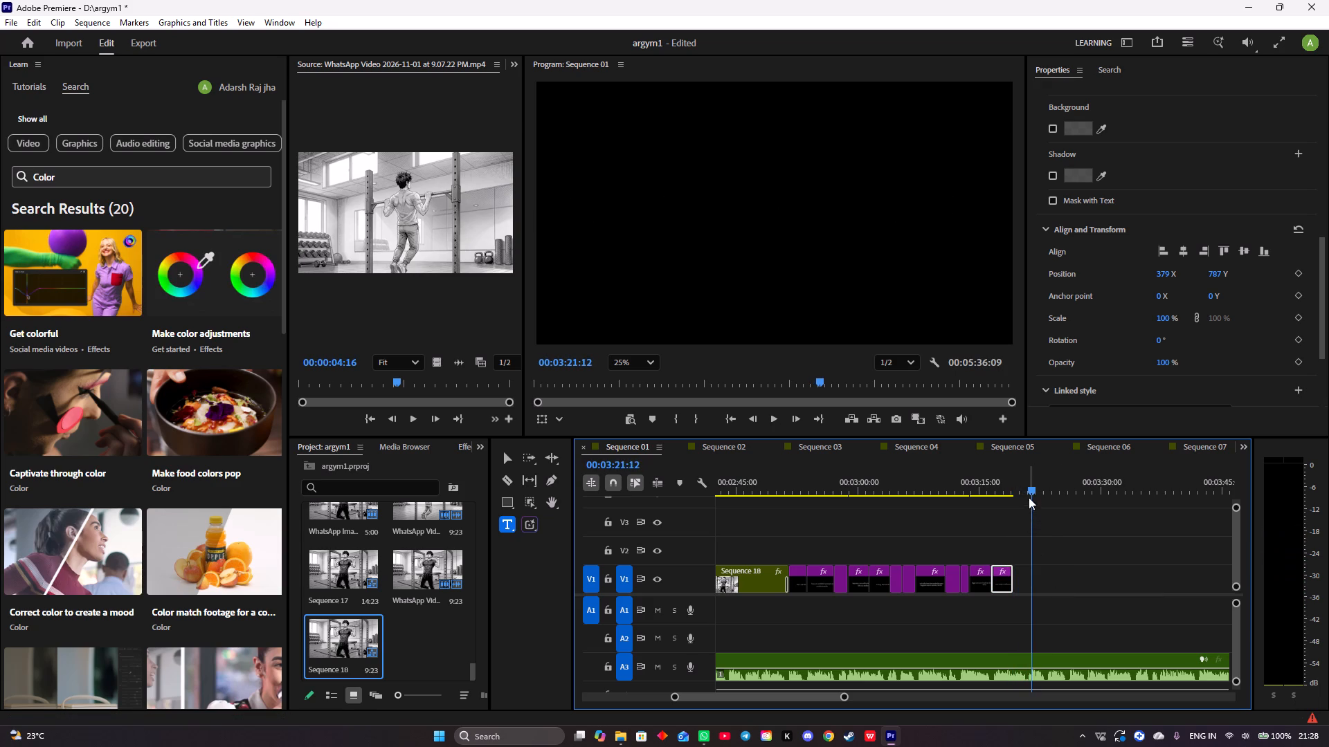
{"action": "left_click_drag", "start_coordinate": [1029, 488], "coordinate": [999, 489]}
{"action": "key", "text": "space"}
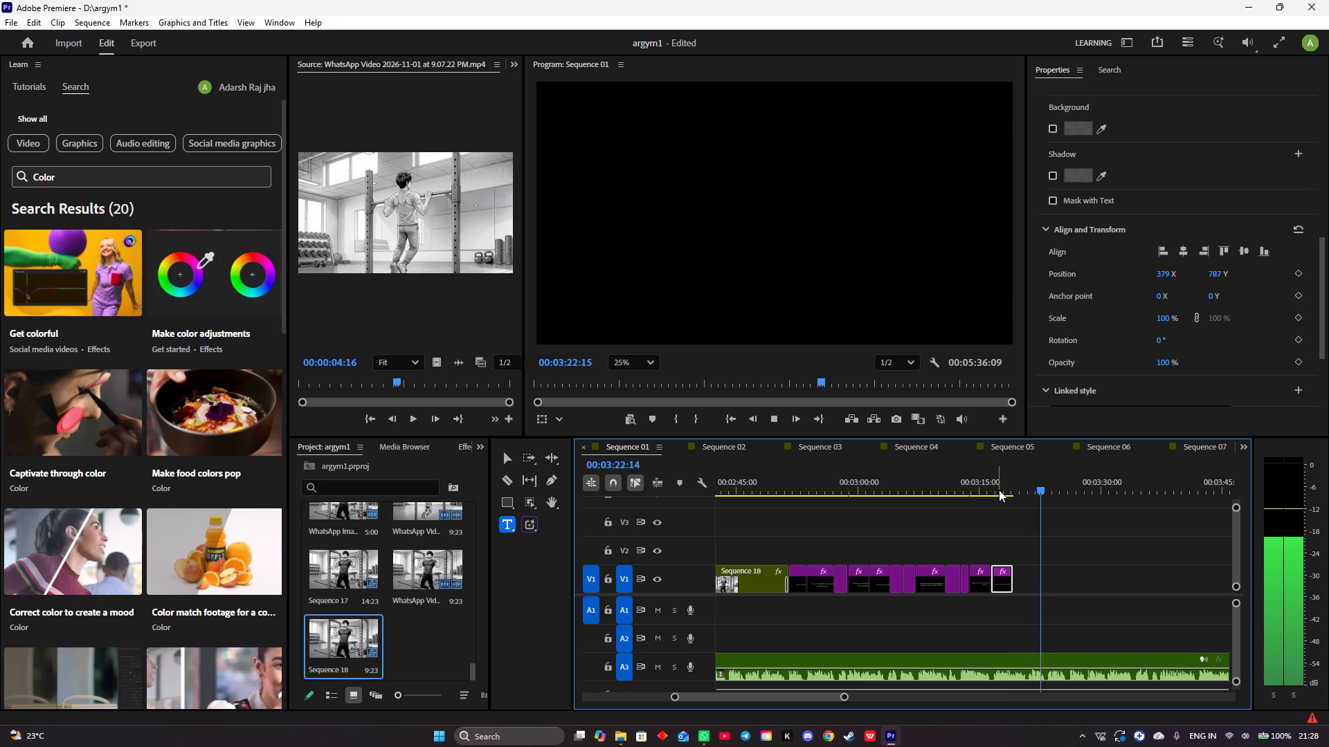
{"action": "key", "text": "space"}
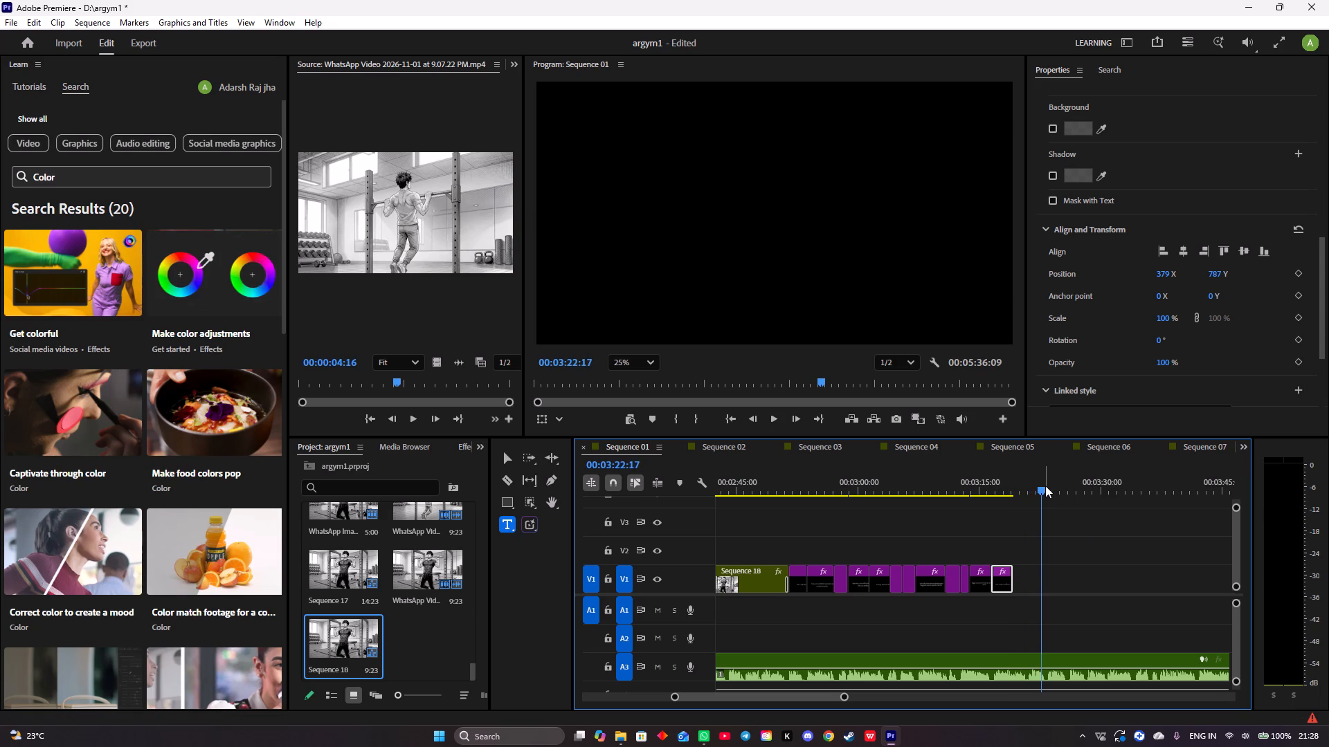
{"action": "left_click_drag", "start_coordinate": [1044, 488], "coordinate": [1013, 496]}
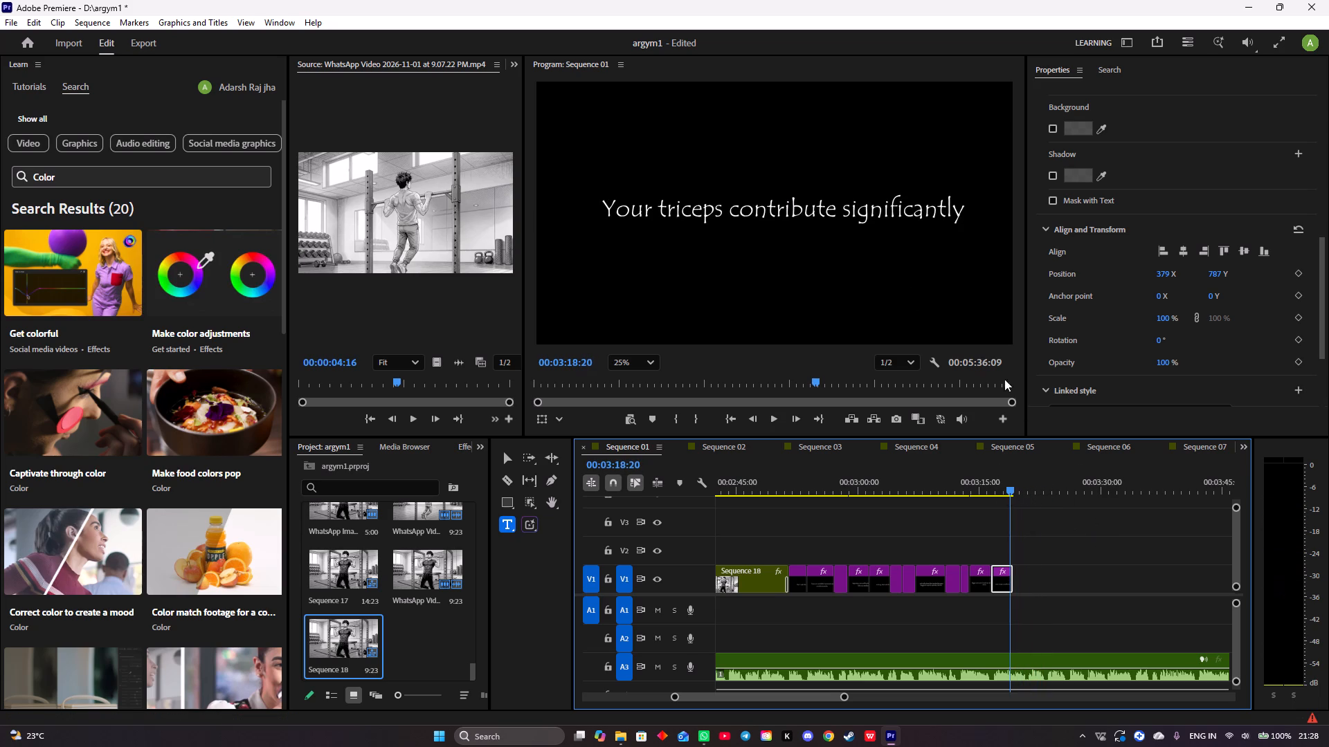
Add a second text line "to upper arm size" beneath "Your triceps contribute significantly" in the same title.
{"action": "left_click", "coordinate": [690, 239]}
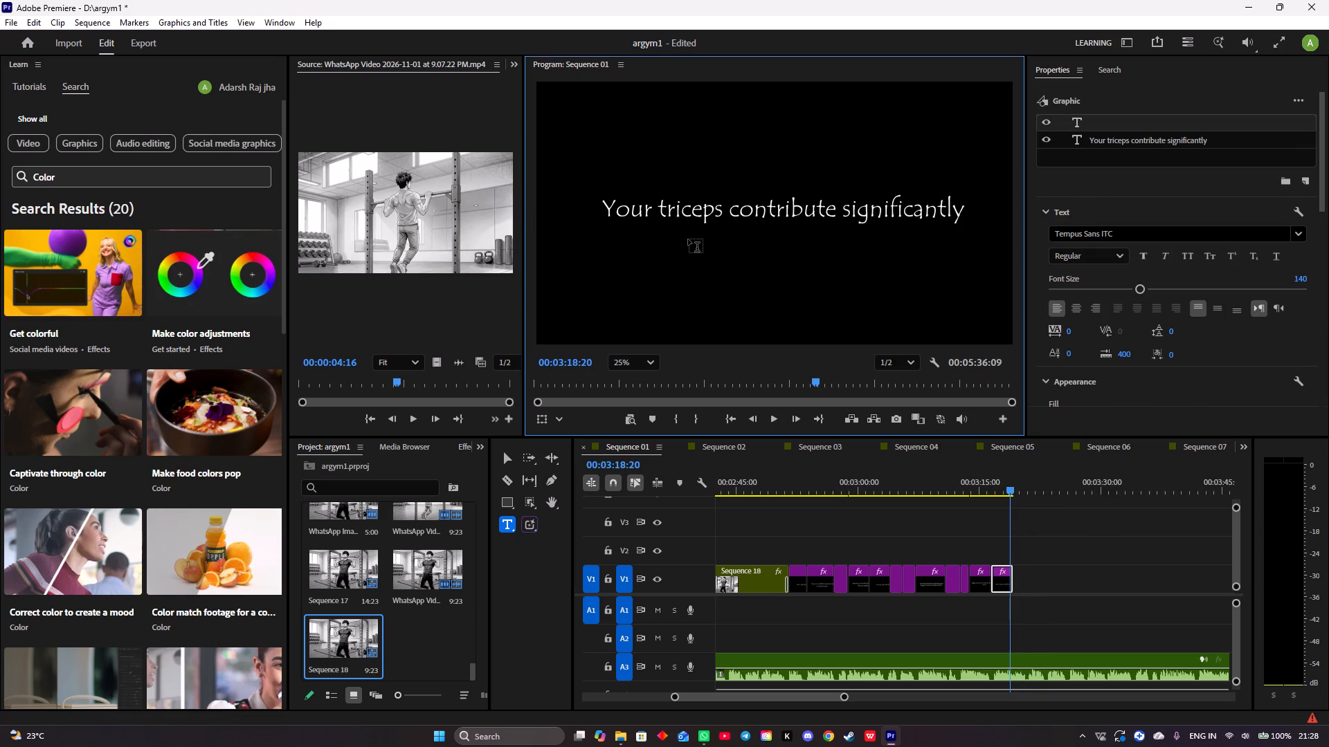
{"action": "type", "text": "to upper arm si"}
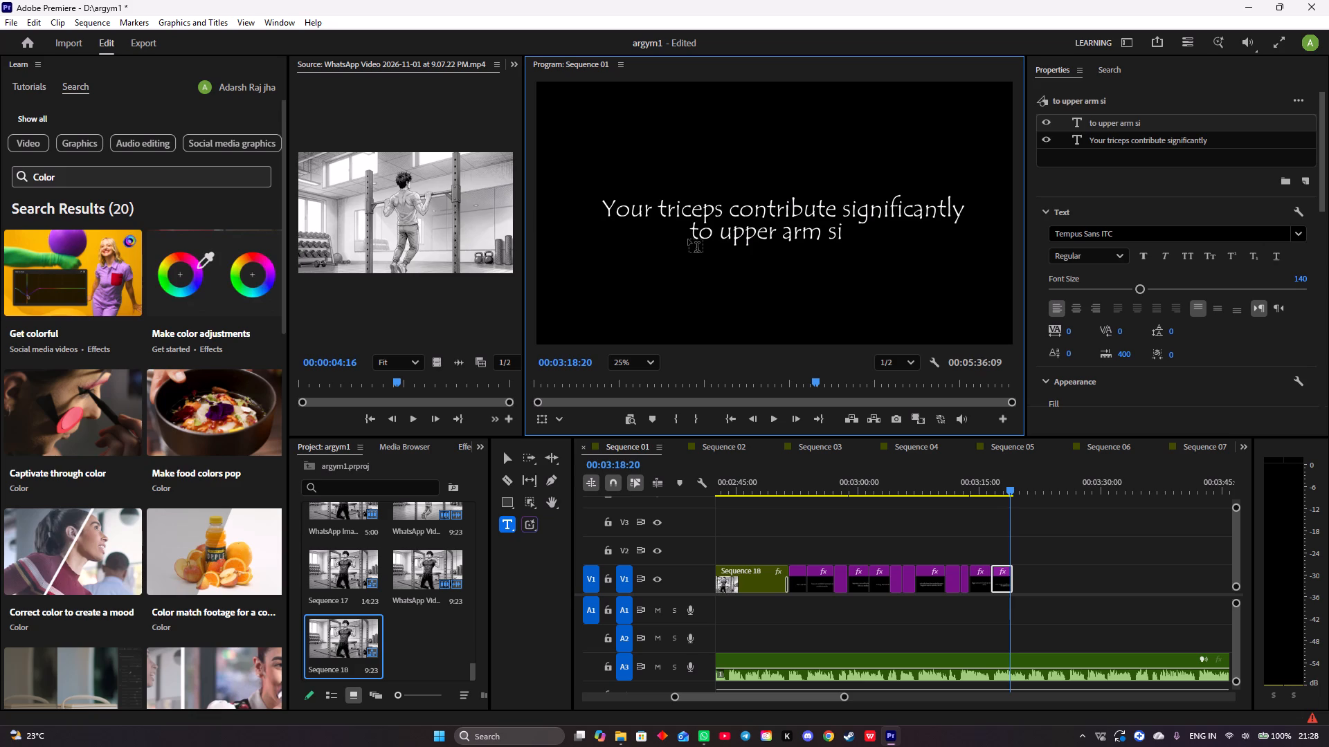
{"action": "type", "text": "ze"}
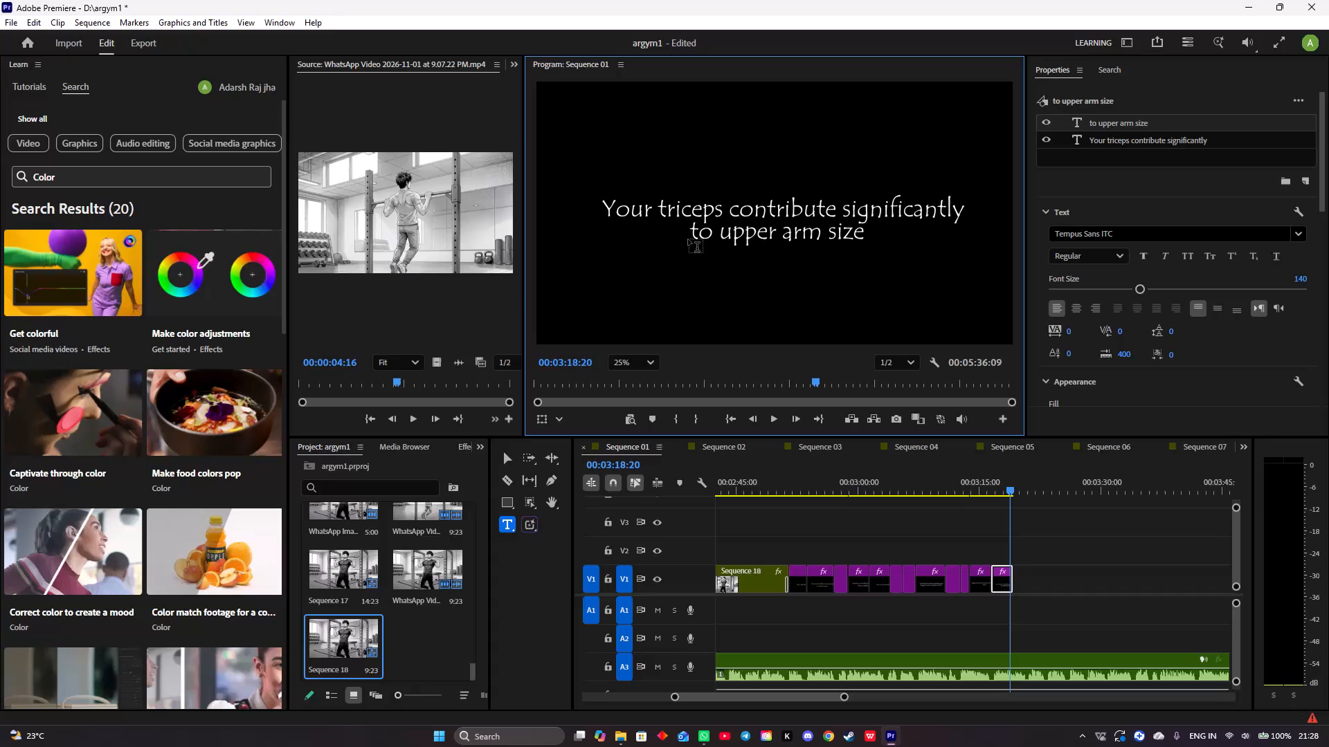
Position the "to upper arm size" text at 895 X, 946 Y.
{"action": "scroll", "coordinate": [1076, 286], "scroll_direction": "down", "scroll_amount": 7}
{"action": "scroll", "coordinate": [1076, 288], "scroll_direction": "up", "scroll_amount": 8}
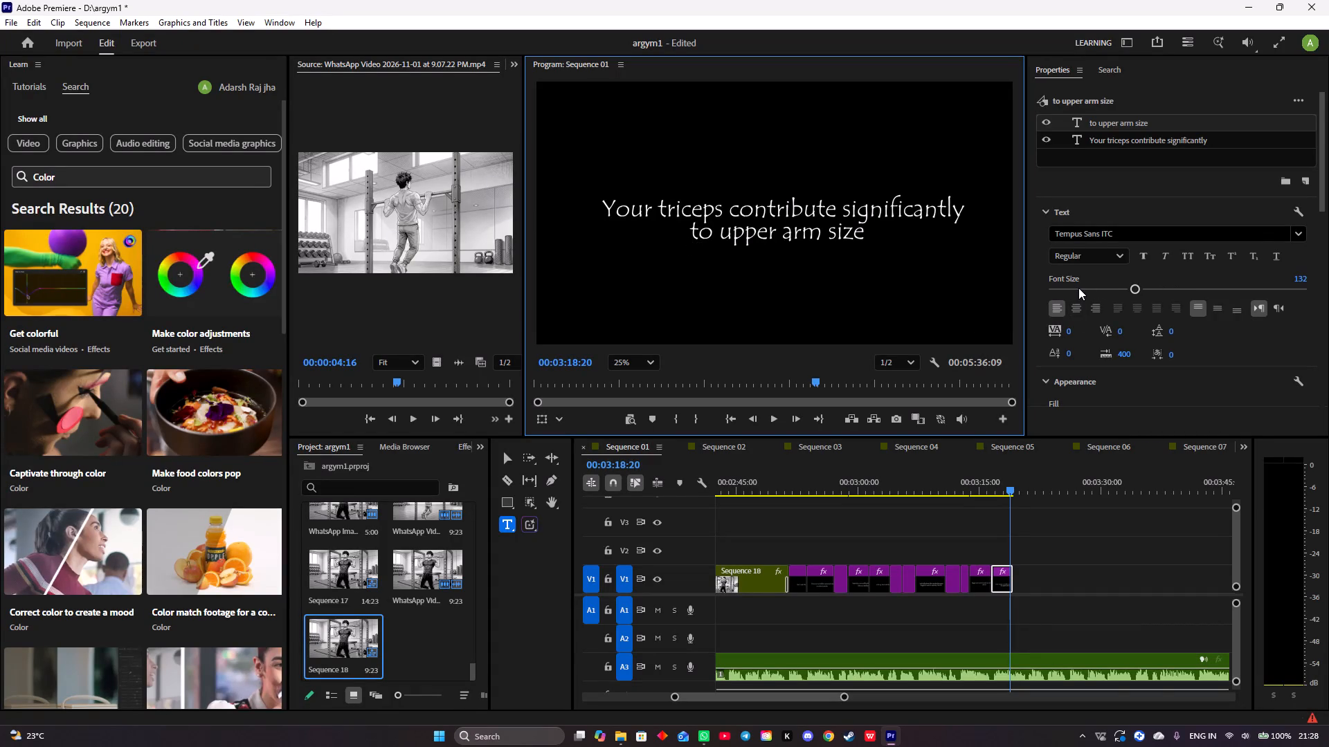
{"action": "scroll", "coordinate": [1078, 288], "scroll_direction": "down", "scroll_amount": 1}
{"action": "scroll", "coordinate": [1087, 308], "scroll_direction": "down", "scroll_amount": 20}
{"action": "scroll", "coordinate": [1087, 308], "scroll_direction": "down", "scroll_amount": 2}
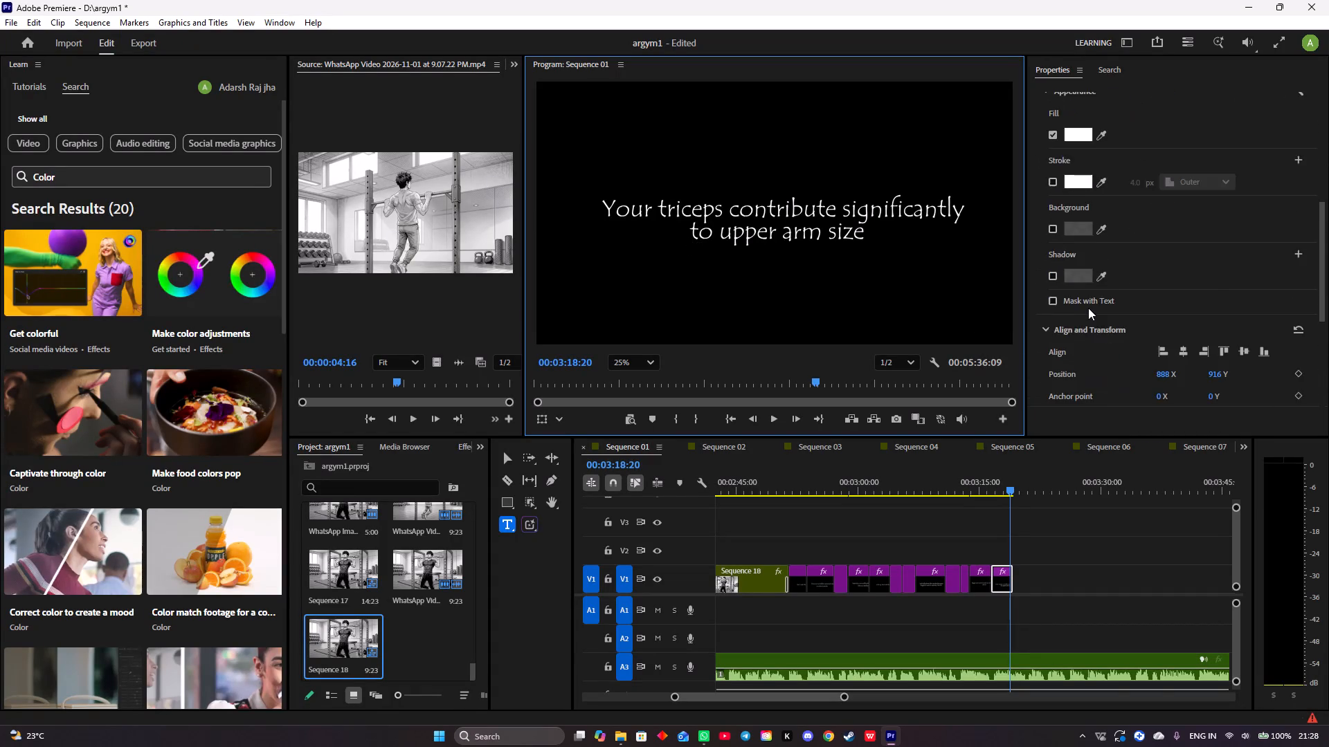
{"action": "scroll", "coordinate": [1088, 308], "scroll_direction": "down", "scroll_amount": 12}
{"action": "left_click_drag", "start_coordinate": [1162, 192], "coordinate": [1173, 196]}
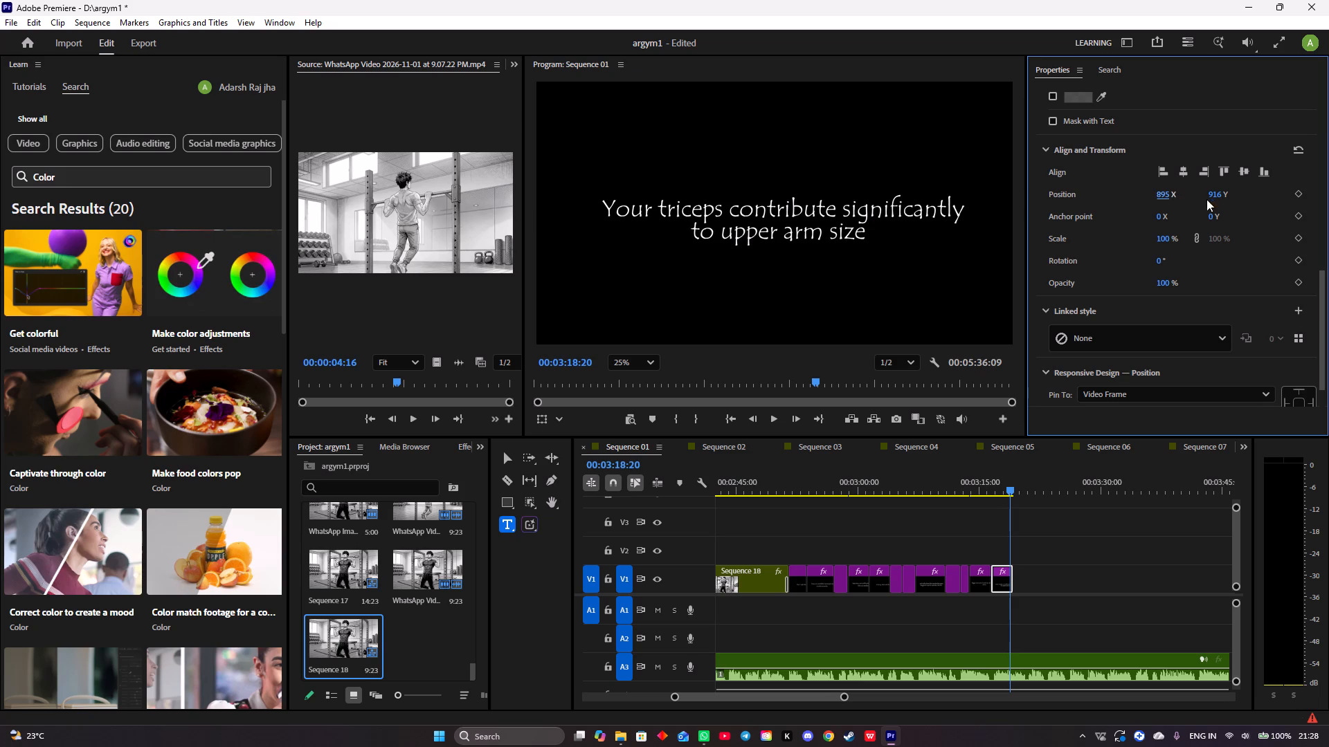
{"action": "left_click_drag", "start_coordinate": [1212, 196], "coordinate": [1234, 195]}
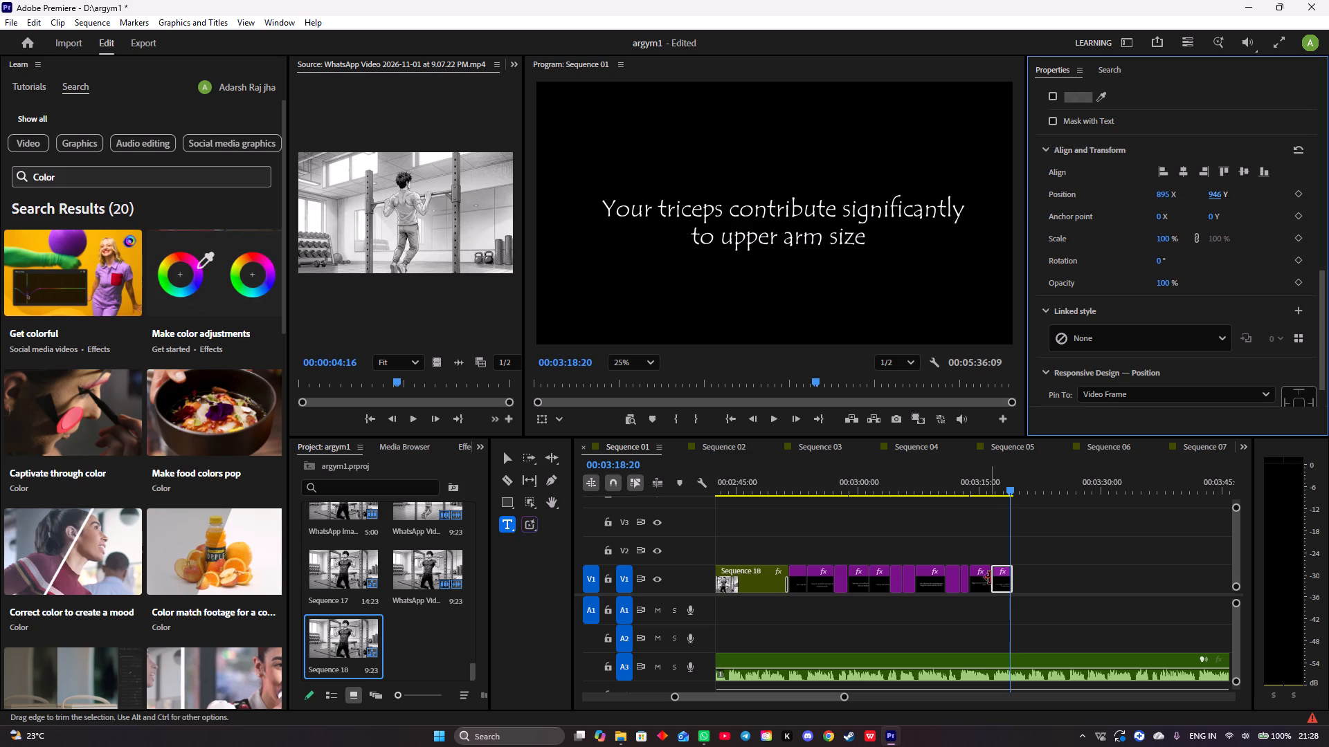
Play the "Your triceps contribute significantly" title with the music and extend its end to 00:03:20:14.
{"action": "left_click_drag", "start_coordinate": [1009, 488], "coordinate": [993, 488]}
{"action": "key", "text": "space"}
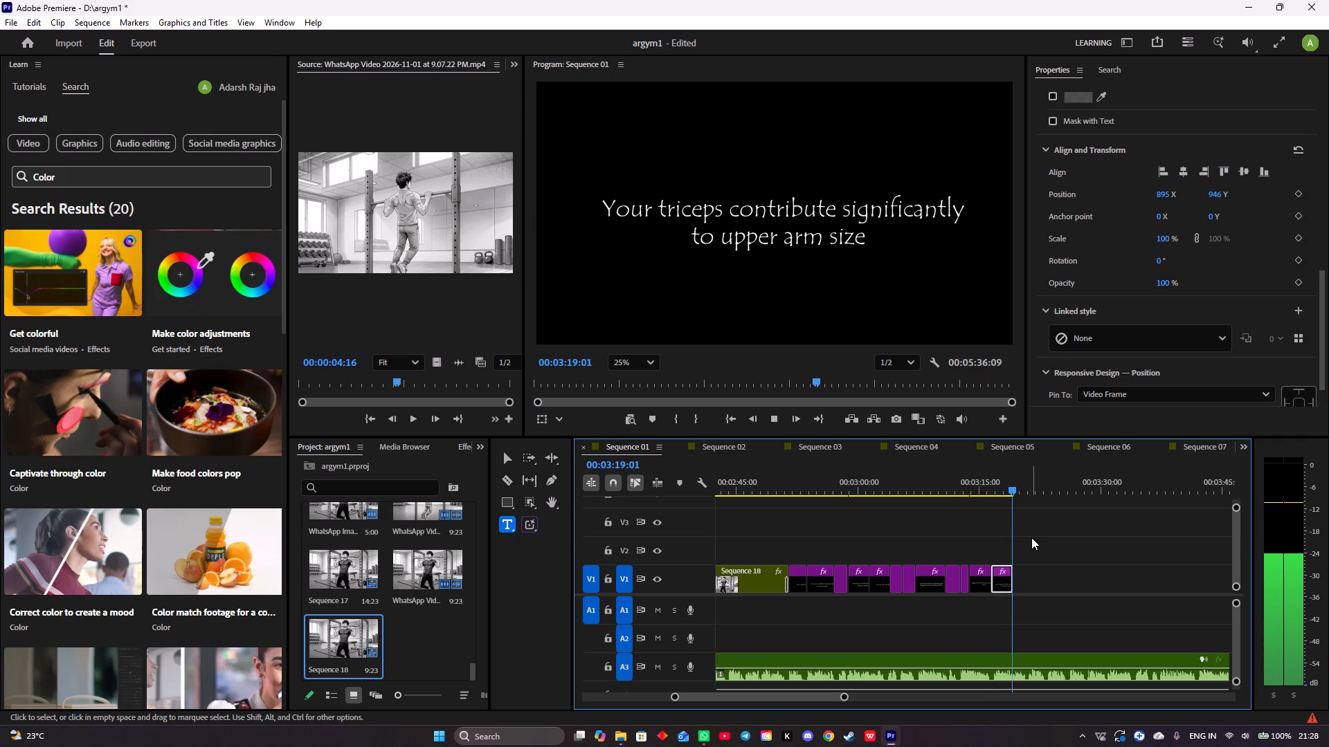
{"action": "key", "text": "space"}
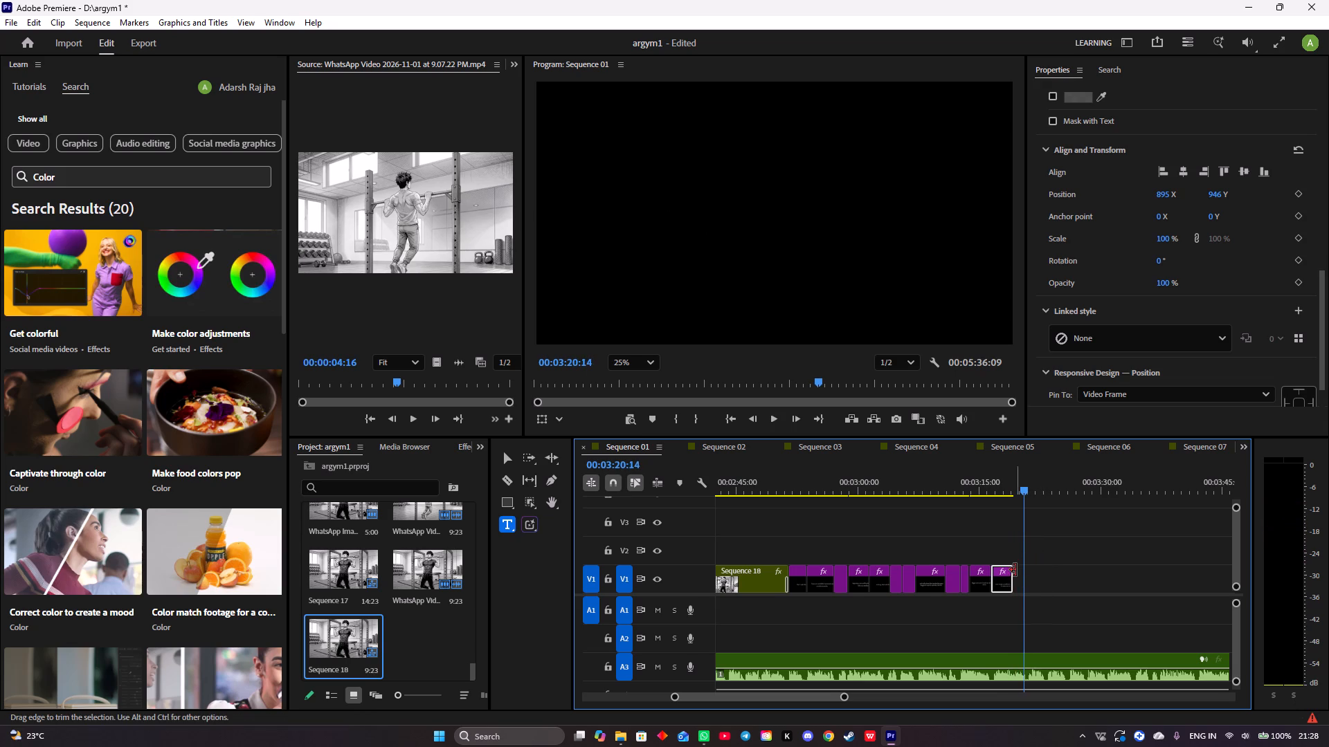
{"action": "left_click_drag", "start_coordinate": [1012, 569], "coordinate": [1022, 573]}
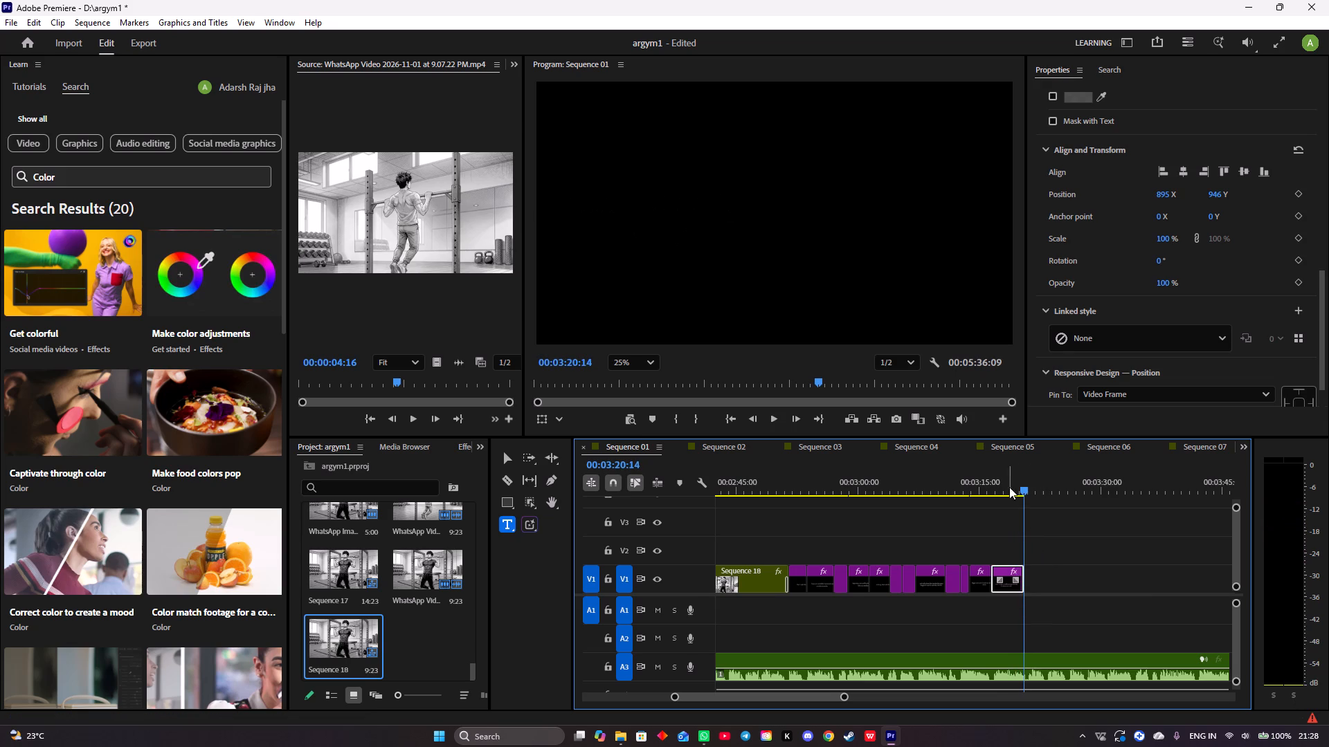
Listen to the music ahead, and add a new text title "So, train both muscle groups" at 00:03:20:14, after the triceps title.
{"action": "left_click_drag", "start_coordinate": [1025, 492], "coordinate": [1006, 492]}
{"action": "key", "text": "space"}
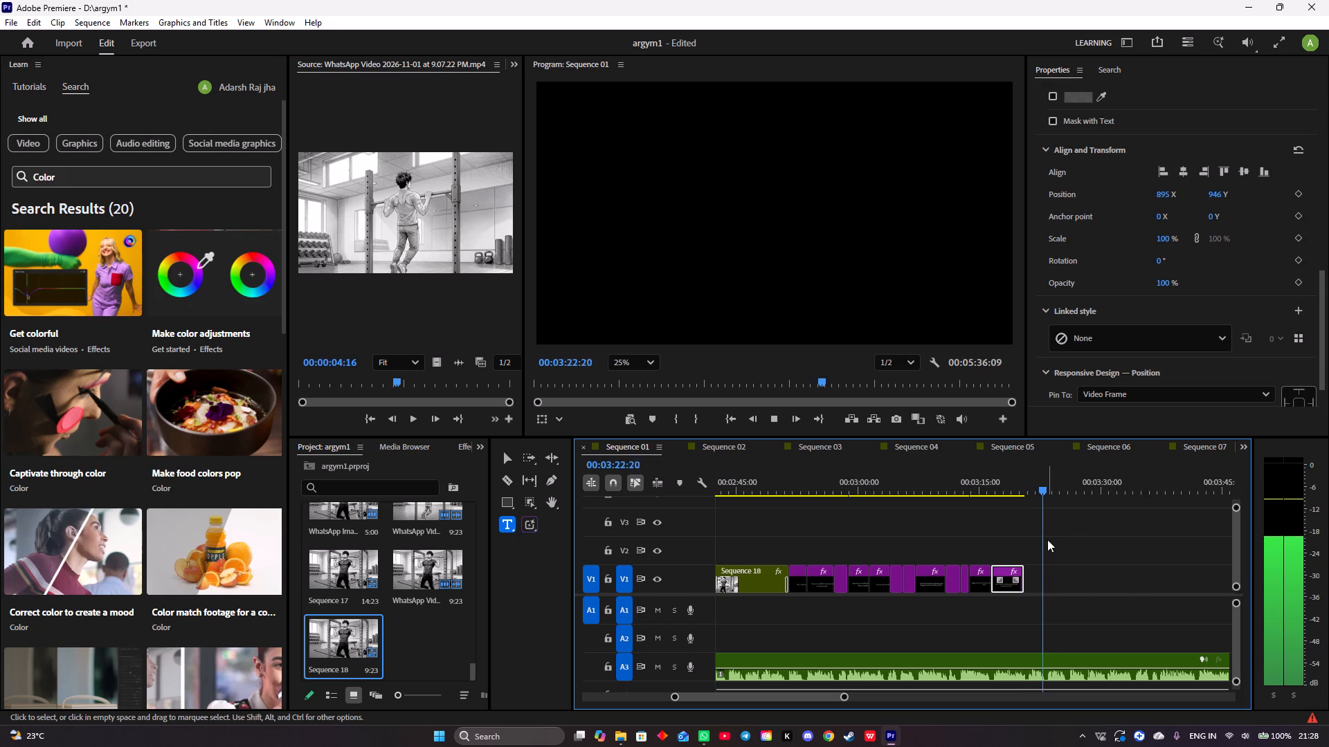
{"action": "key", "text": "space"}
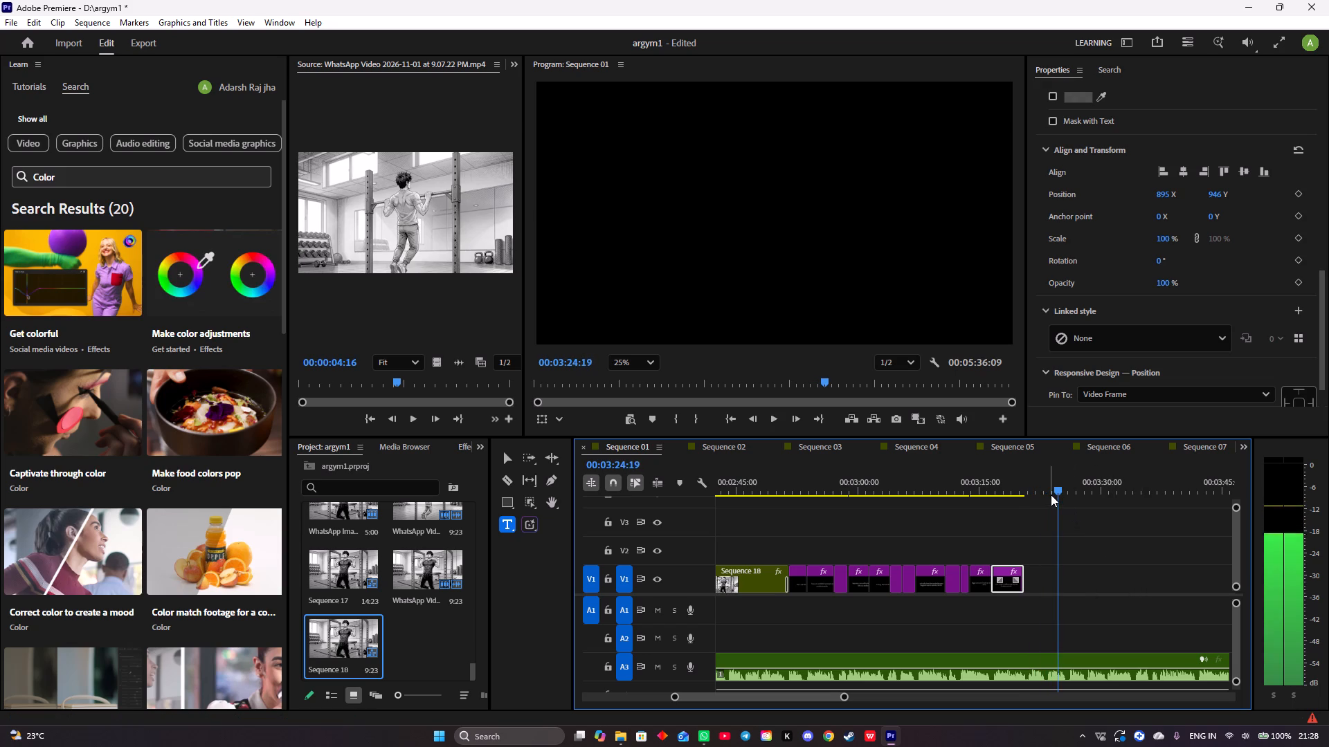
{"action": "left_click_drag", "start_coordinate": [1057, 491], "coordinate": [1025, 491]}
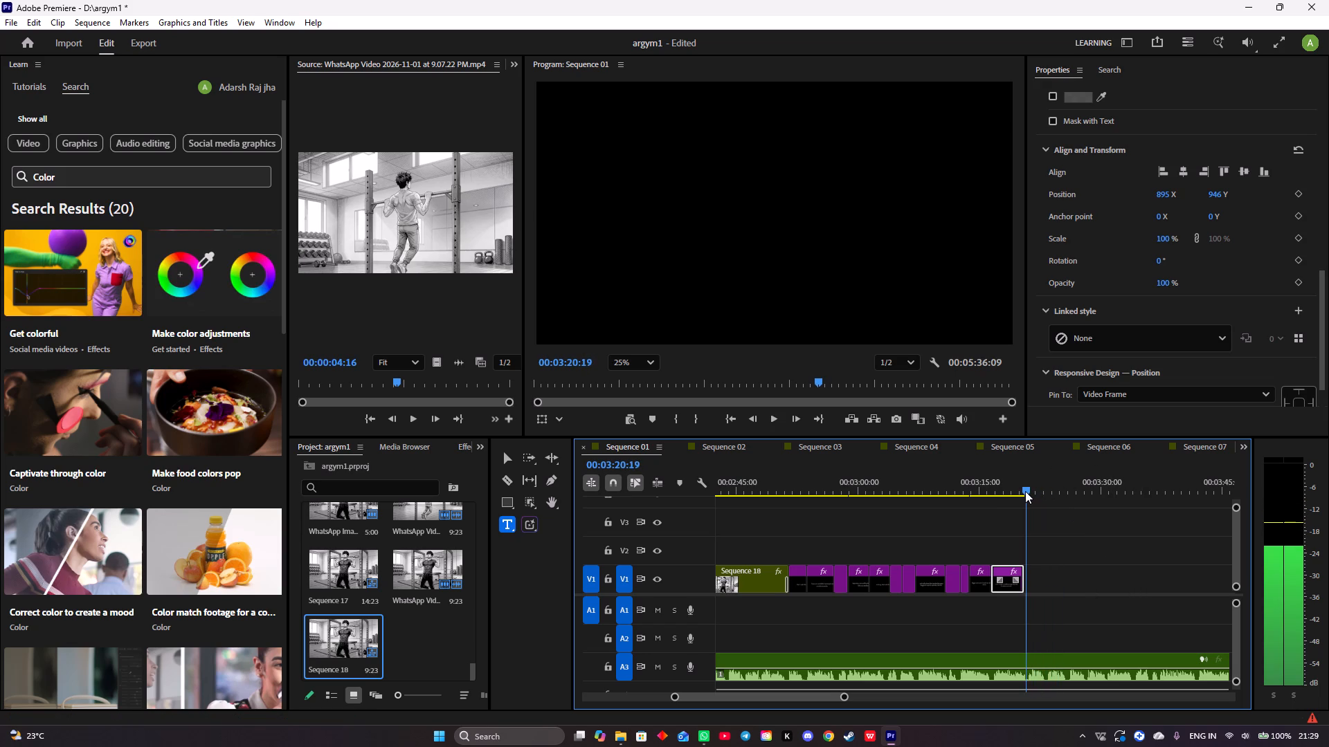
{"action": "left_click_drag", "start_coordinate": [1025, 491], "coordinate": [1024, 490]}
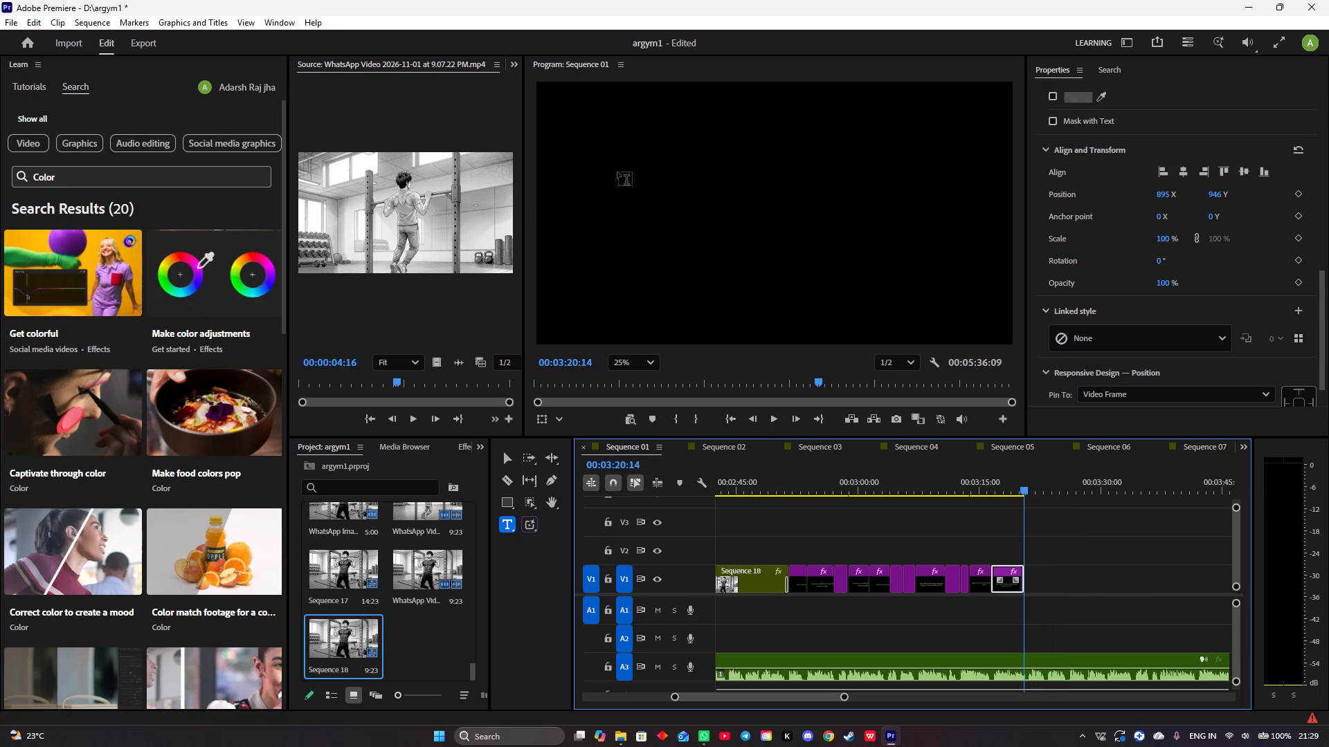
{"action": "left_click", "coordinate": [624, 176]}
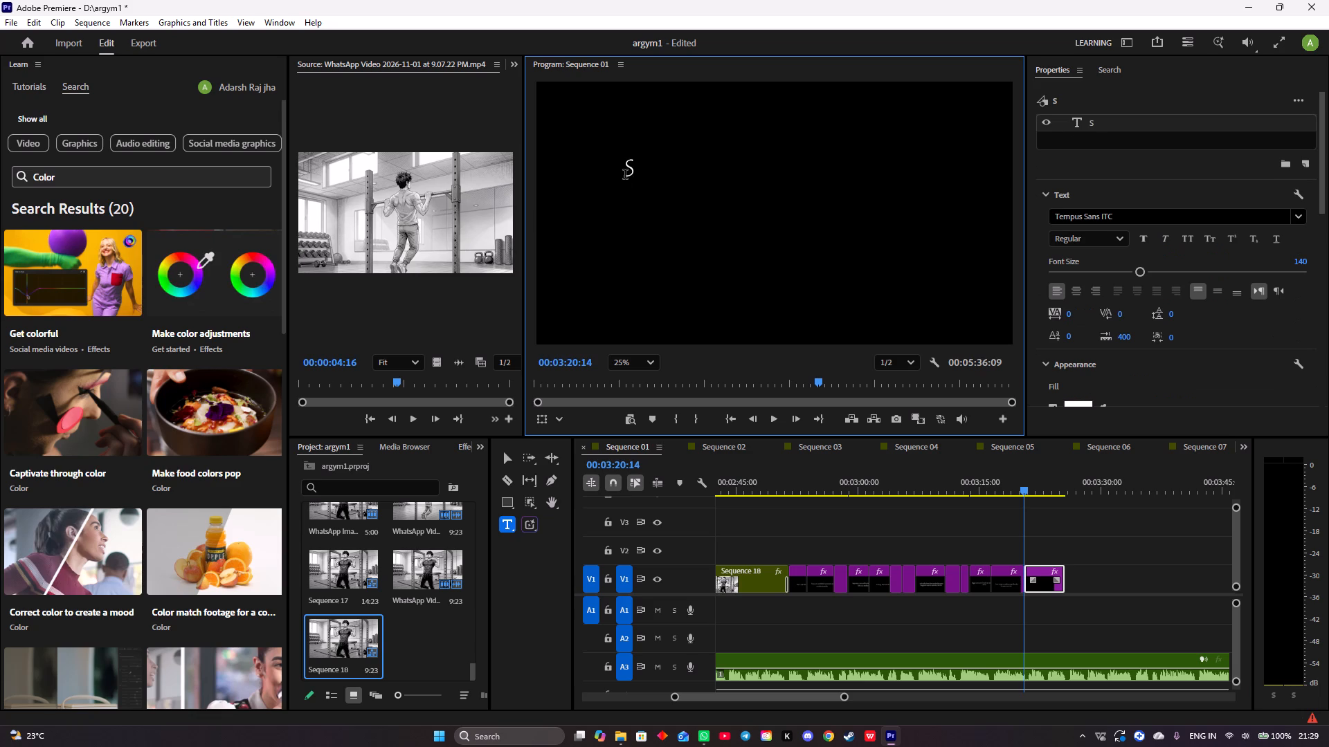
{"action": "type", "text": "o,"}
{"action": "key", "text": "space"}
{"action": "type", "text": "train both muscle f"}
{"action": "key", "text": "BackSpace"}
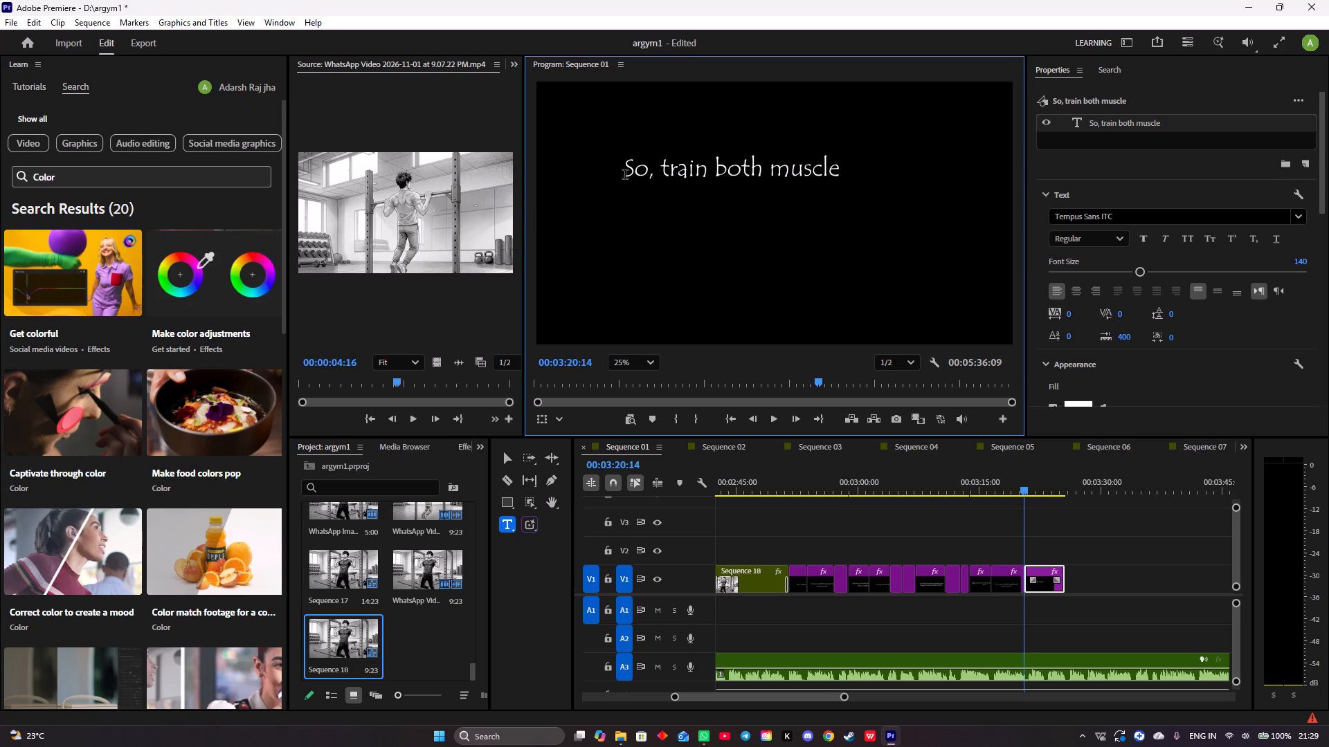
{"action": "key", "text": "g"}
{"action": "type", "text": "roups"}
{"action": "key", "text": "space"}
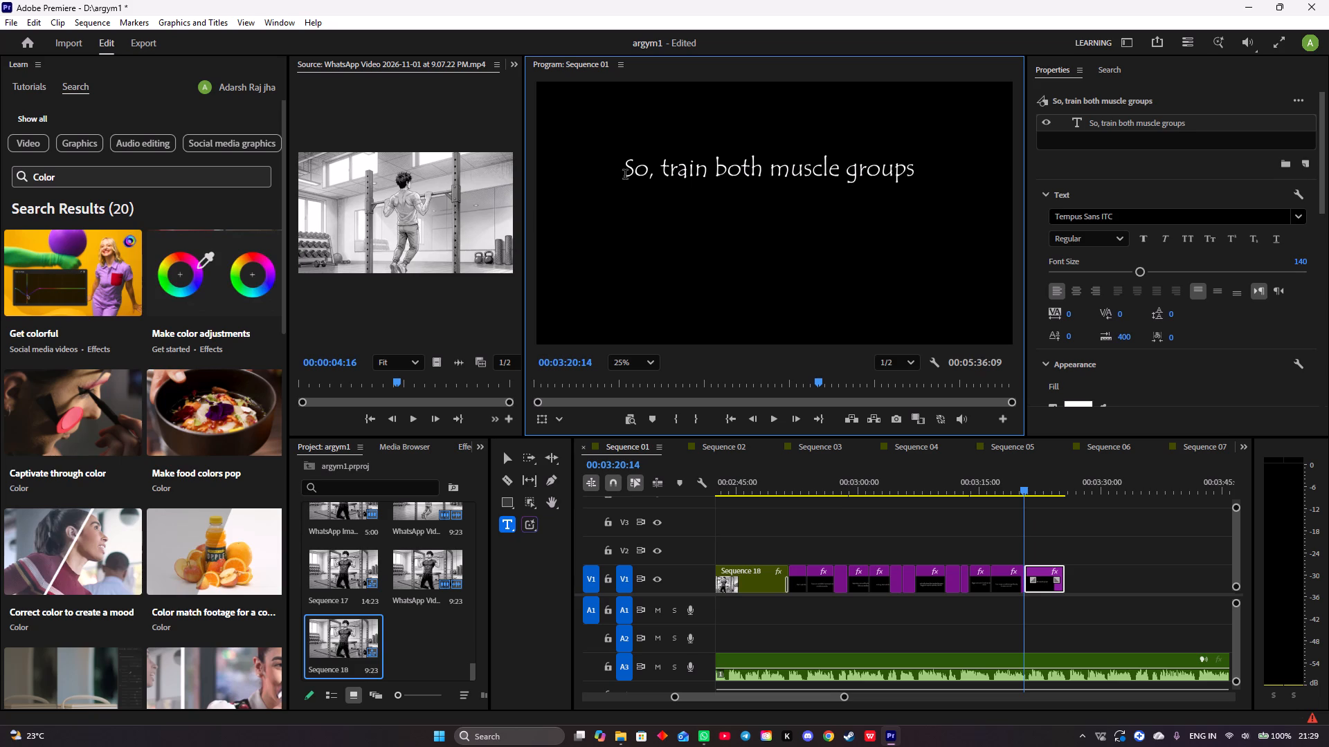
Position the "So, train both muscle groups" text at 548 X, 725 Y.
{"action": "scroll", "coordinate": [1129, 289], "scroll_direction": "down", "scroll_amount": 9}
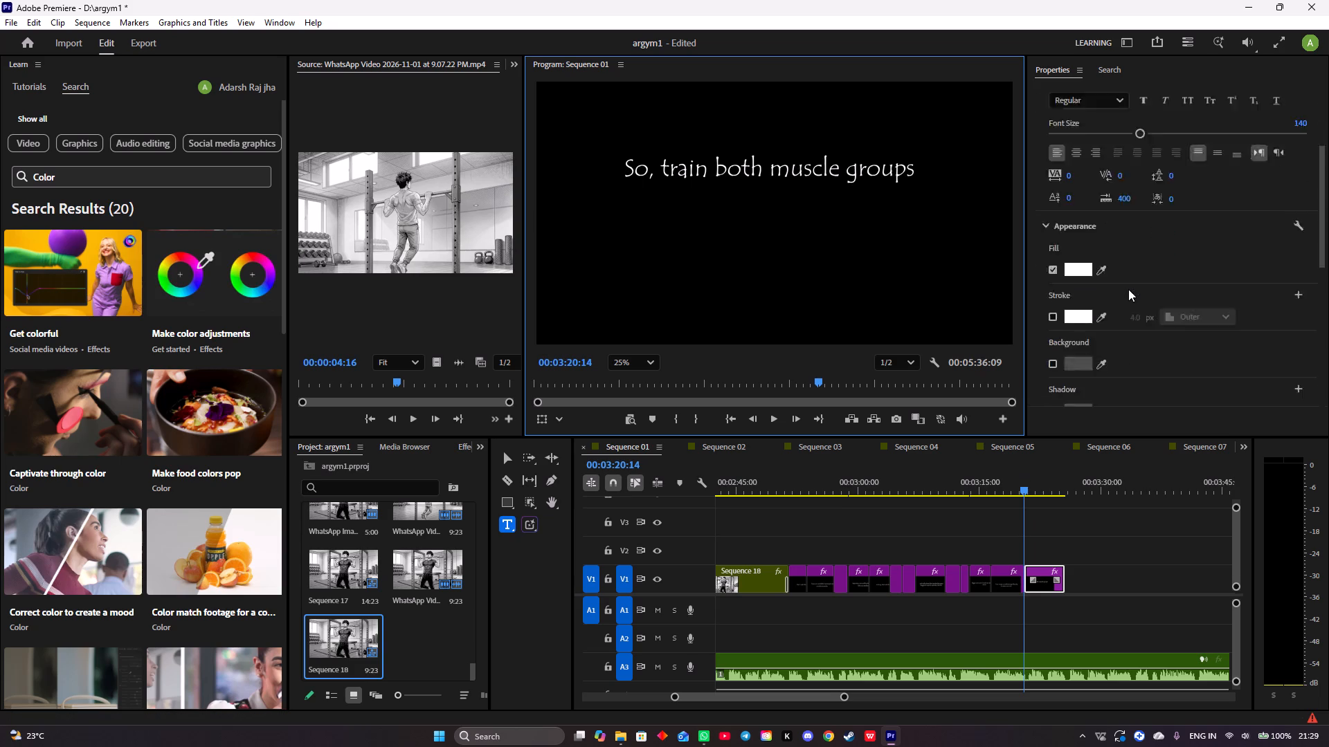
{"action": "scroll", "coordinate": [1128, 289], "scroll_direction": "down", "scroll_amount": 19}
{"action": "left_click_drag", "start_coordinate": [1163, 258], "coordinate": [1193, 265]}
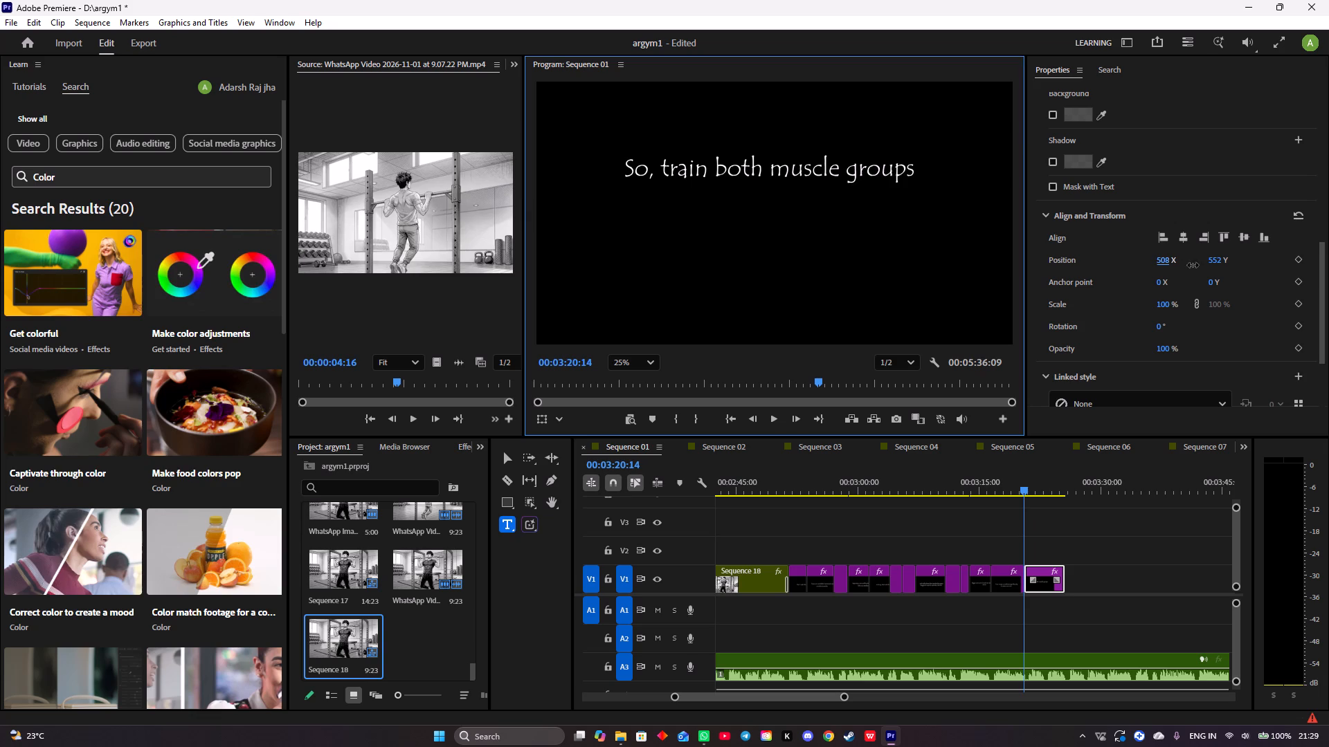
{"action": "left_click_drag", "start_coordinate": [1193, 265], "coordinate": [1200, 266]}
{"action": "left_click_drag", "start_coordinate": [1211, 258], "coordinate": [1319, 269]}
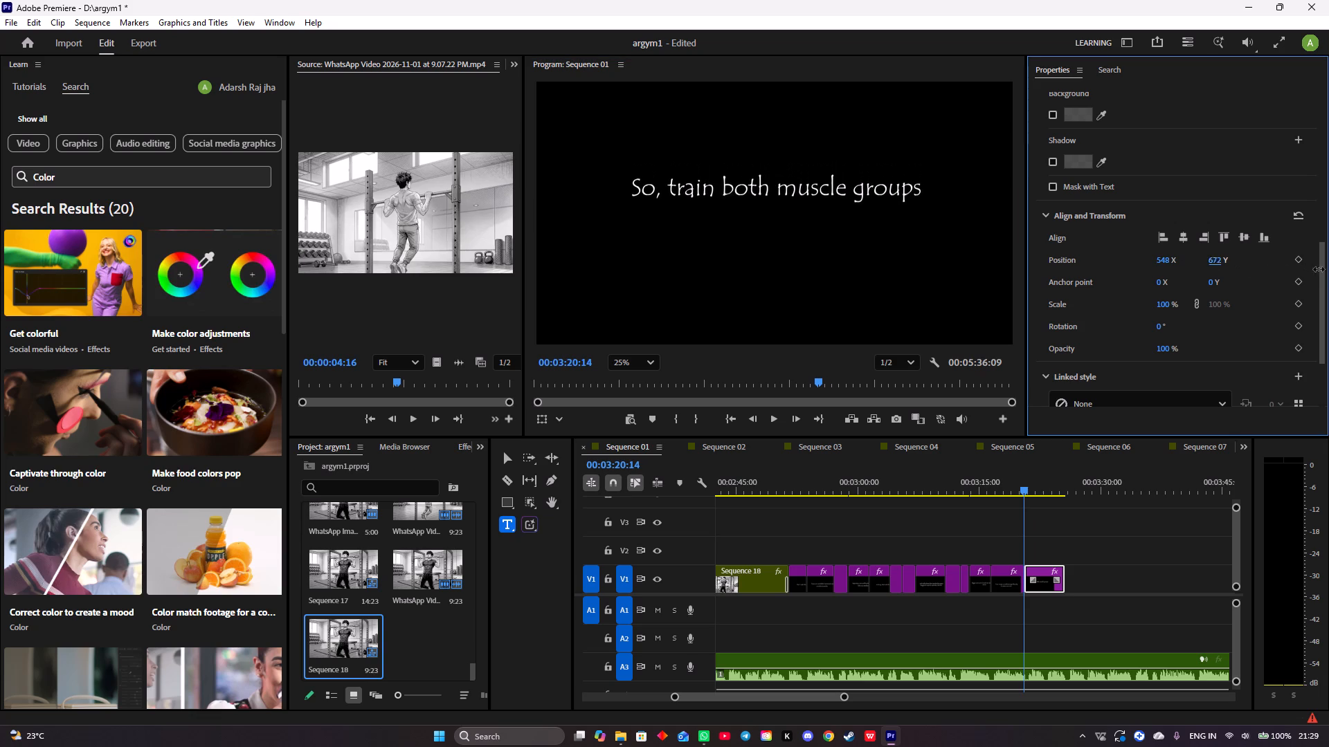
{"action": "left_click_drag", "start_coordinate": [1319, 269], "coordinate": [1328, 269]}
{"action": "left_click_drag", "start_coordinate": [1215, 257], "coordinate": [1227, 257]}
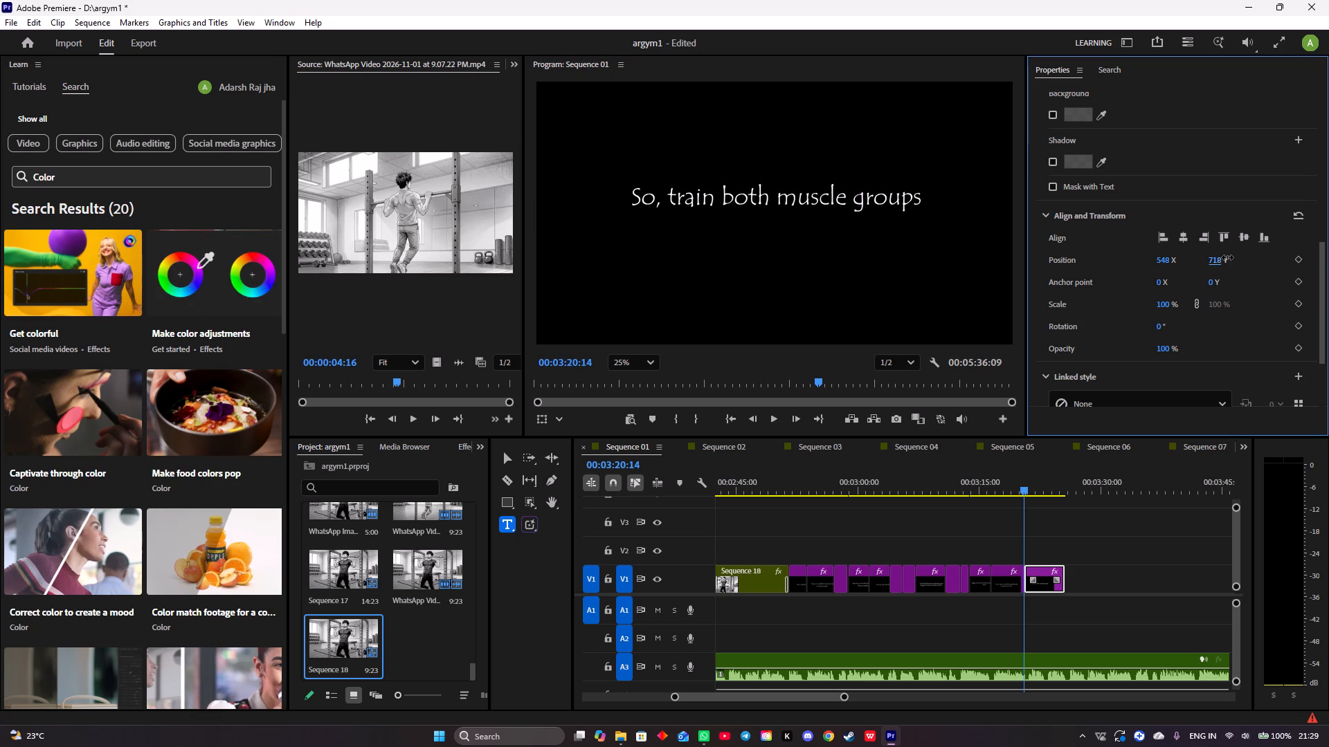
{"action": "left_click_drag", "start_coordinate": [1227, 257], "coordinate": [1232, 257]}
Play the "So, train both muscle groups" title with the music and trim its end to 00:03:22:24.
{"action": "left_click", "coordinate": [1020, 485]}
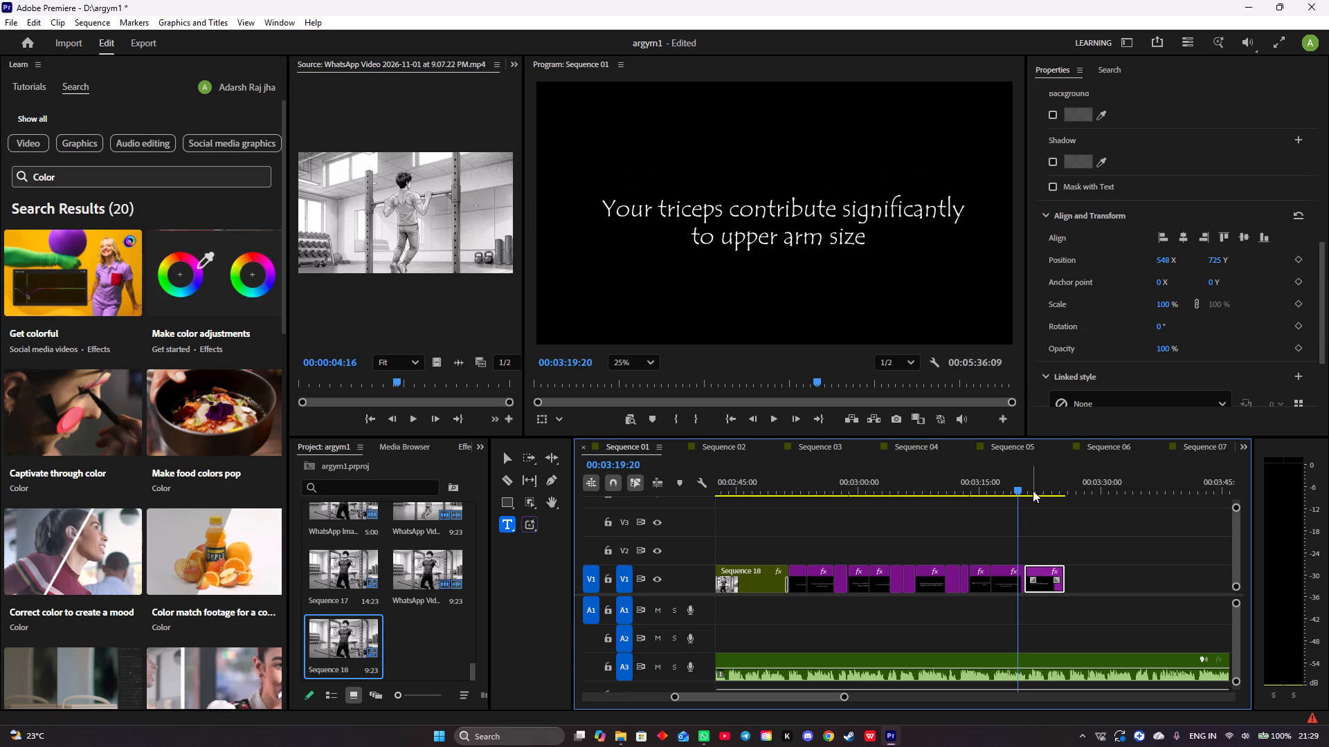
{"action": "key", "text": "space"}
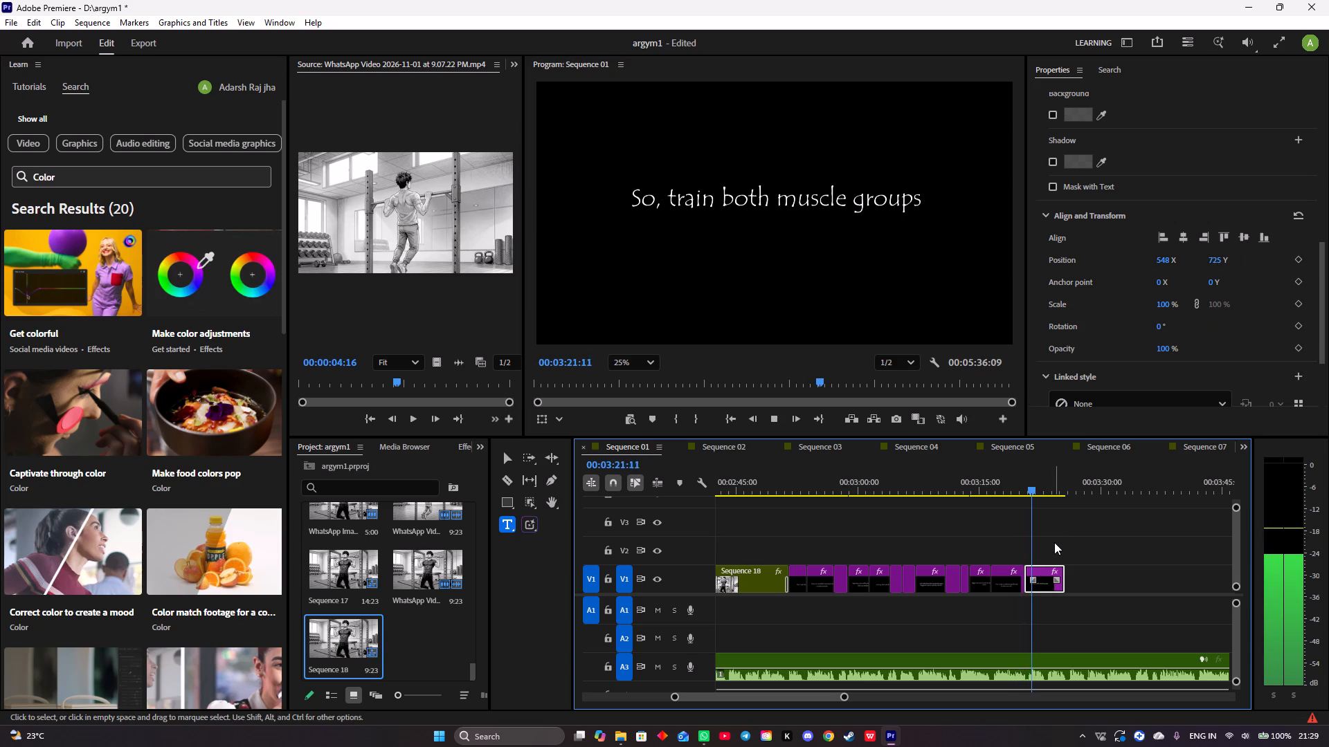
{"action": "key", "text": "space"}
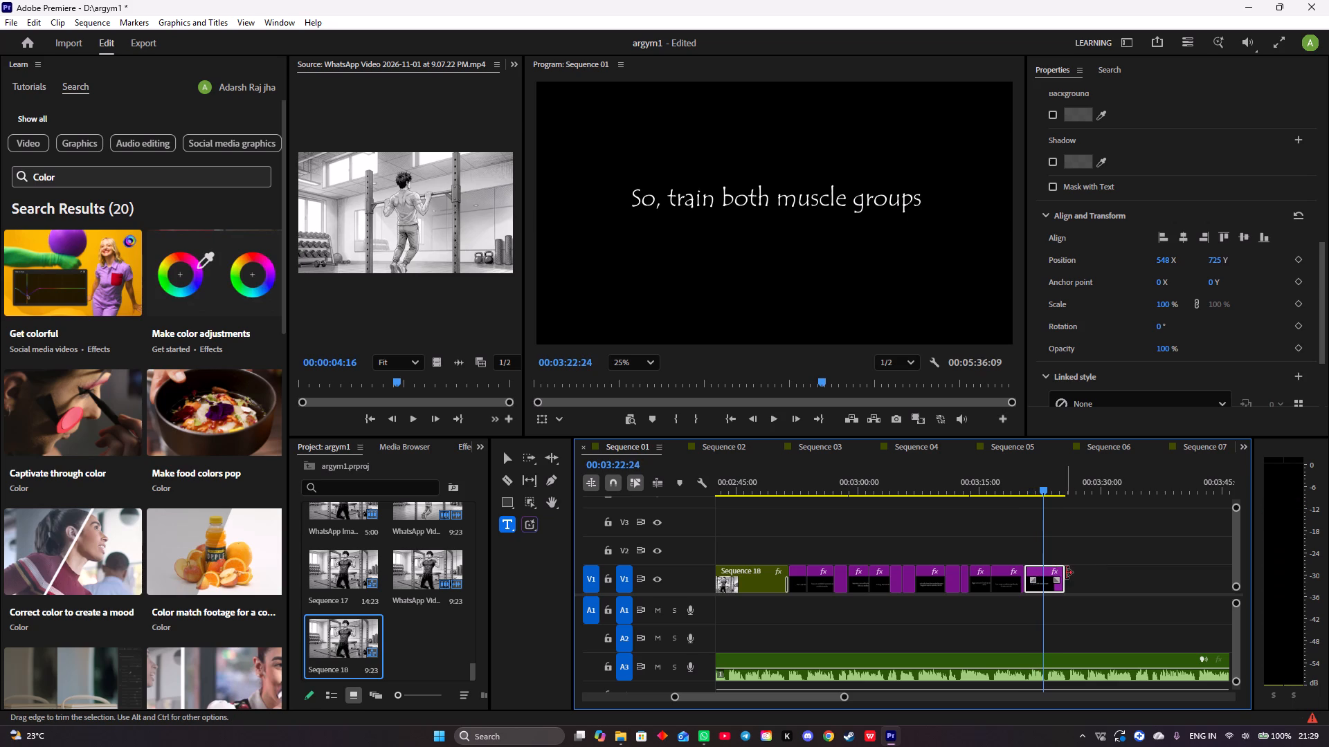
{"action": "left_click_drag", "start_coordinate": [1065, 573], "coordinate": [1047, 573]}
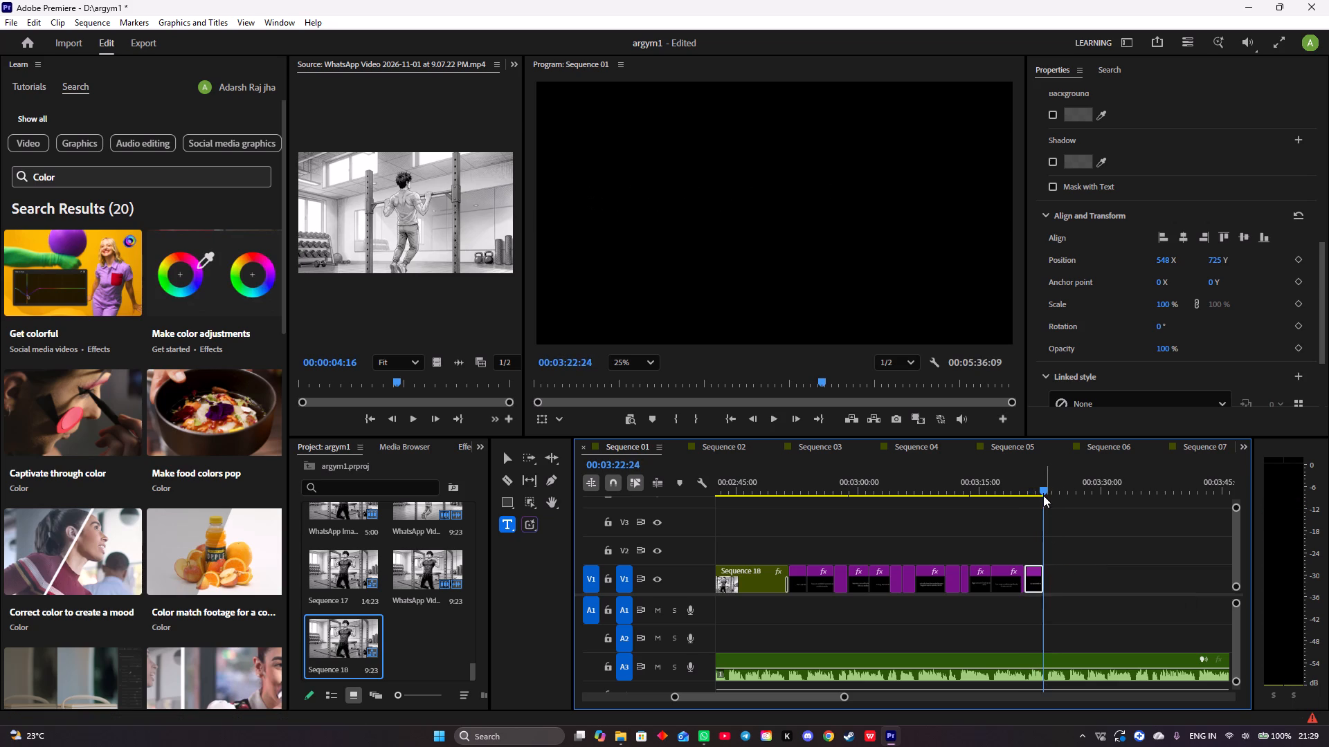
Play the last two titles with the music, continuing past the end of "So, train both muscle groups".
{"action": "left_click_drag", "start_coordinate": [1038, 490], "coordinate": [997, 488]}
{"action": "key", "text": "space"}
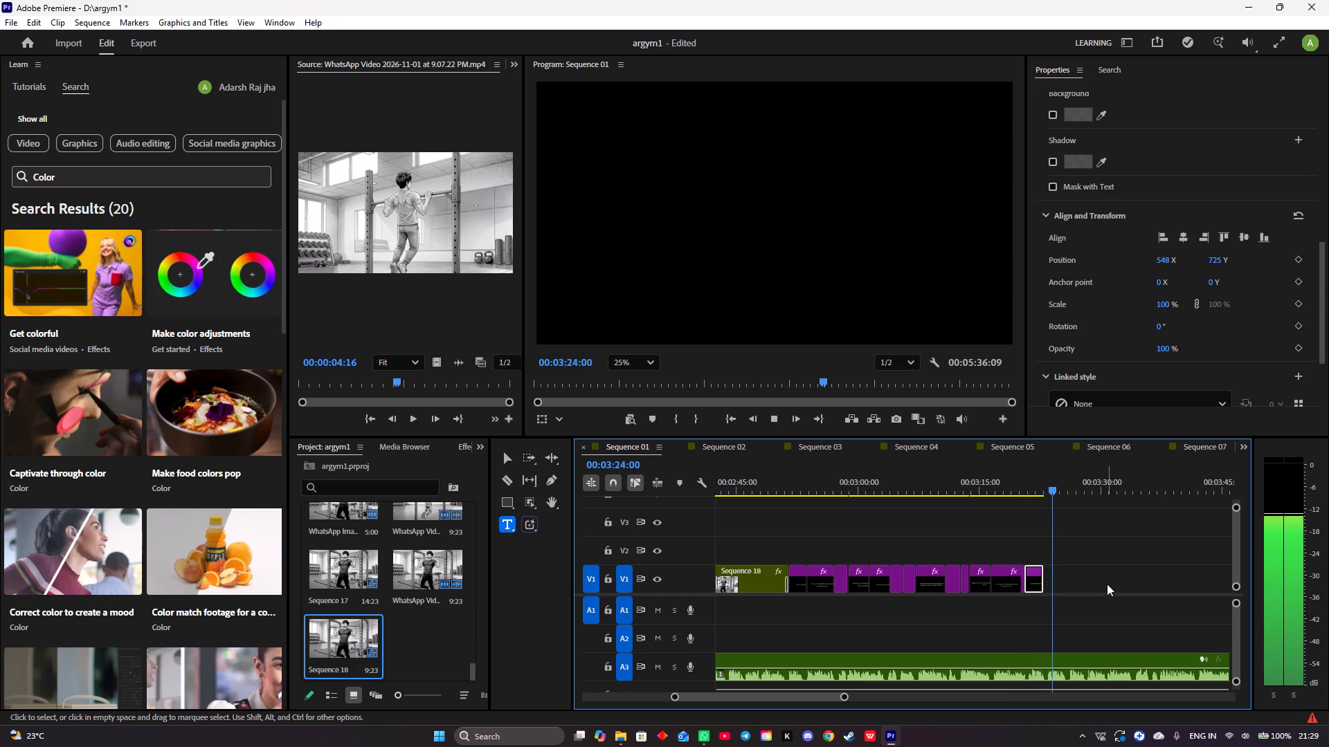
{"action": "key", "text": "space"}
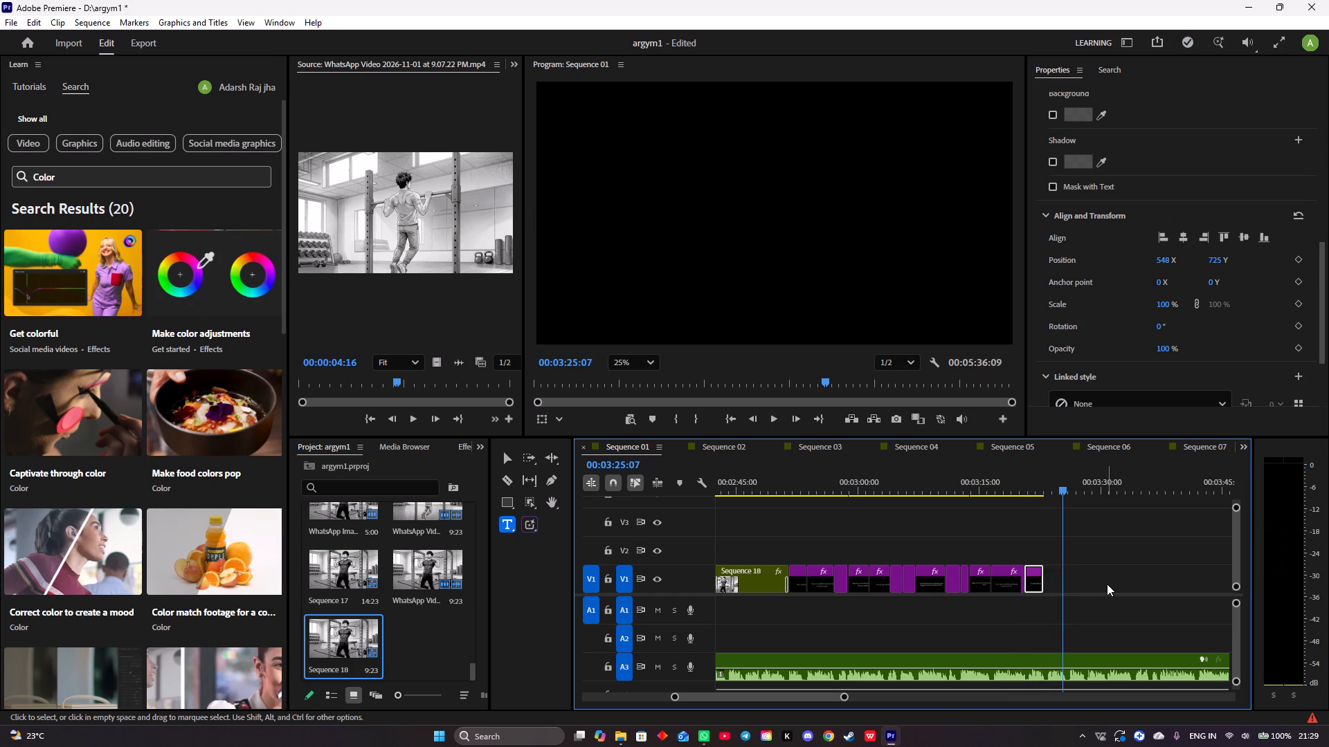